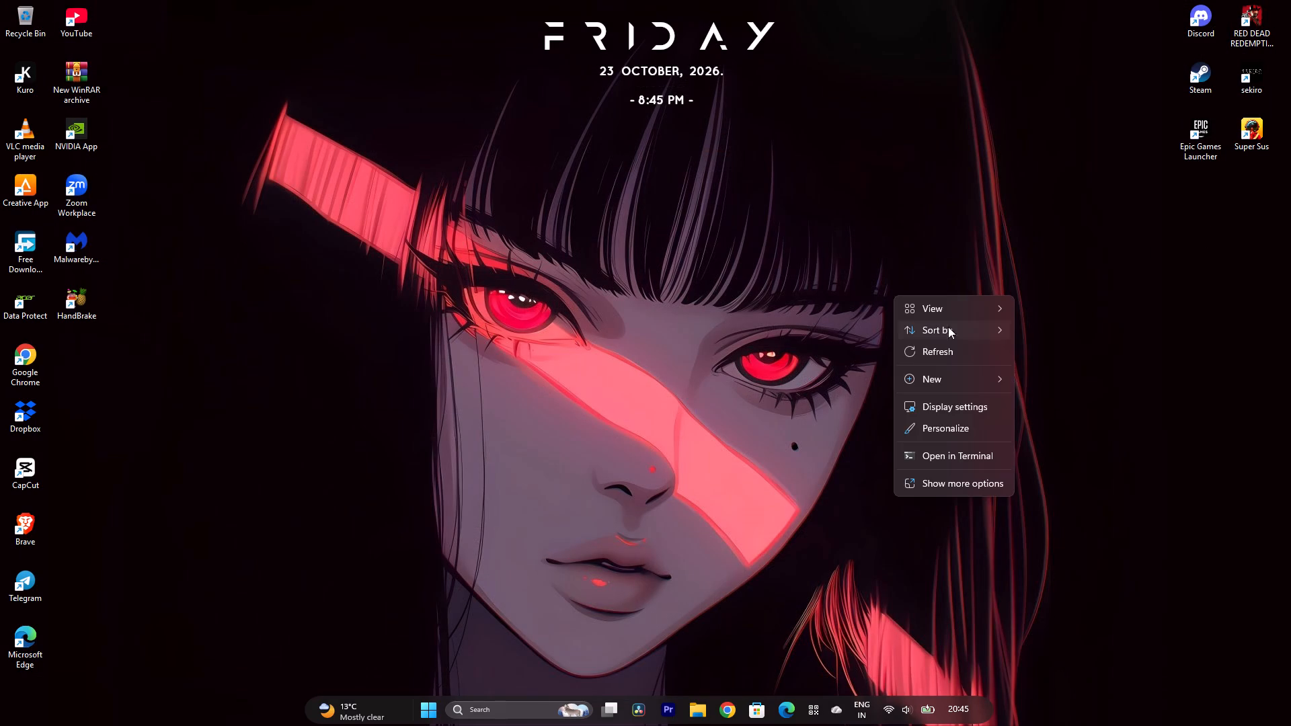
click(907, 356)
Launch DaVinci Resolve.
click(635, 714)
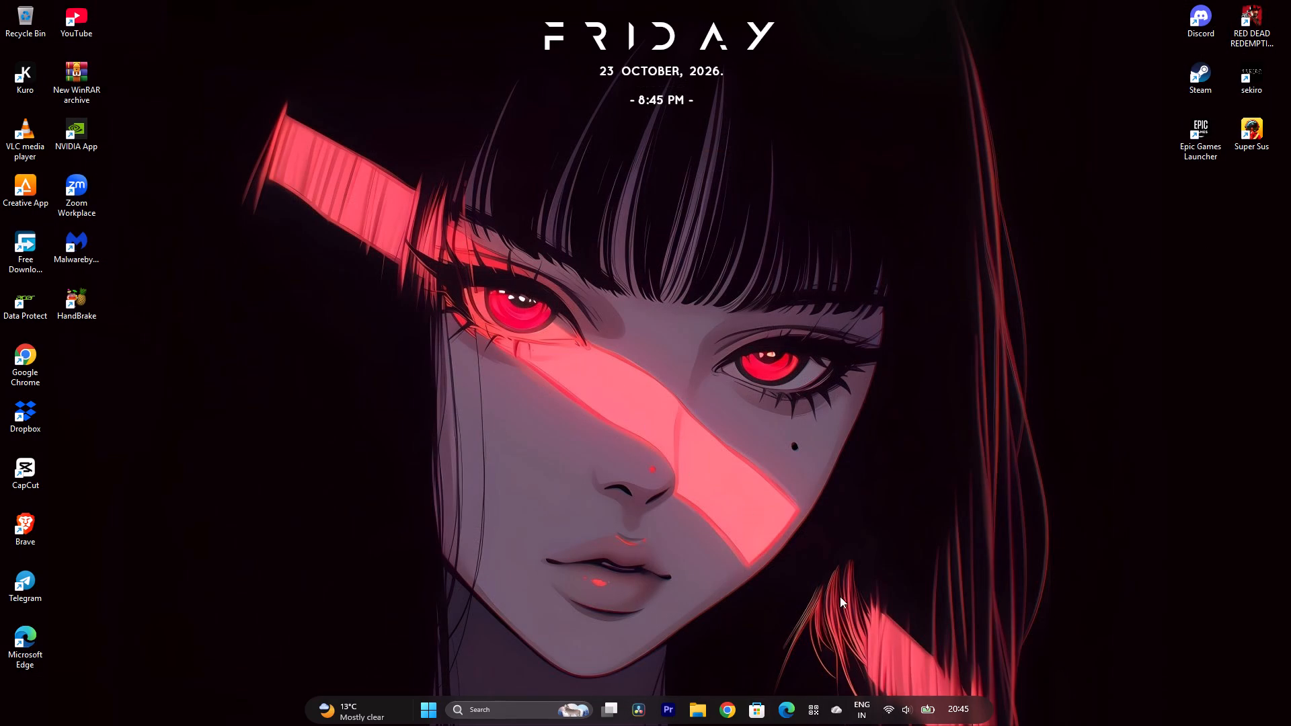
click(646, 706)
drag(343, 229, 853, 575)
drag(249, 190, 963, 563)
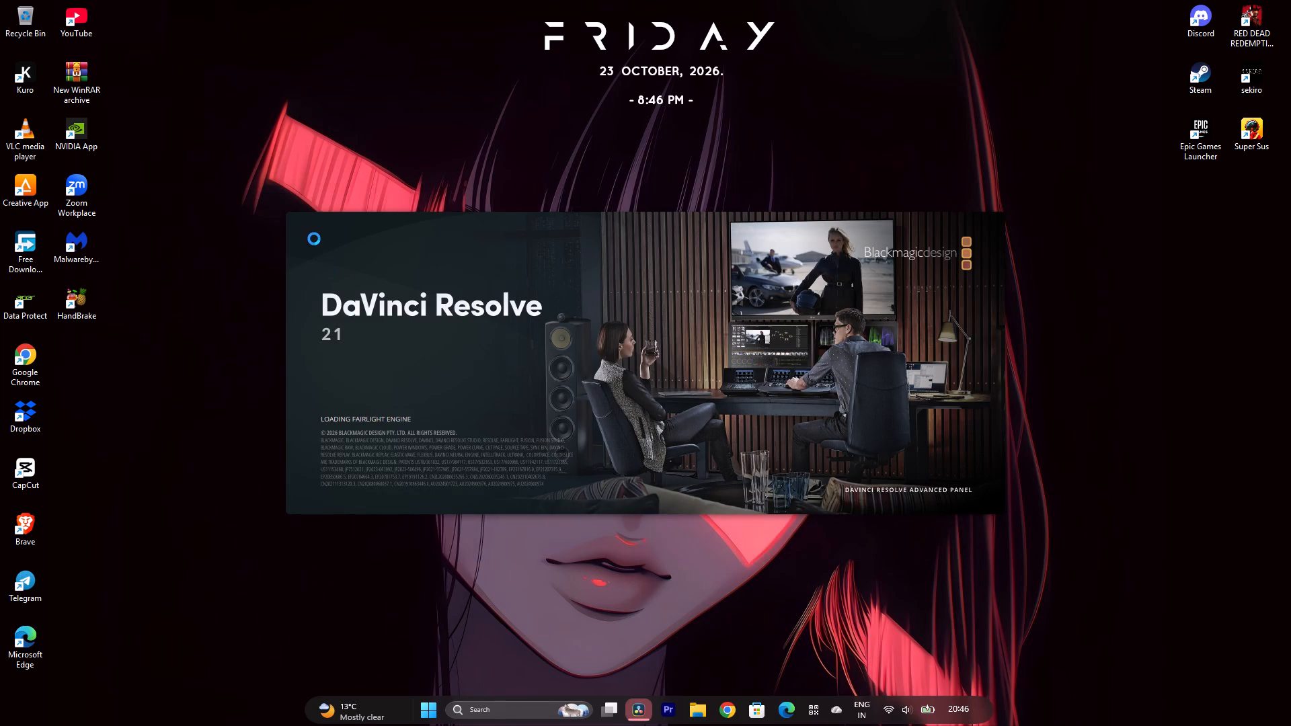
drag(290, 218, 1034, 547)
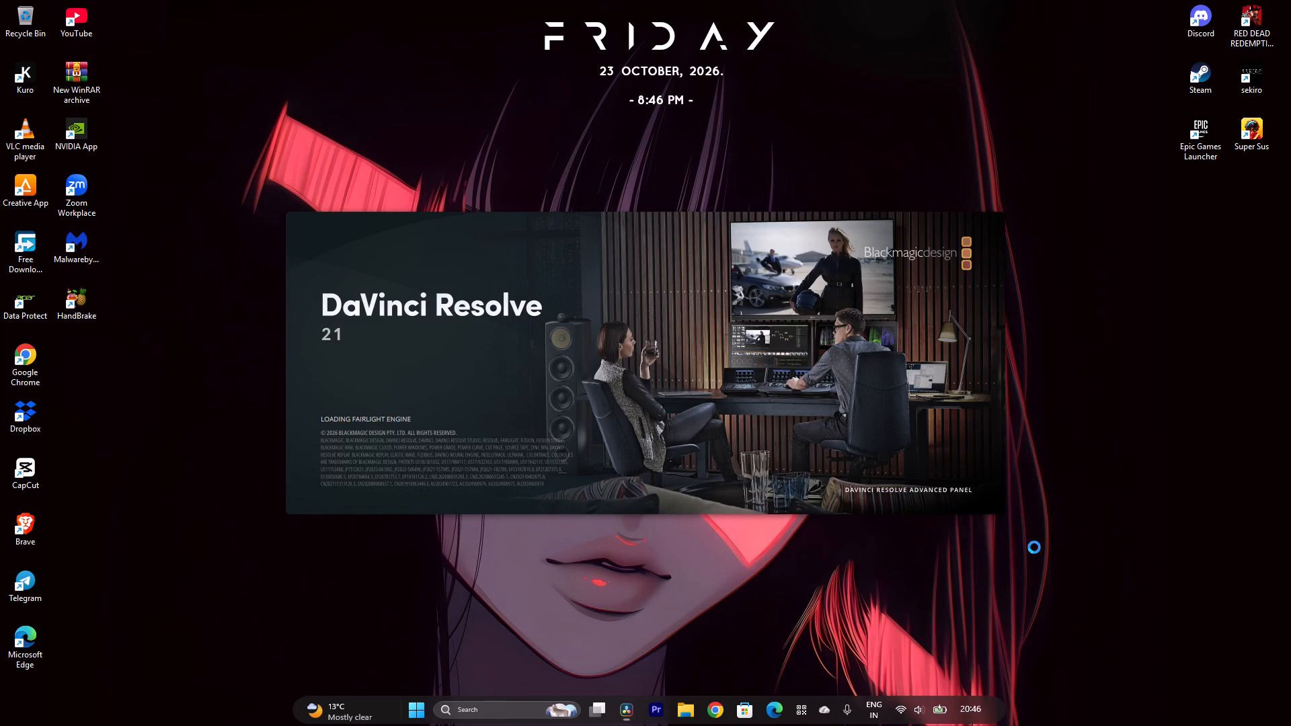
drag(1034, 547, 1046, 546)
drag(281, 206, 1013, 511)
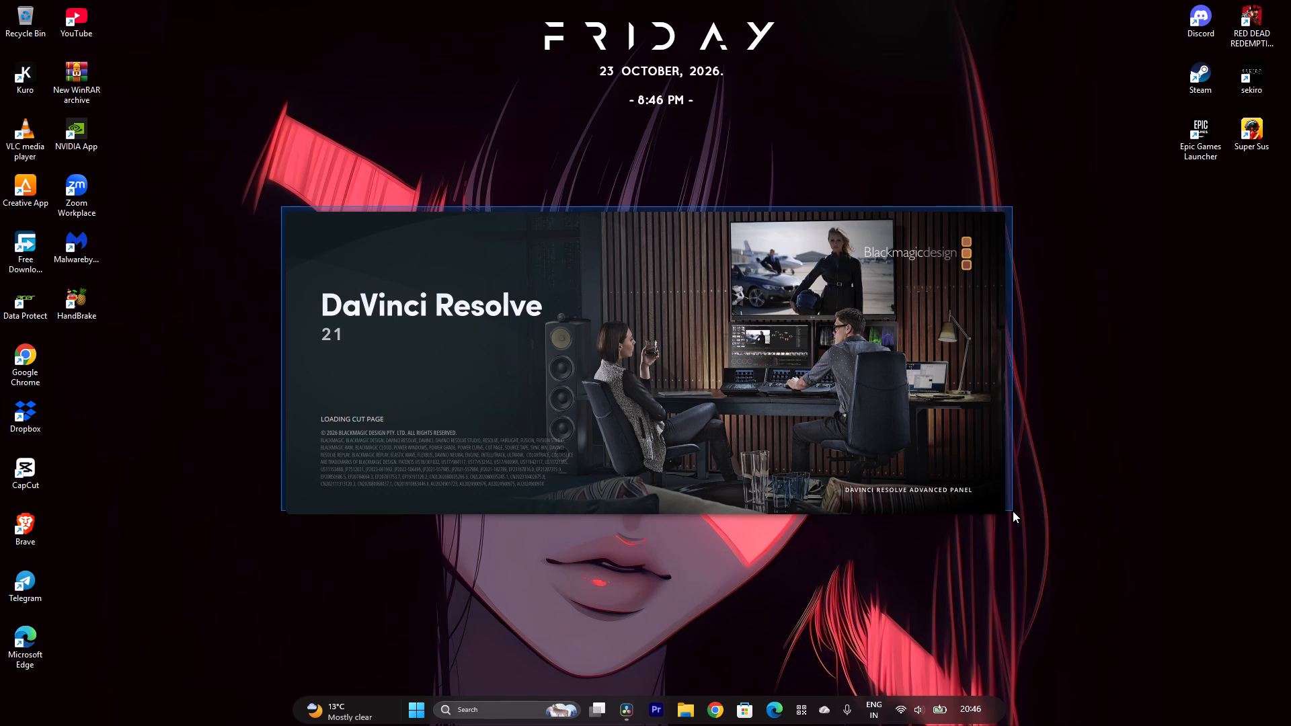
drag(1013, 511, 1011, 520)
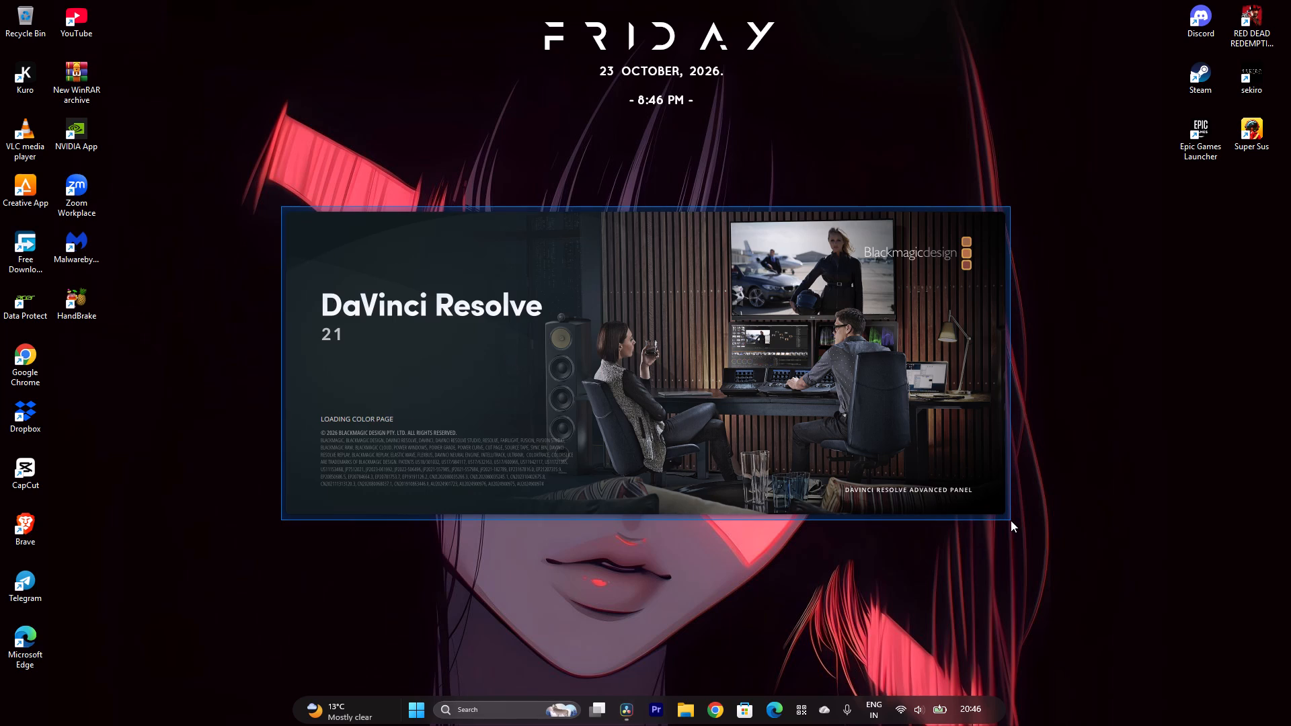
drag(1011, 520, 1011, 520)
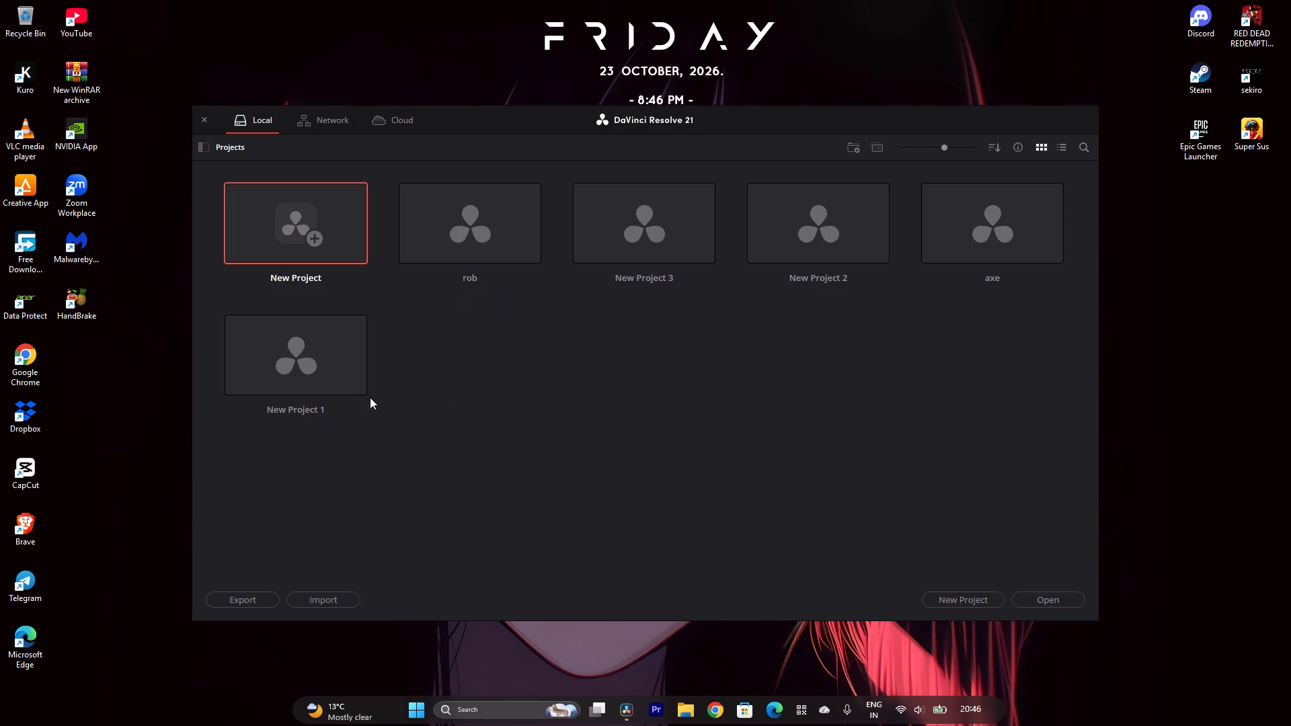
Create a new local DaVinci Resolve project named fort.
click(308, 237)
key(BackSpace)
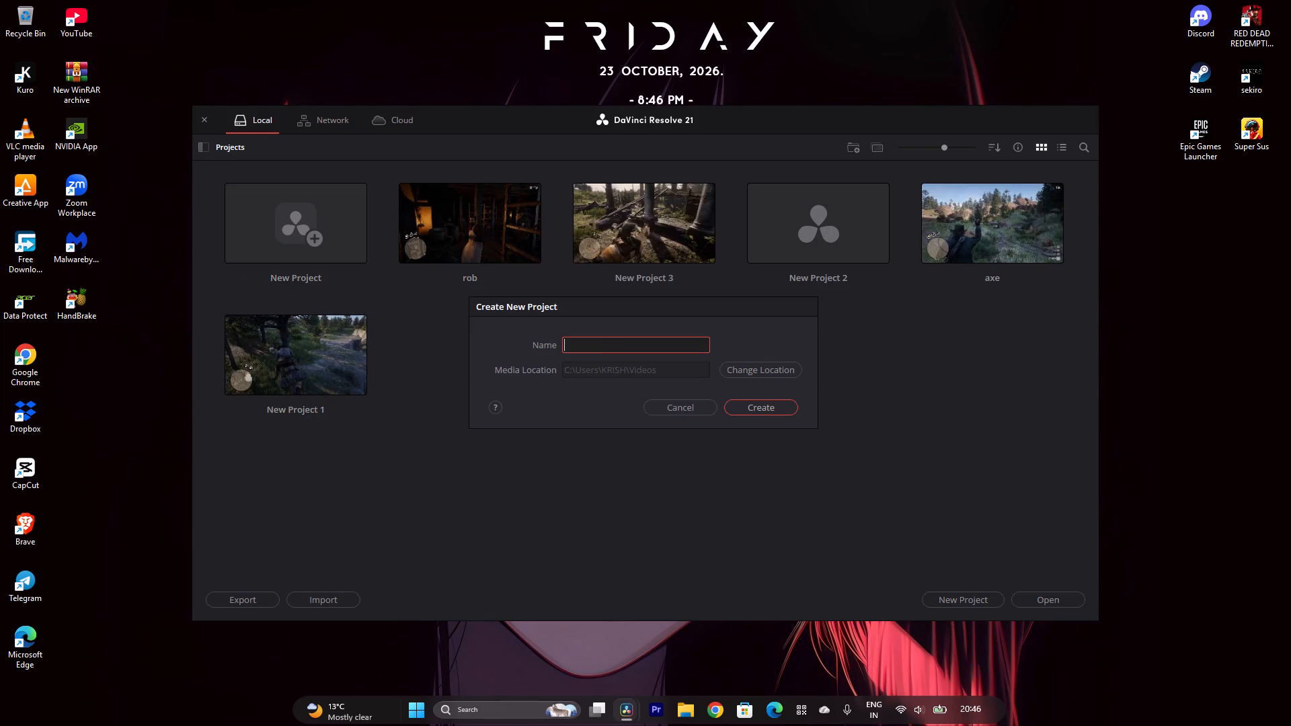
text(foe)
key(BackSpace)
text(rt)
click(762, 401)
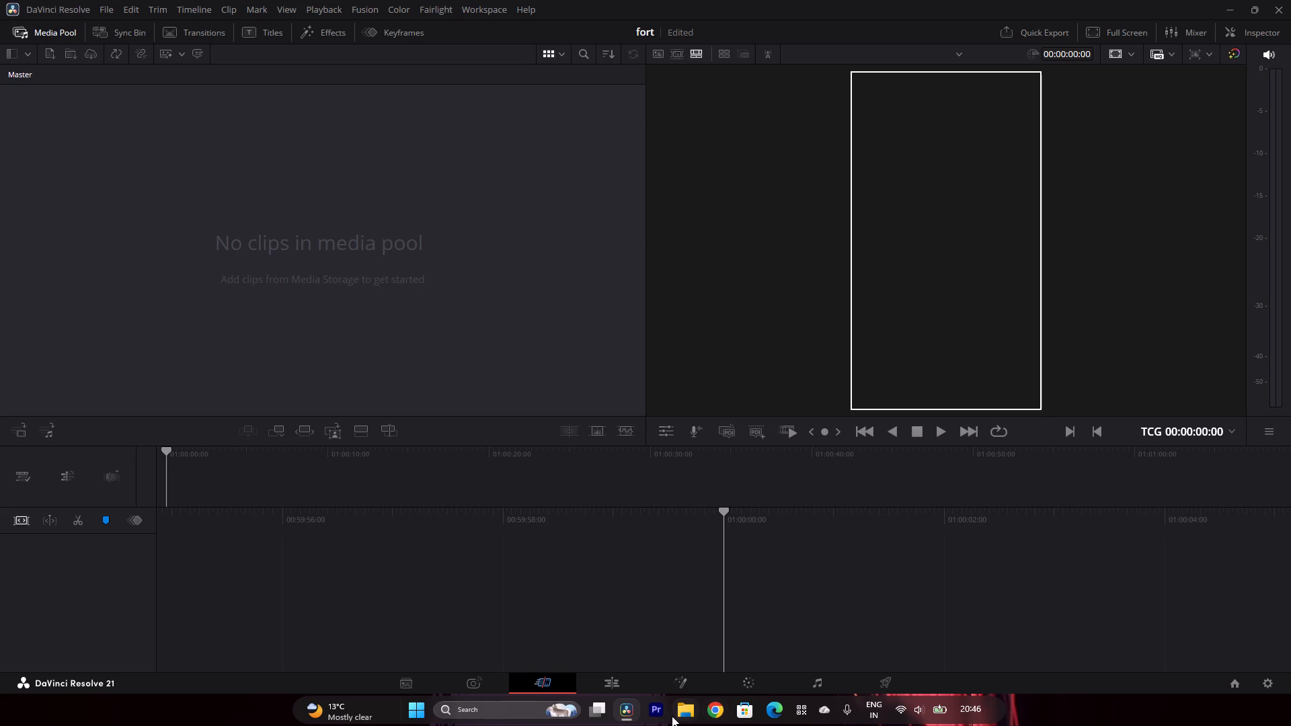
Import the Red Dead Redemption 2 clips 14.16.12.01 and 14.18.40.02 from File Explorer into the media pool, keeping the project frame rate unchanged.
click(697, 711)
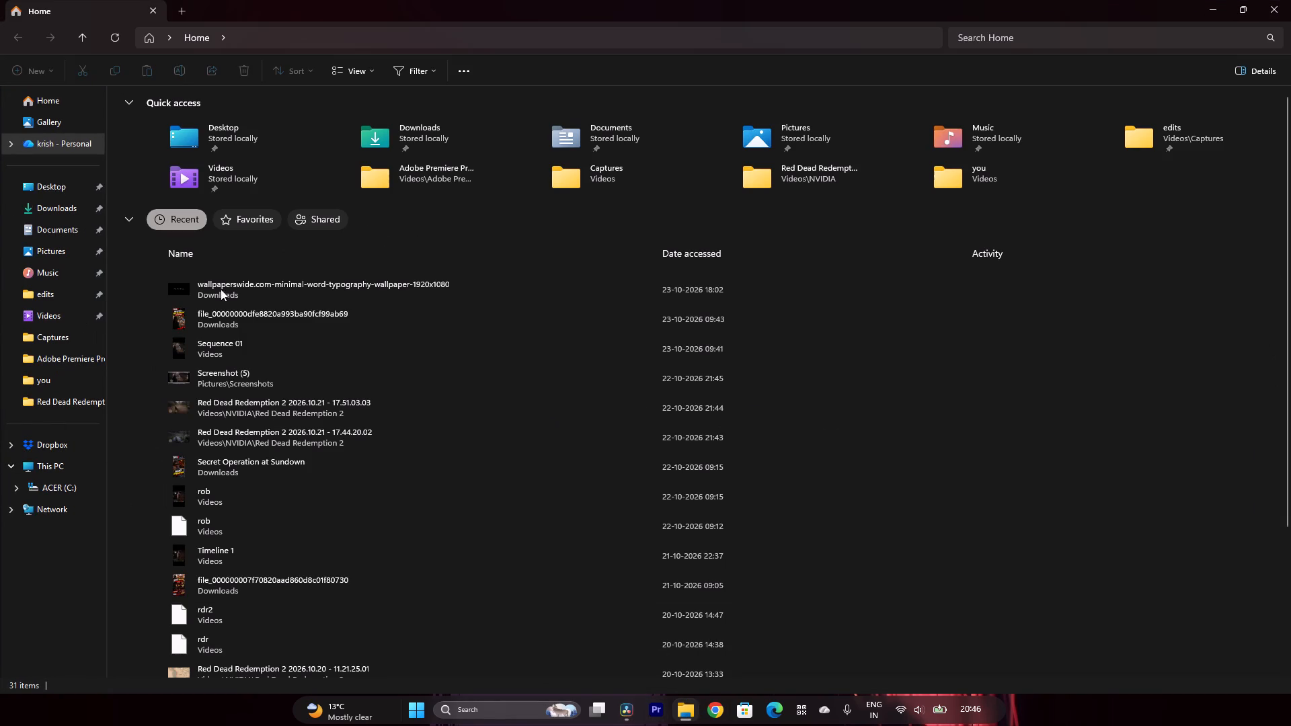
click(1254, 11)
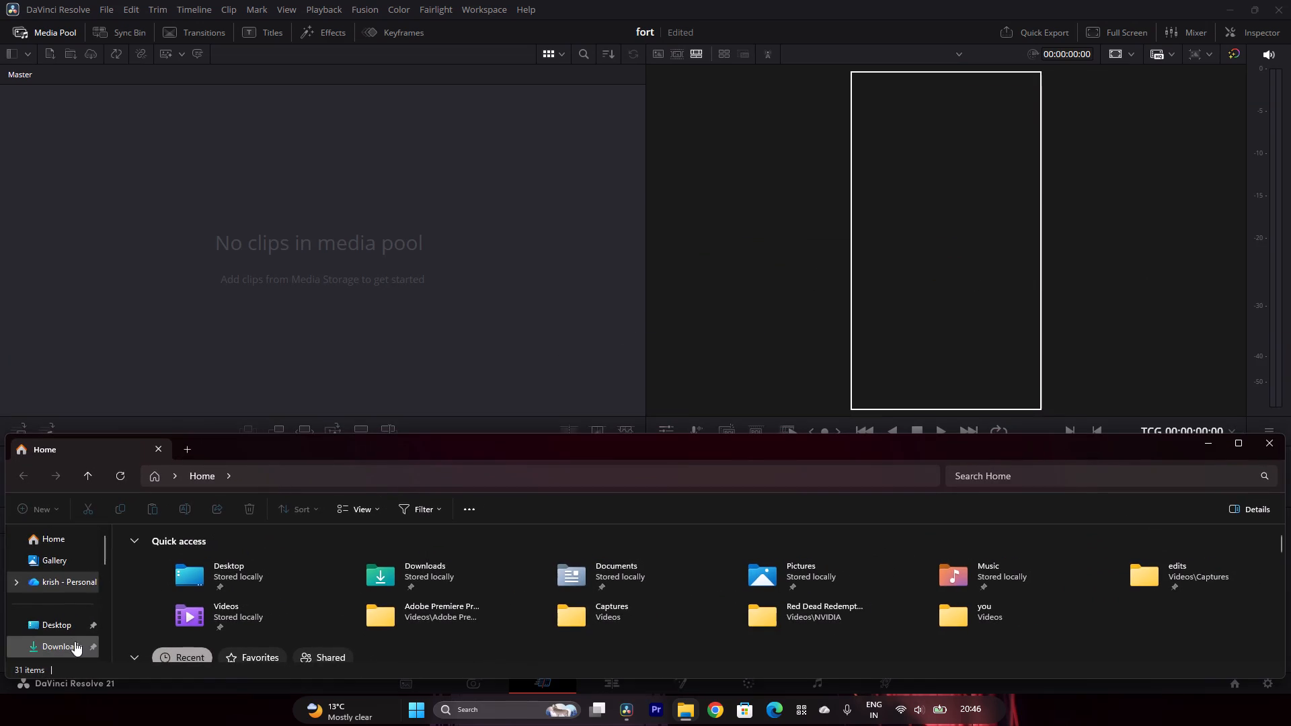
scroll(75, 641, down, 4)
scroll(72, 624, up, 1)
click(68, 561)
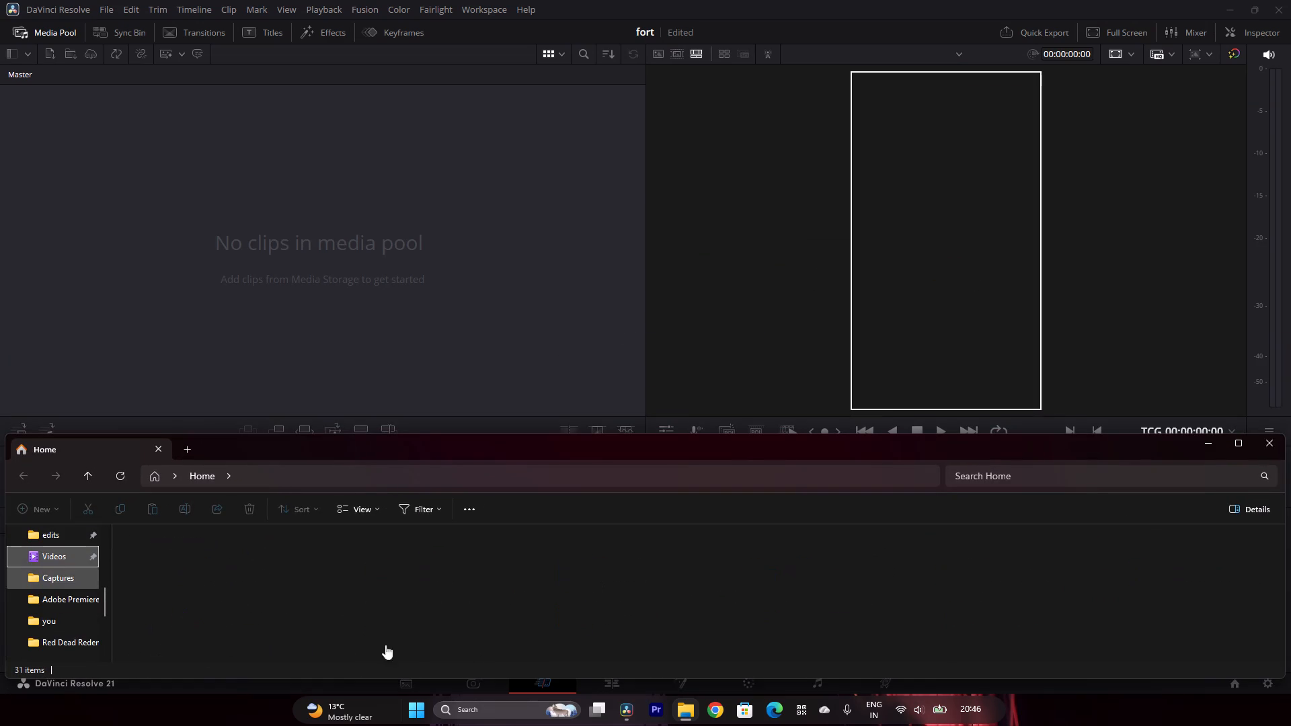
double_click(653, 572)
click(139, 565)
drag(139, 565, 143, 583)
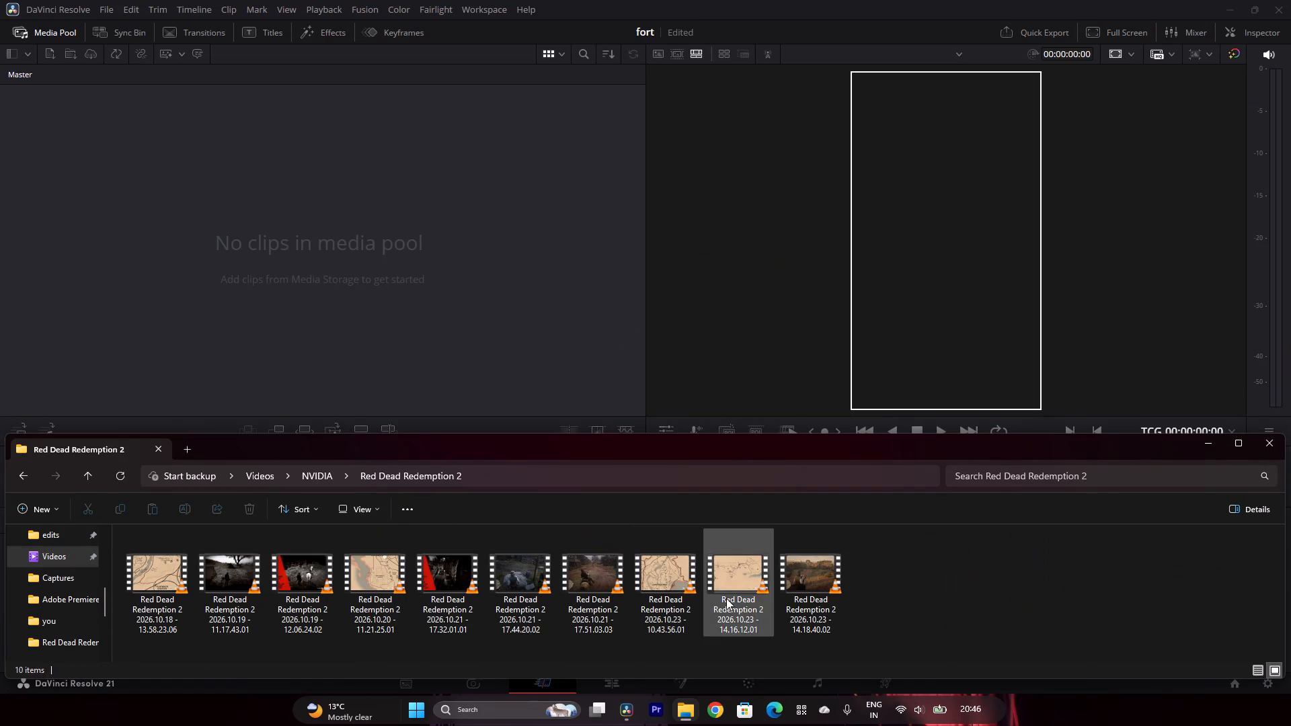
drag(738, 594, 315, 225)
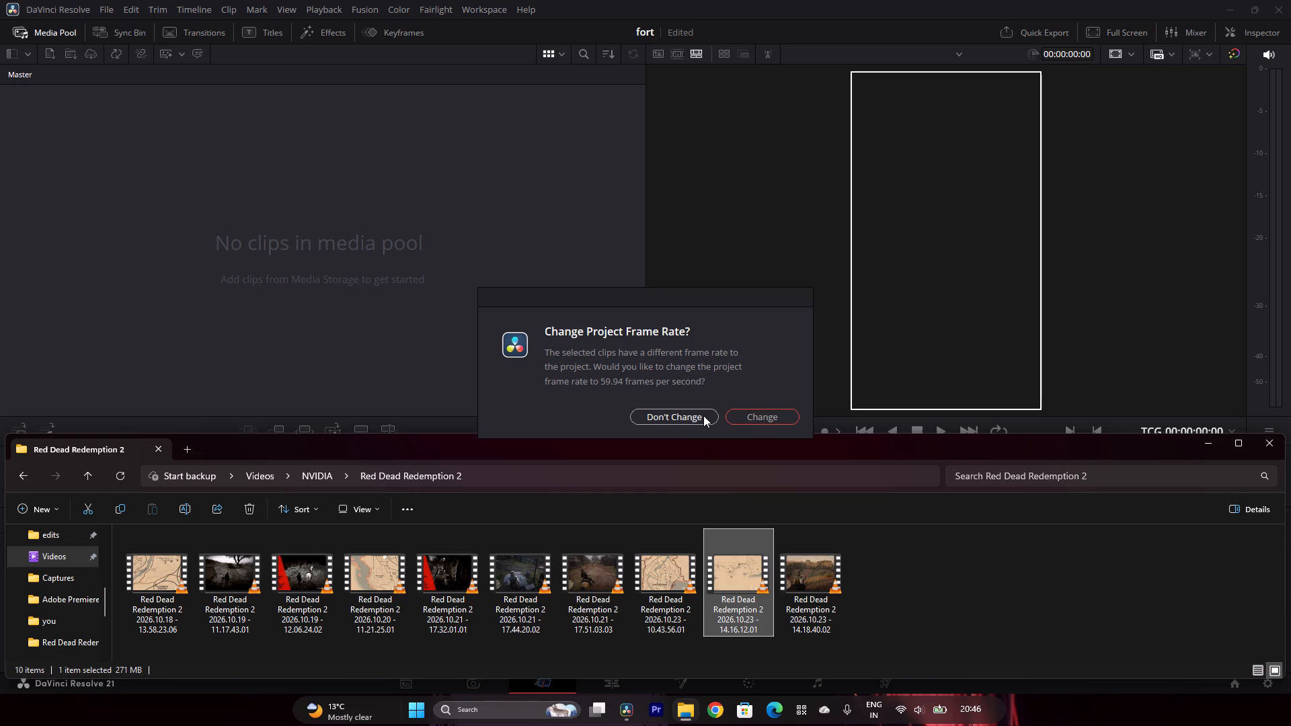
click(703, 415)
drag(814, 590, 359, 210)
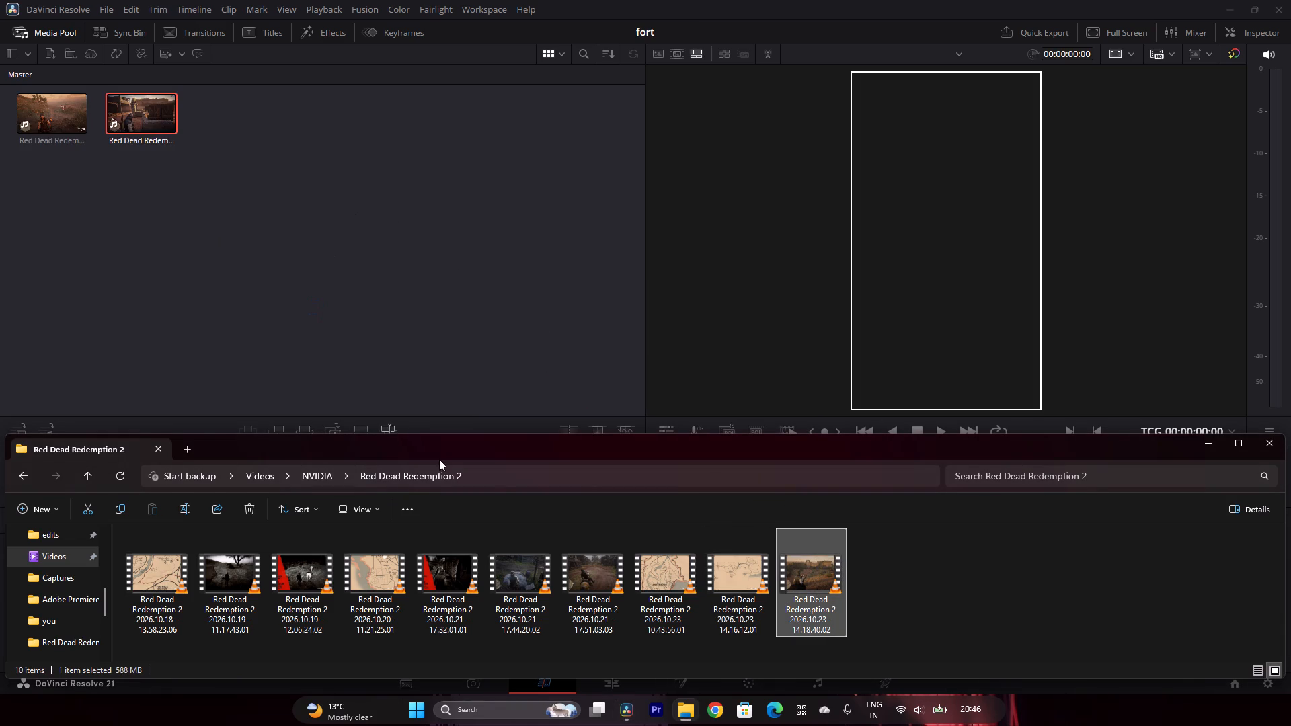
click(1266, 444)
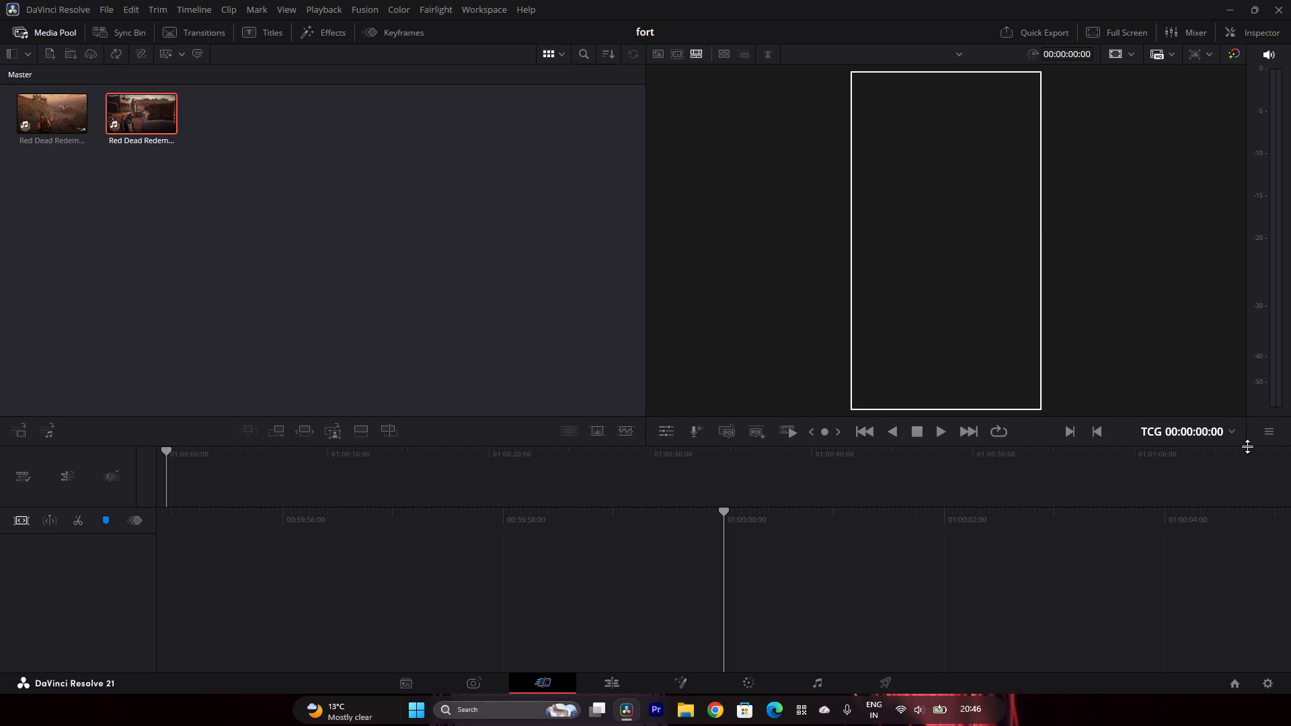
Import the AUDIO EDIT track from the Captures edits folder into the media pool.
click(694, 707)
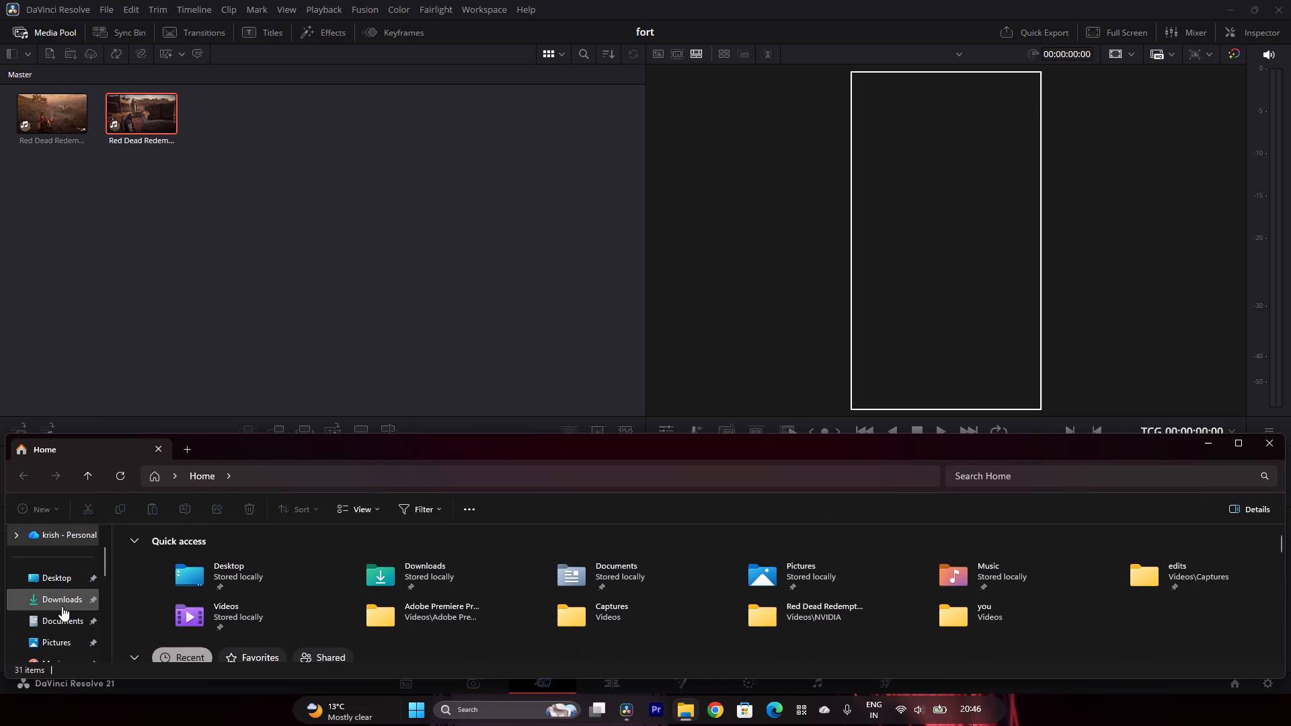
click(55, 617)
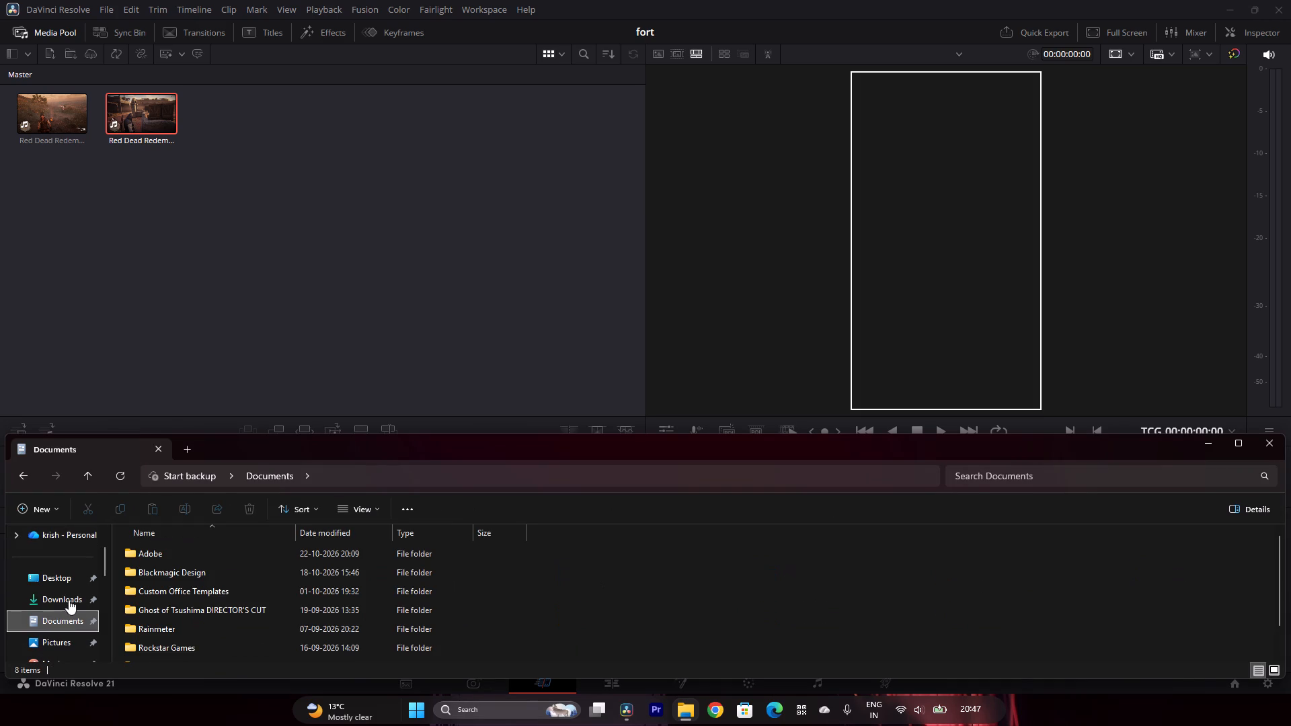
scroll(69, 599, down, 1)
click(49, 590)
click(59, 582)
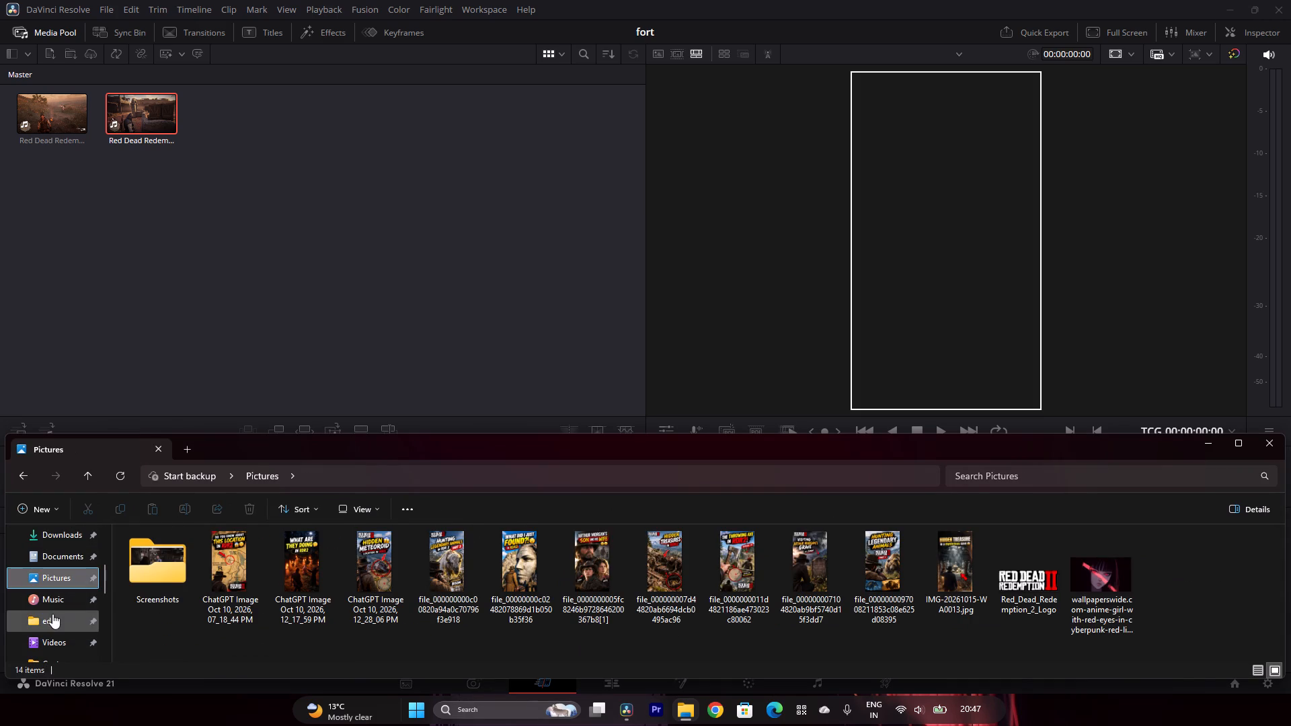
click(52, 612)
click(50, 620)
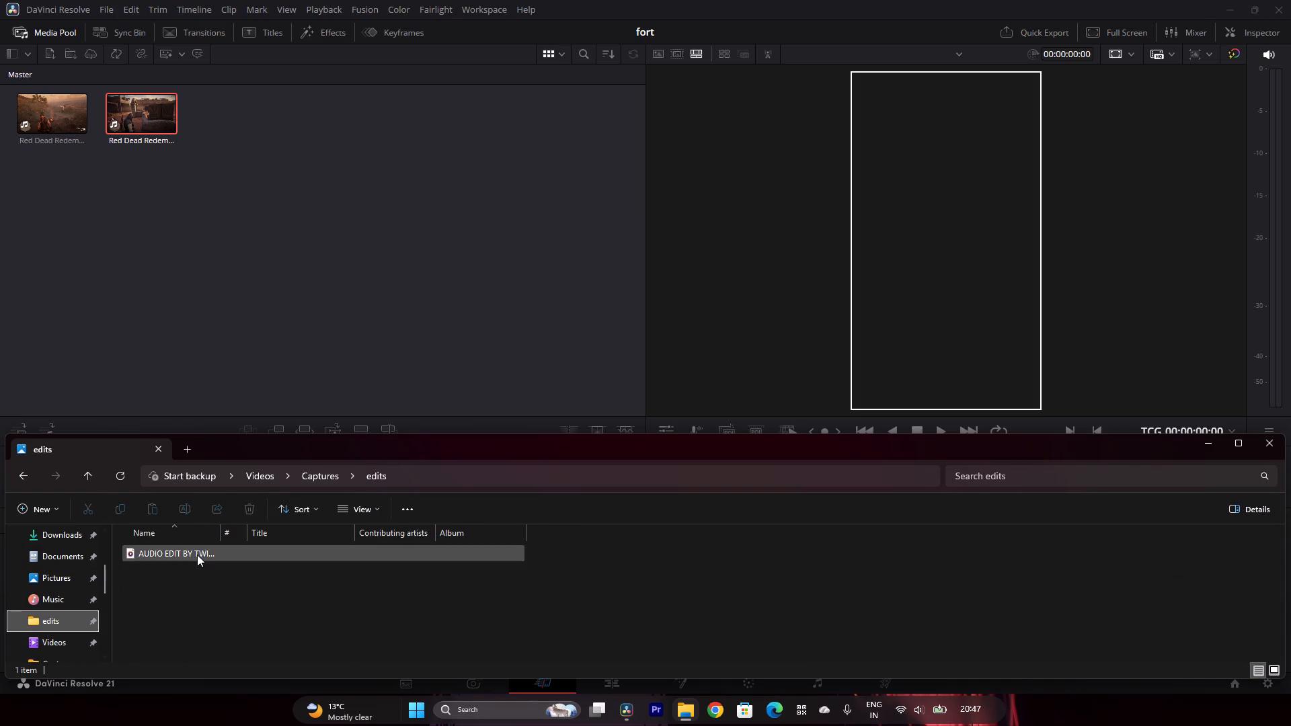
drag(197, 555, 270, 278)
Import today's downloaded Speechma Guy narration from Downloads into the media pool and close File Explorer.
click(67, 528)
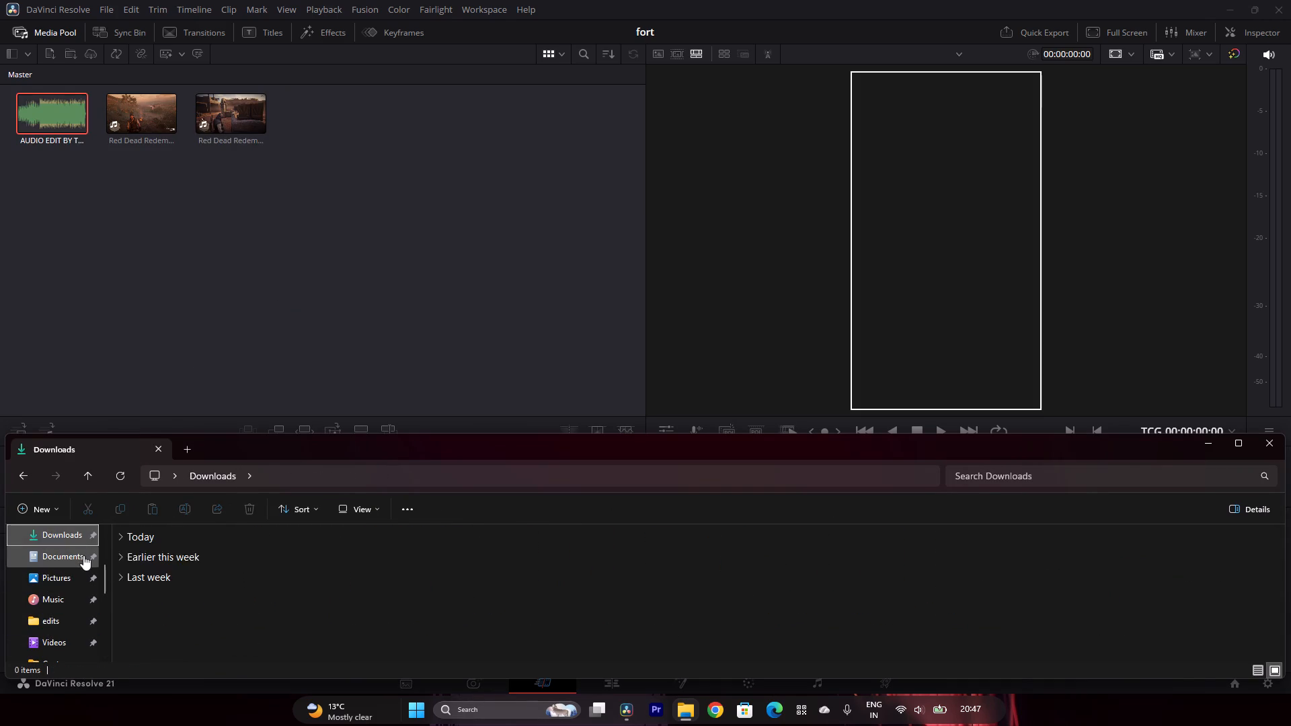
click(120, 536)
drag(150, 575, 152, 461)
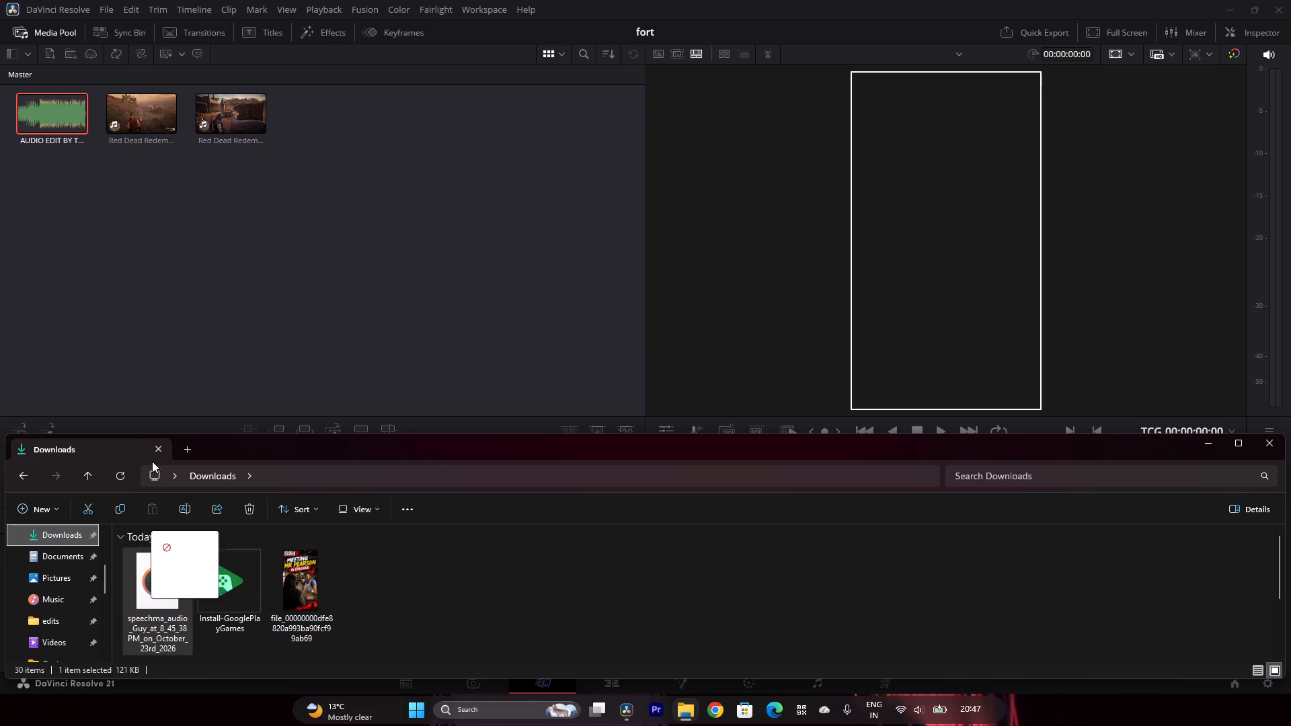
drag(152, 461, 217, 237)
click(1286, 443)
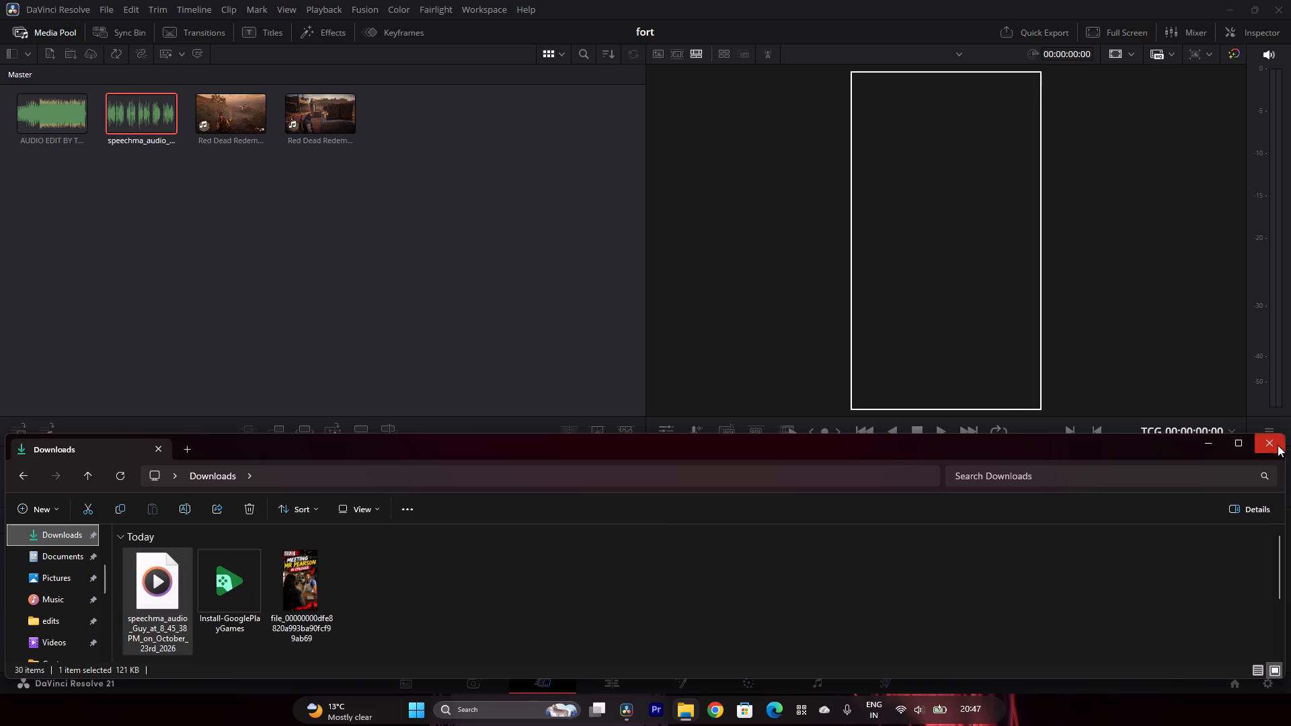
click(1276, 444)
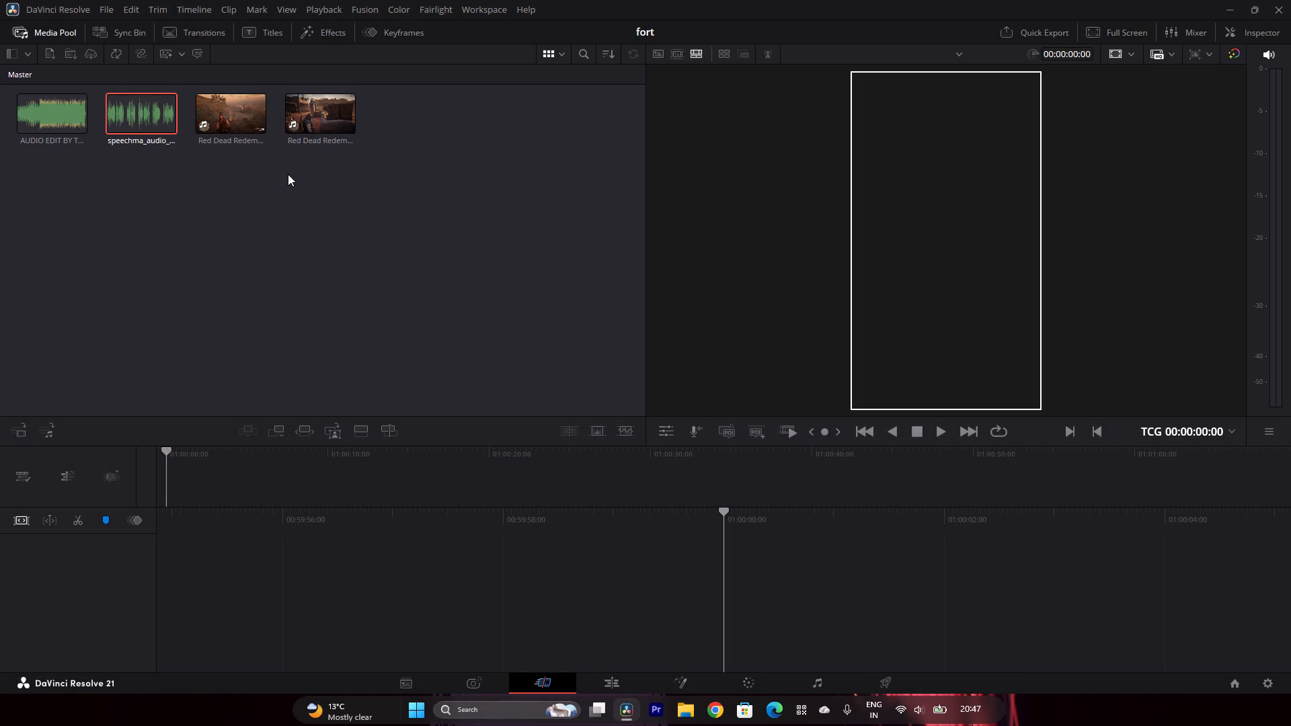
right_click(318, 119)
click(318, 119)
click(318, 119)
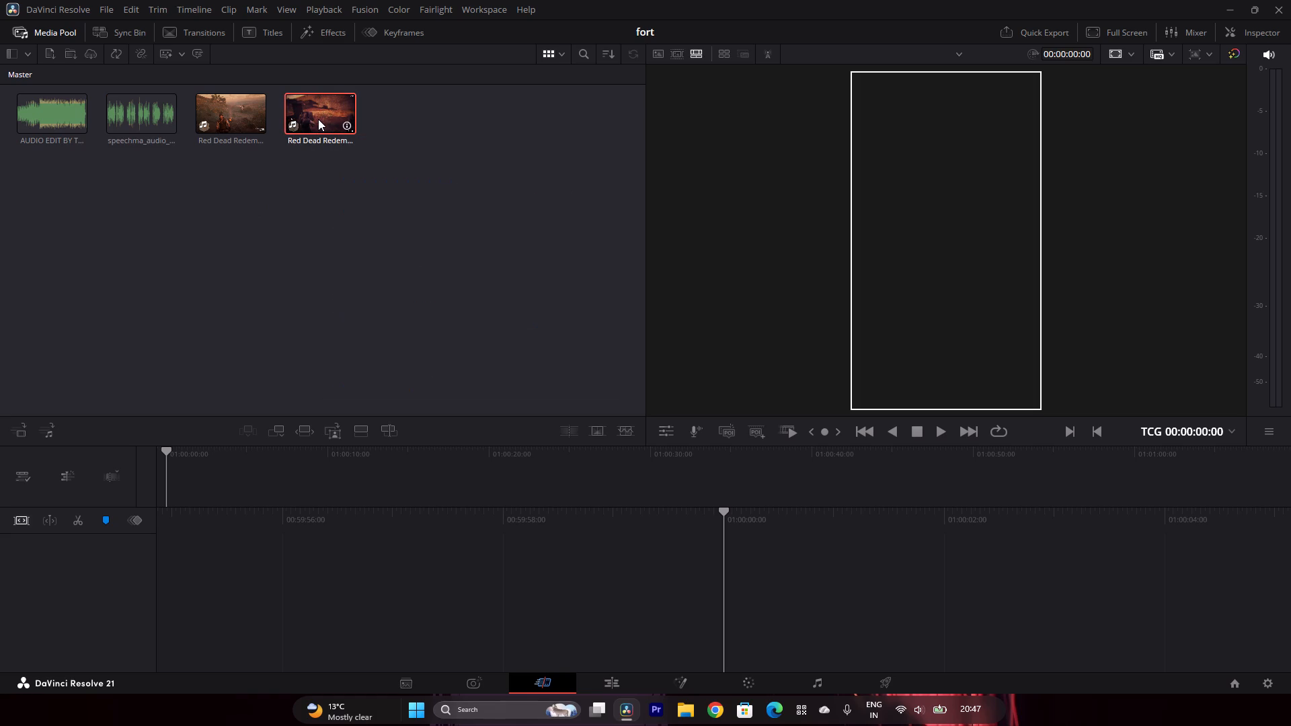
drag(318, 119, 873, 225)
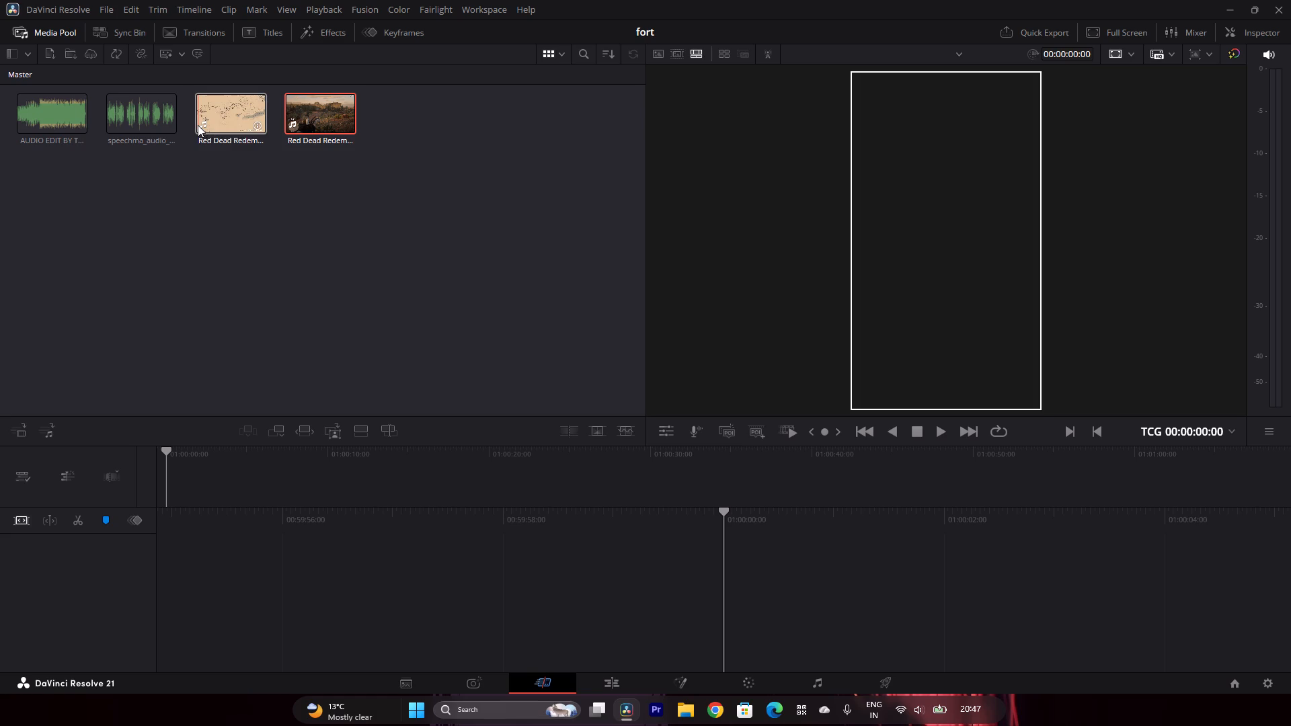
Place the 14.16.12.01 map clip at the timeline's start and append the other Red Dead Redemption 2 clip after it.
drag(243, 111, 223, 402)
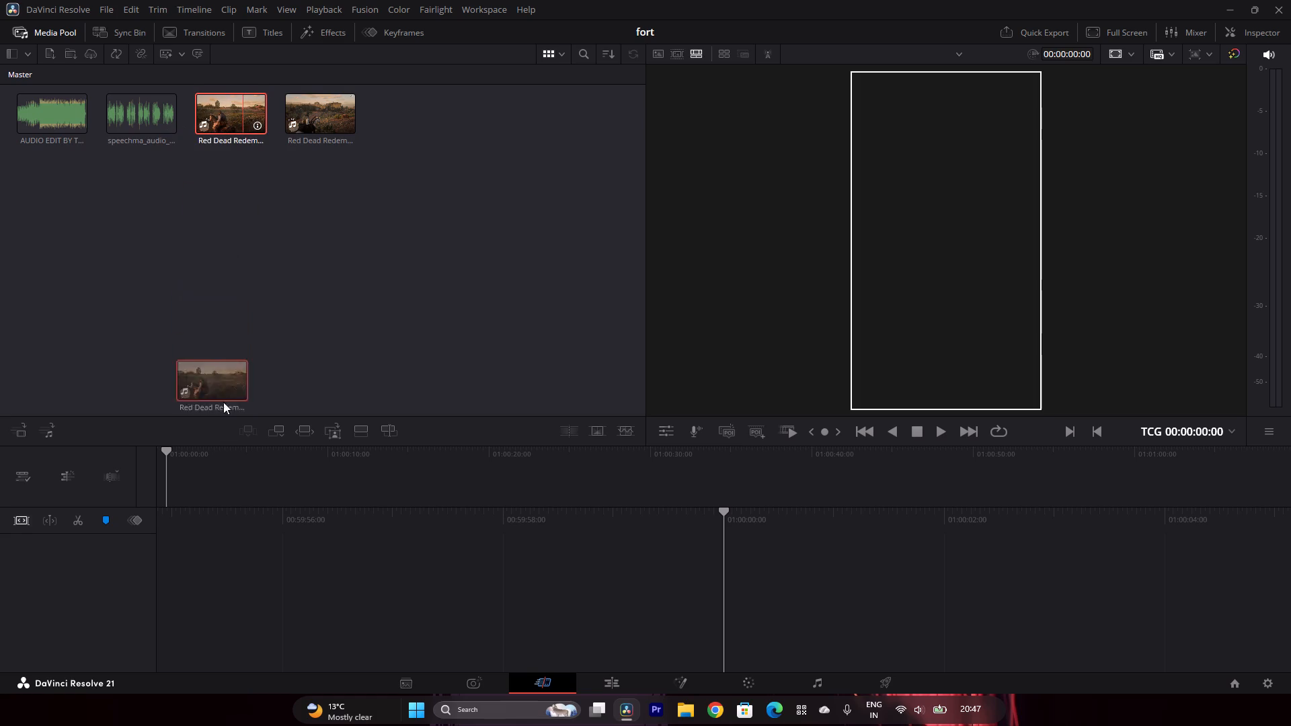
drag(223, 402, 146, 474)
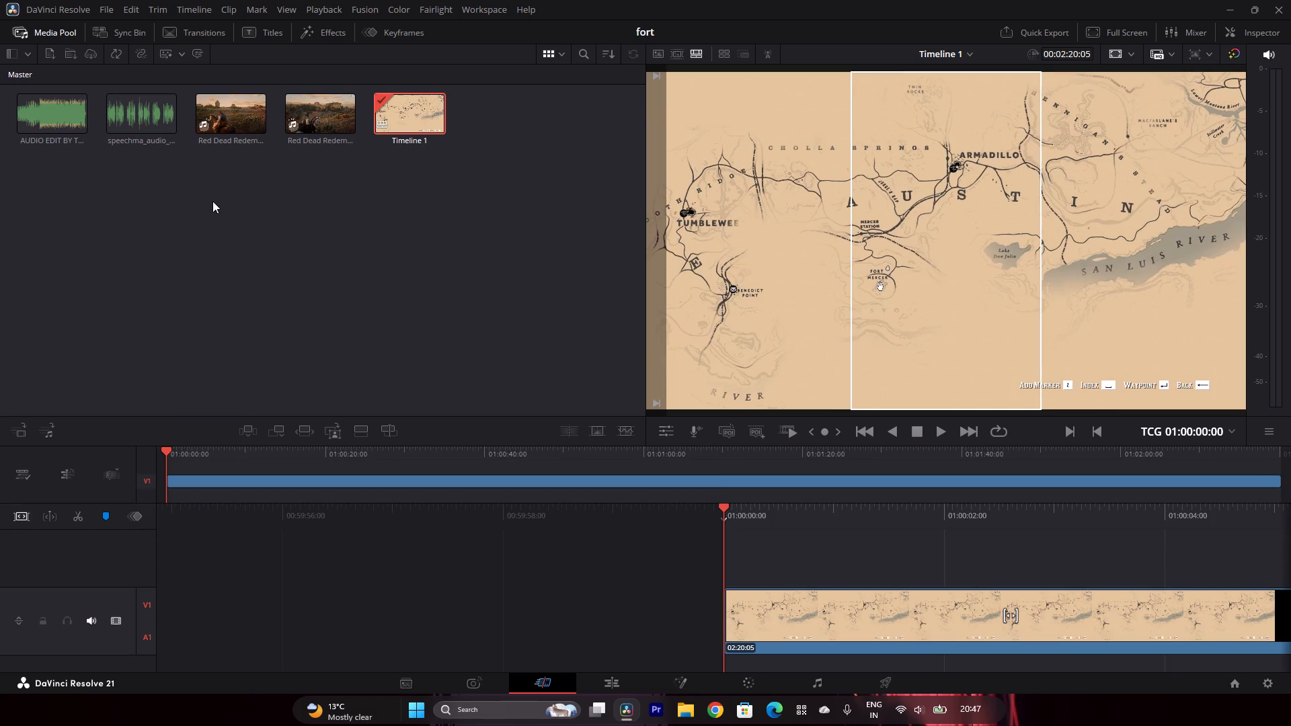
drag(328, 109, 919, 493)
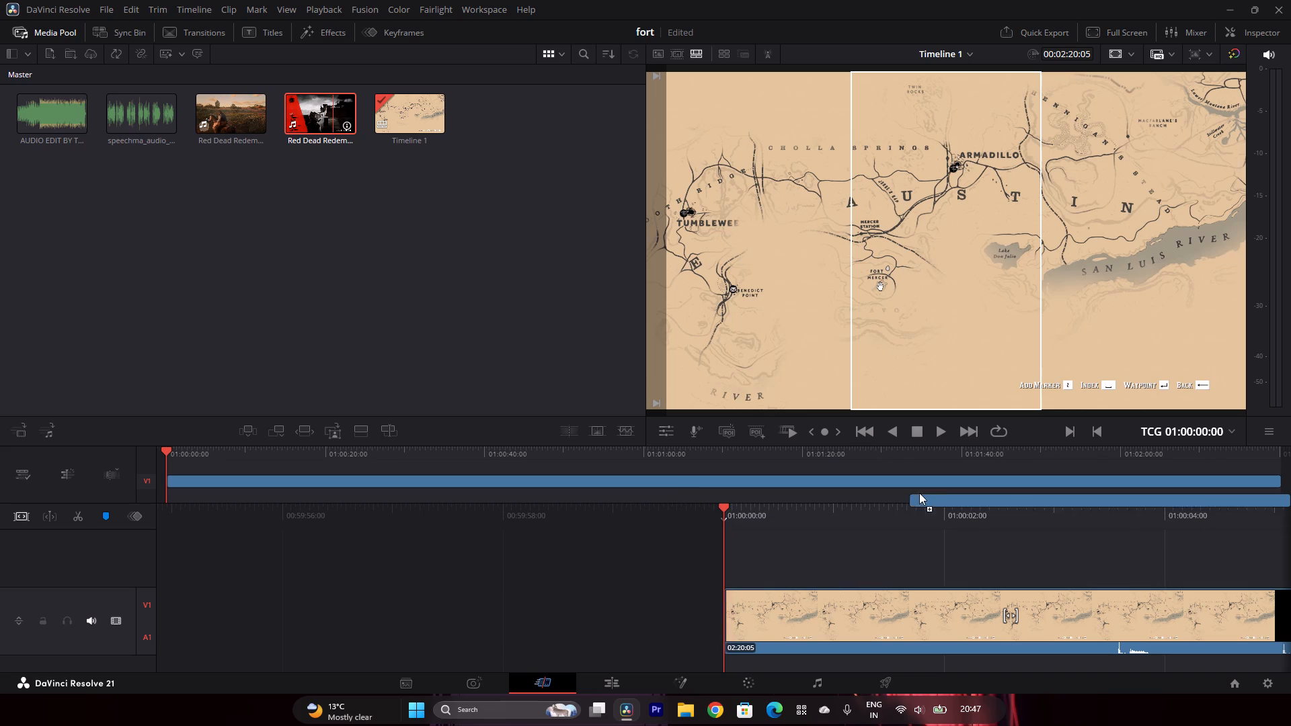
drag(919, 493, 1289, 476)
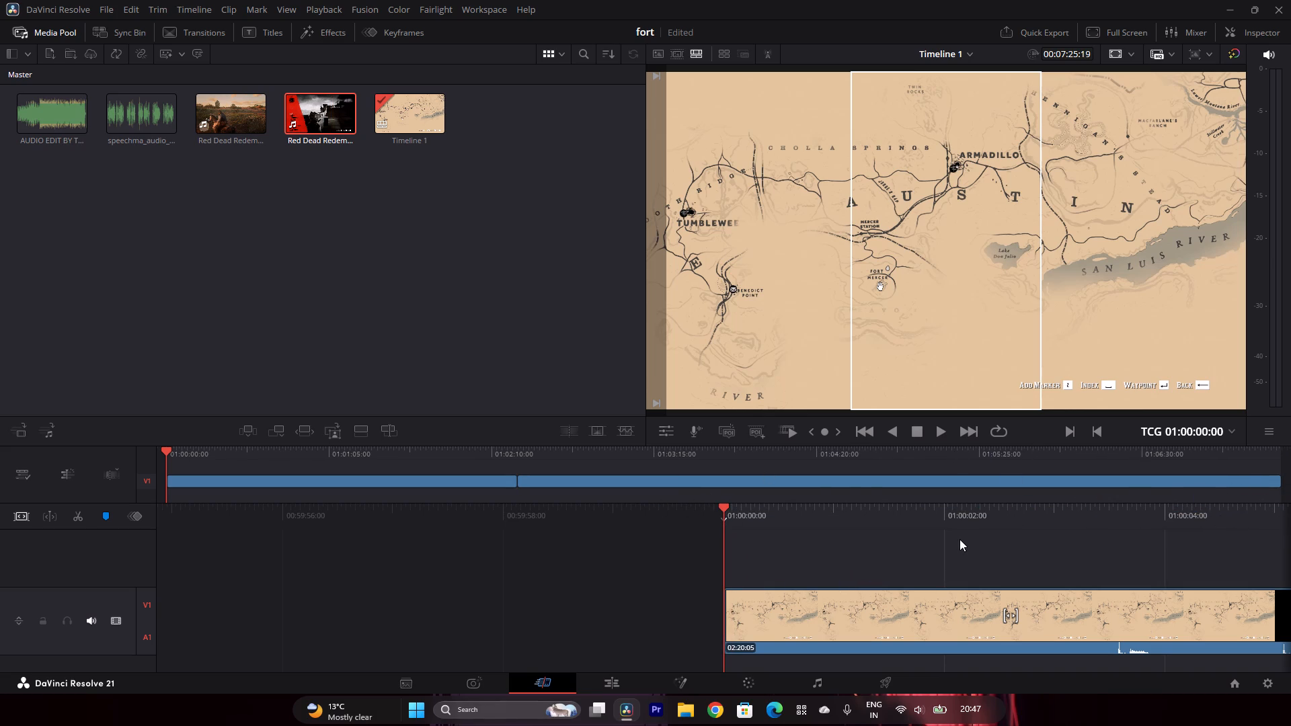
Check both clips on the Edit page timeline and mute the gameplay track's audio from the Cut page.
click(598, 678)
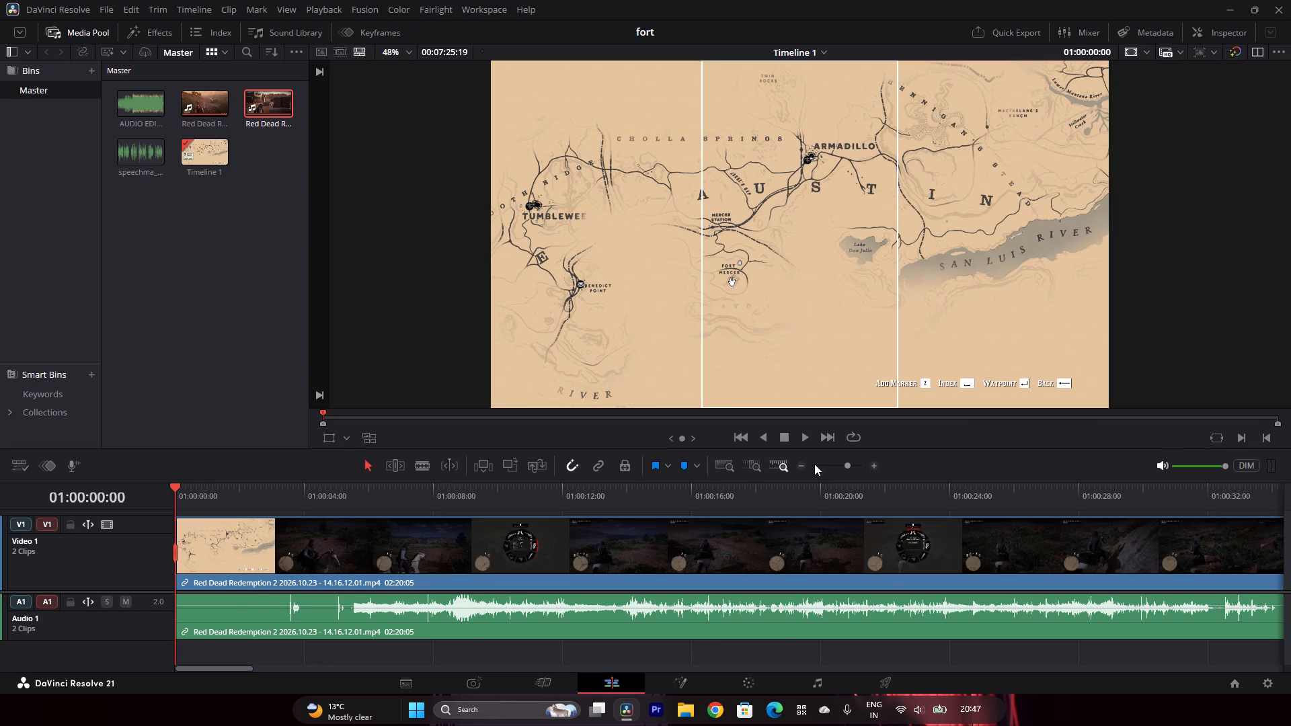
triple_click(799, 465)
double_click(802, 466)
click(802, 466)
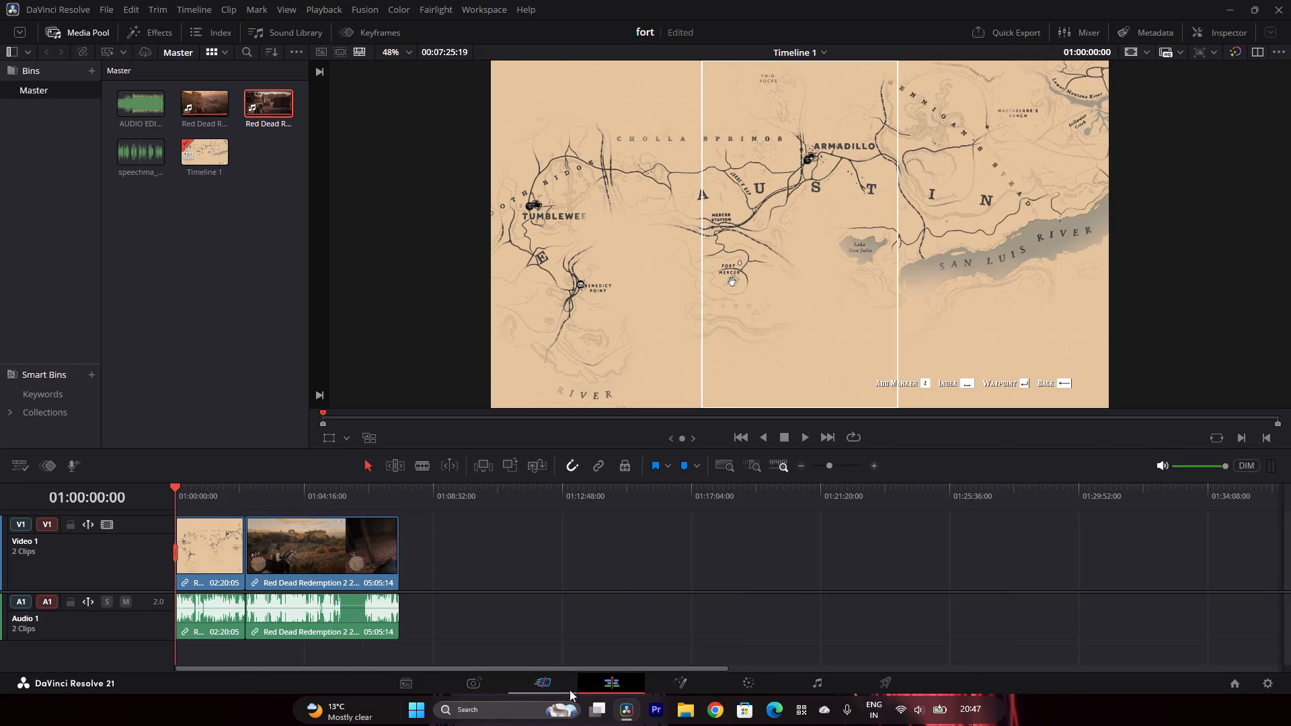
click(542, 676)
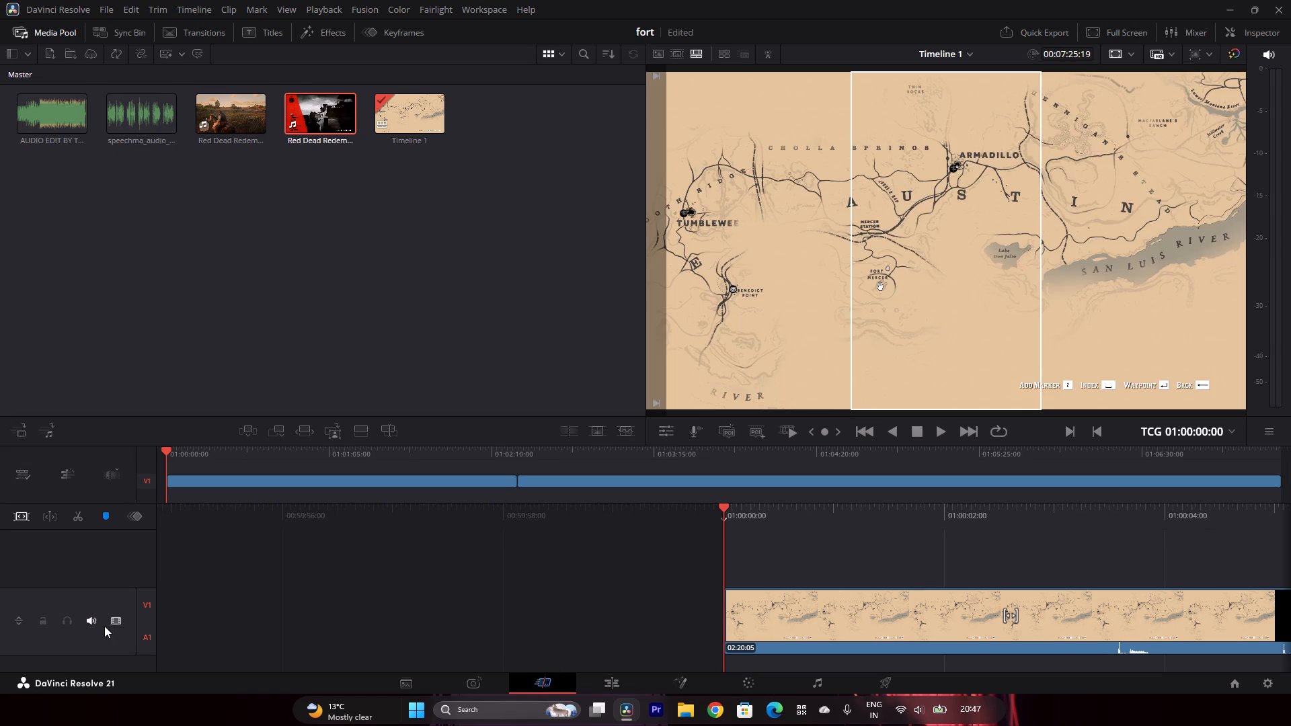
click(93, 620)
Briefly preview the timeline's start on the Edit page and show the transform properties of the first clip.
click(598, 683)
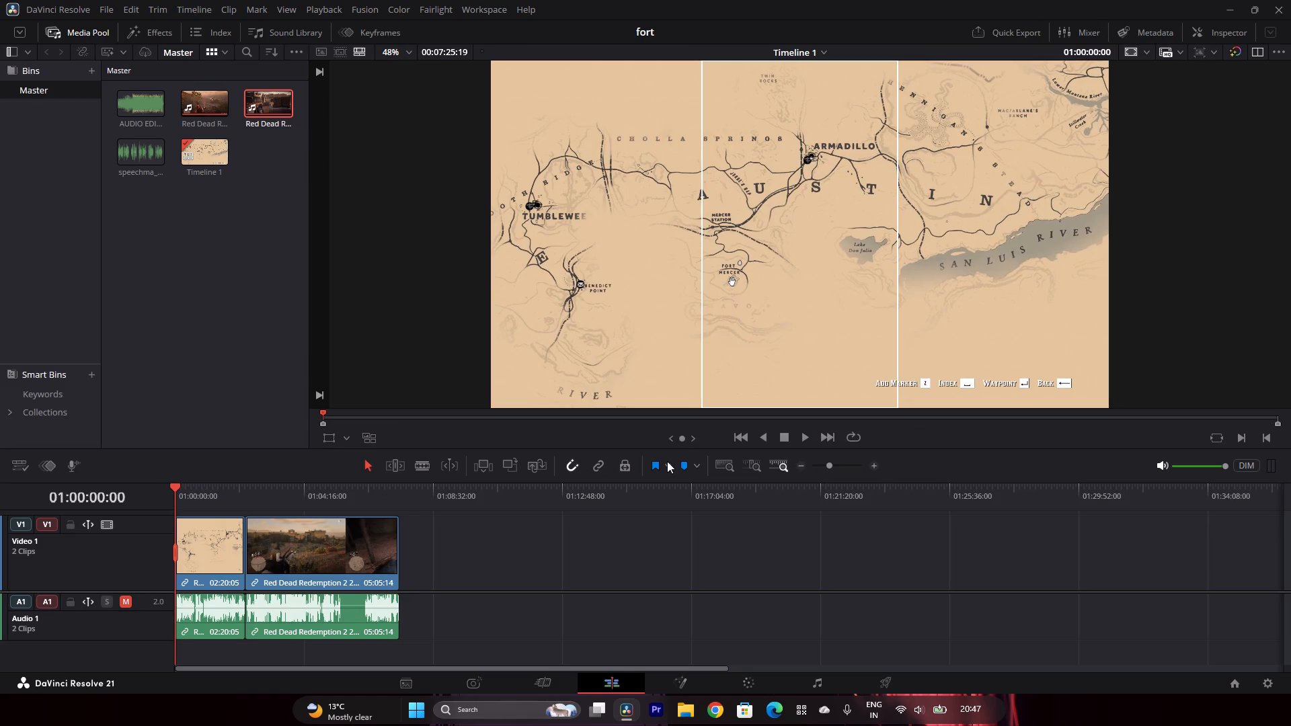
click(808, 433)
click(786, 434)
click(1150, 52)
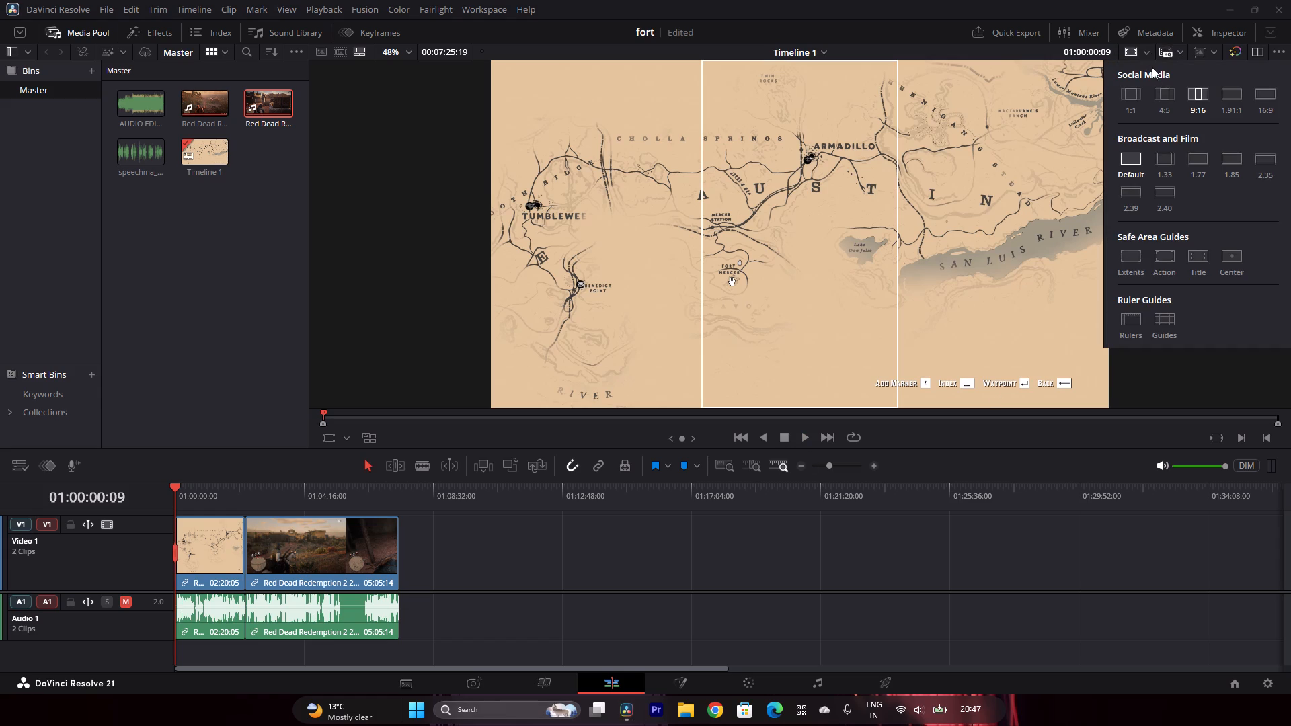
click(1196, 370)
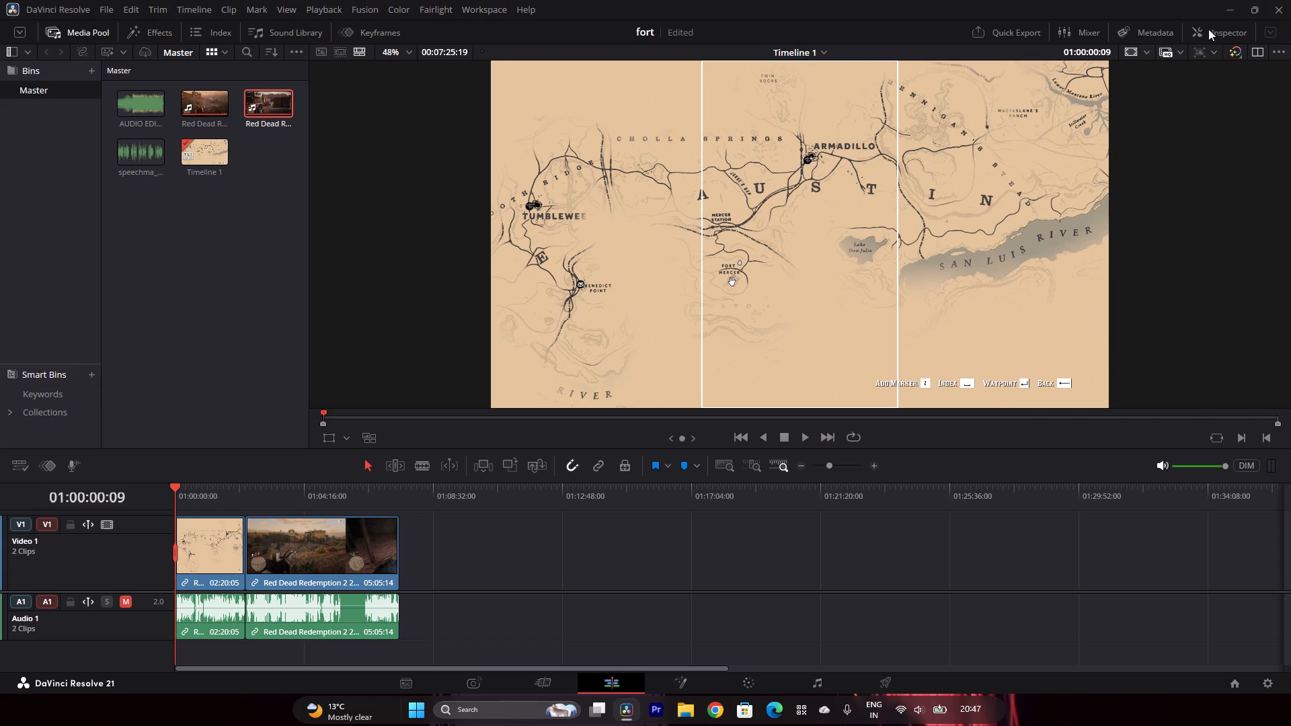
click(1208, 29)
click(214, 556)
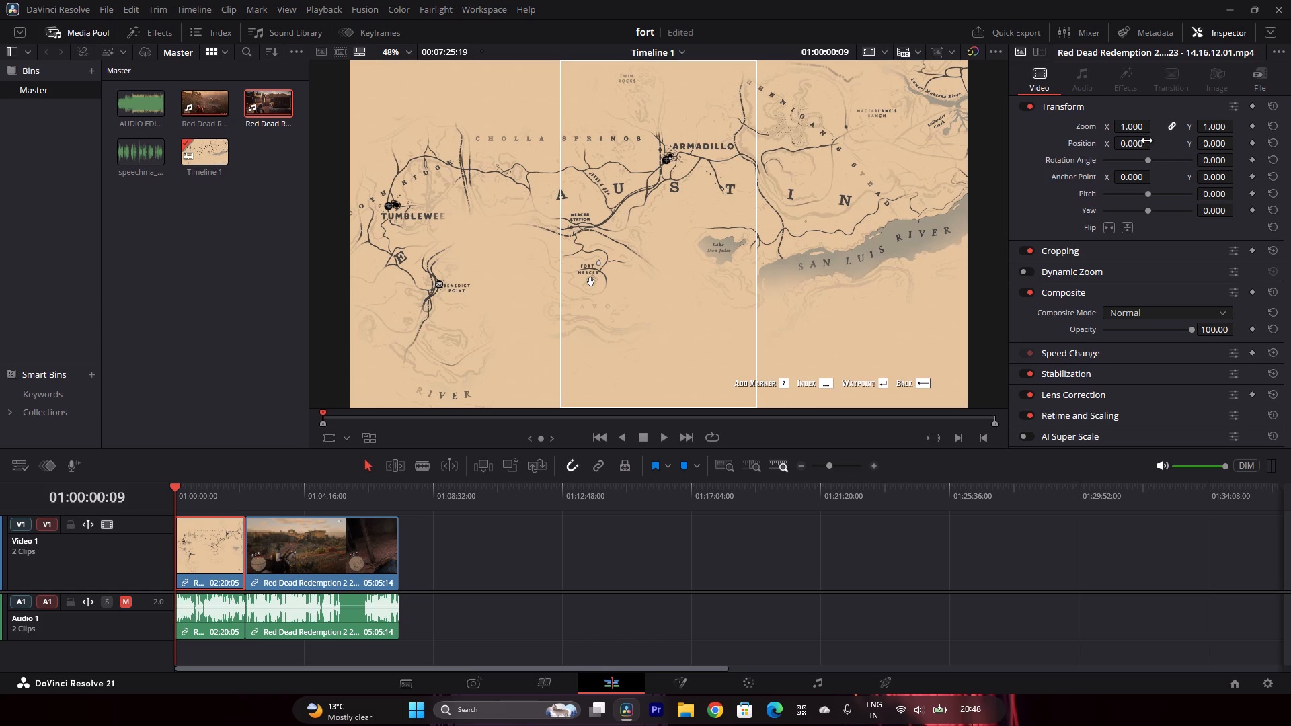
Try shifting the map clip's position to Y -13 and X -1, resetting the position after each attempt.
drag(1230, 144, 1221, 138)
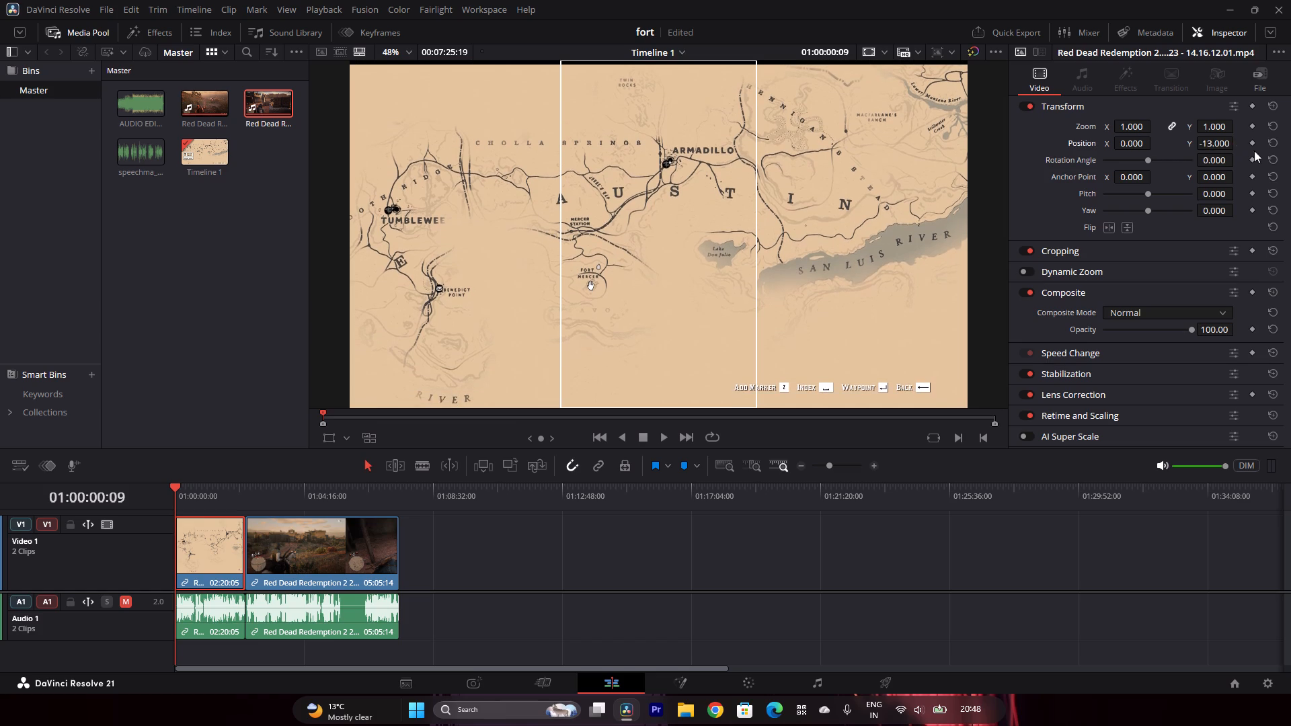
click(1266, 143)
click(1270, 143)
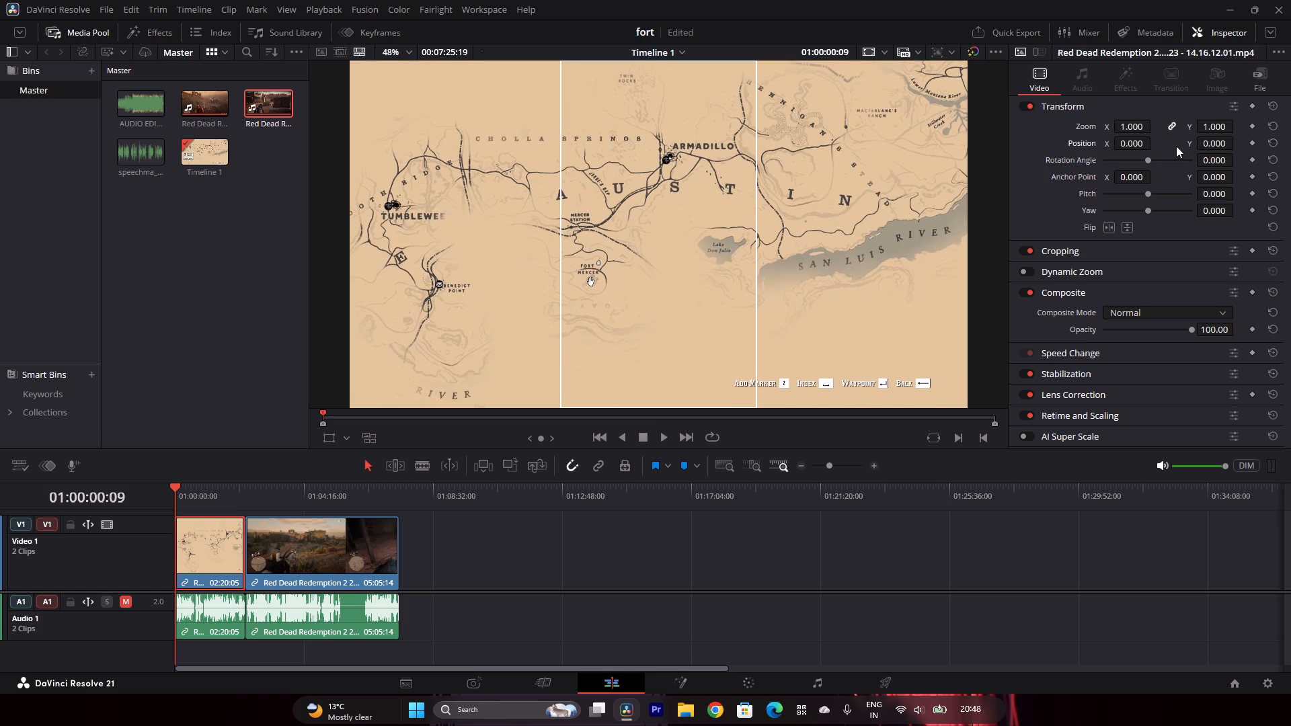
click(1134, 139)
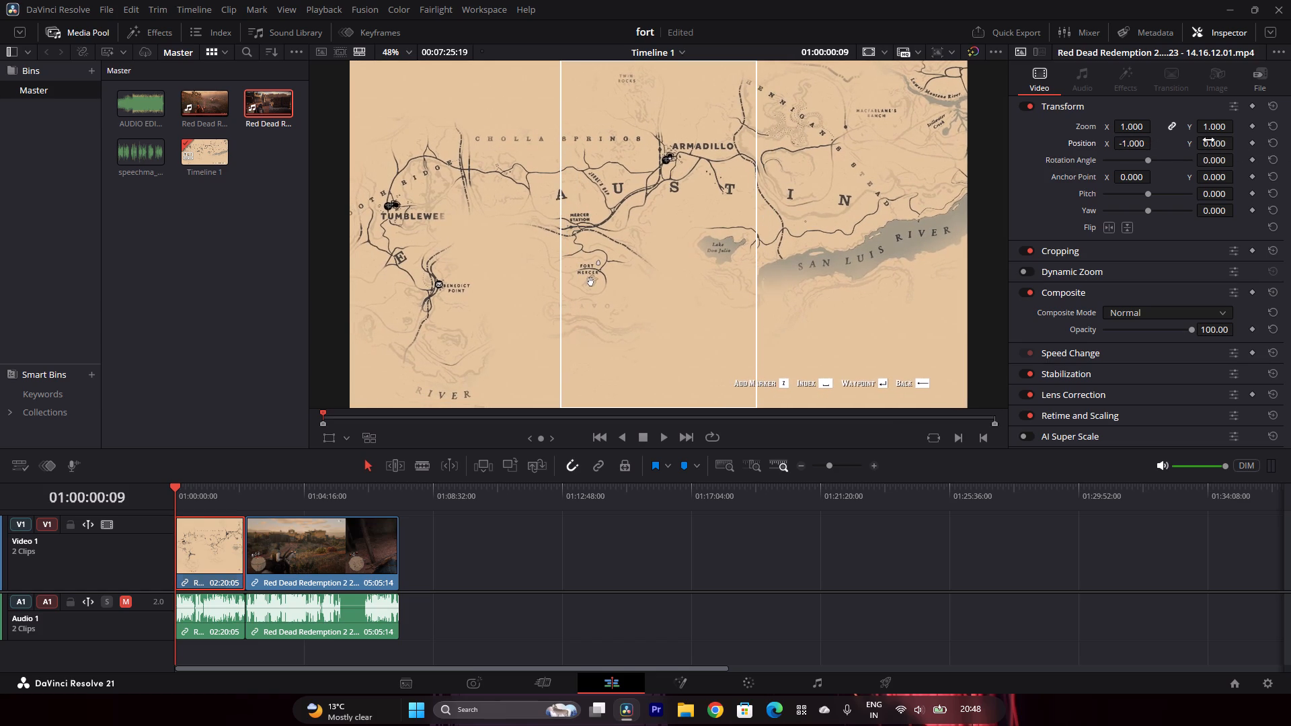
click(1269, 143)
Scale the 14.16.12.01 map clip down to a zoom of 0.470.
drag(1218, 126, 1206, 128)
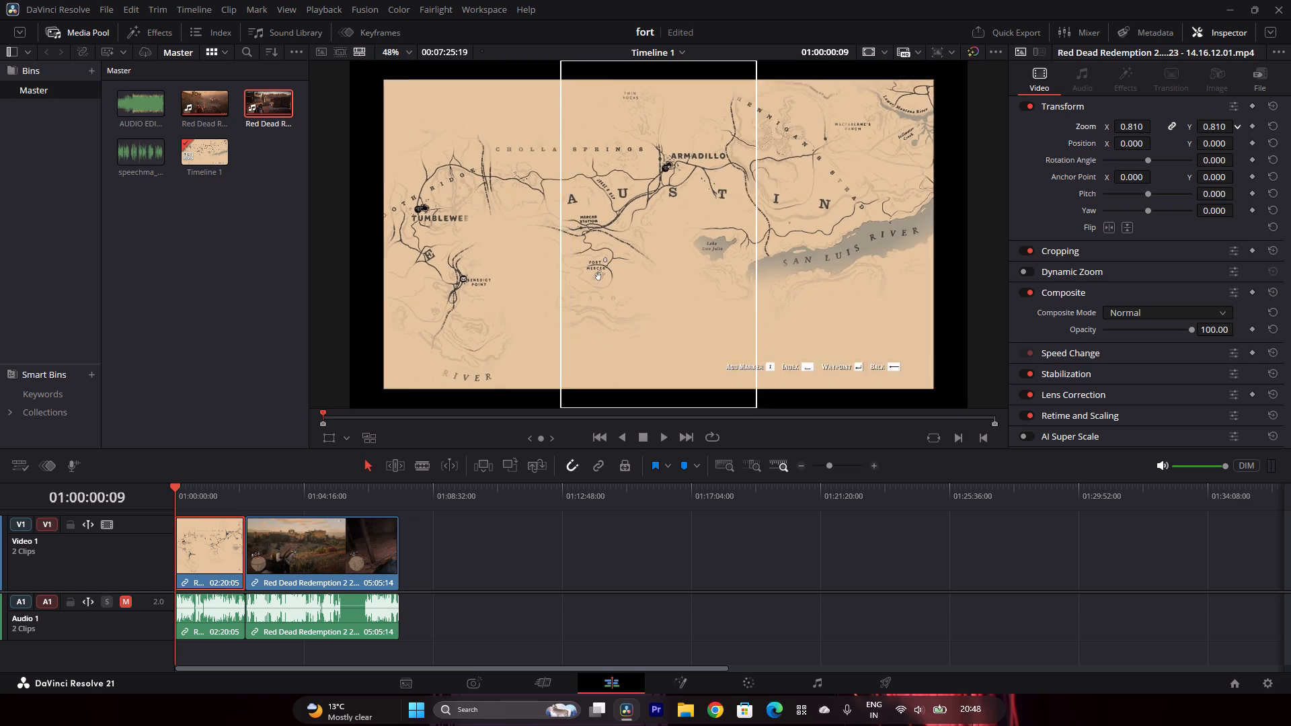
drag(1206, 128, 1177, 128)
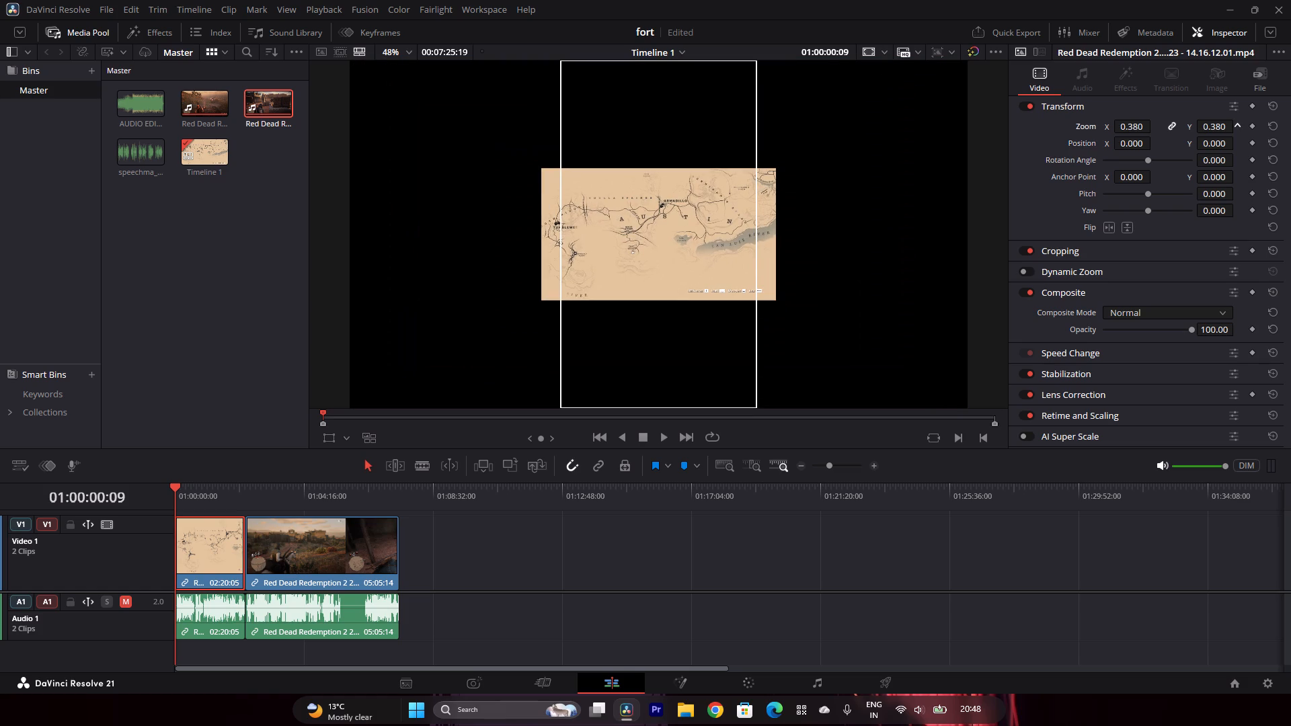
drag(1177, 128, 1183, 132)
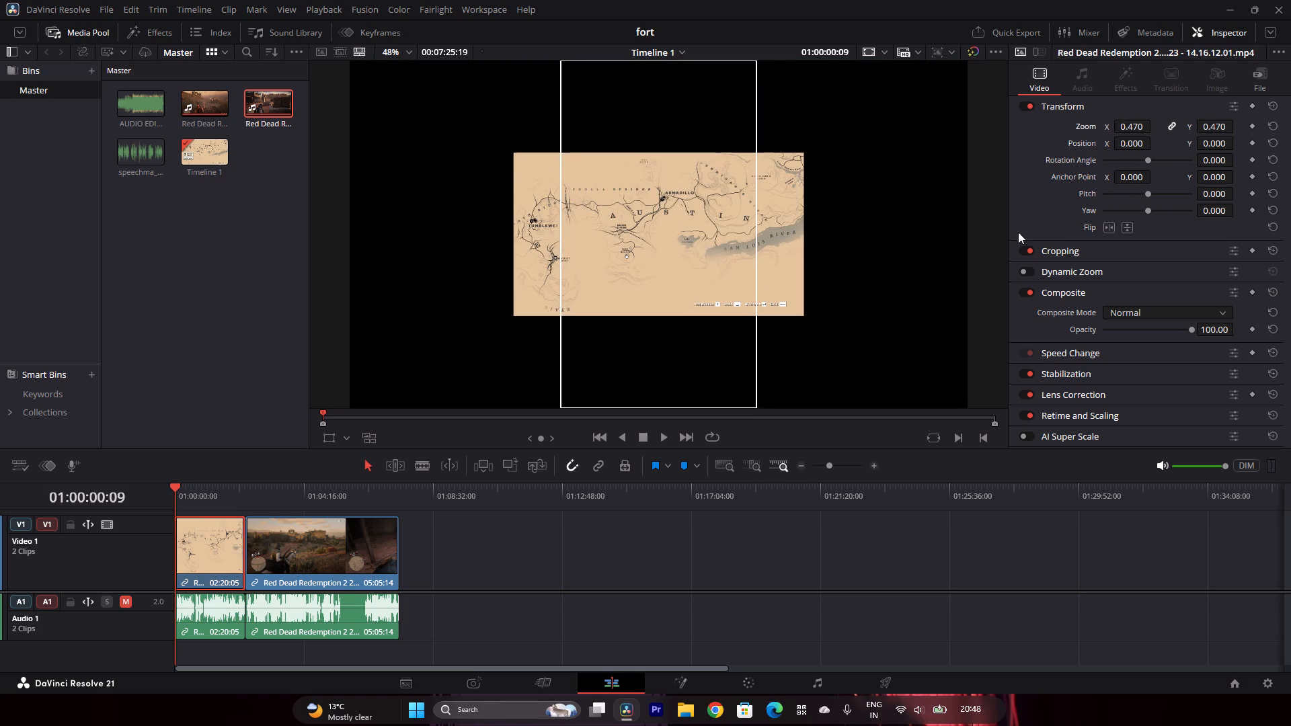
Scale the 14.18.40.02 clip down to a zoom of 0.470 and return the playhead to the timeline's start.
click(309, 551)
click(340, 483)
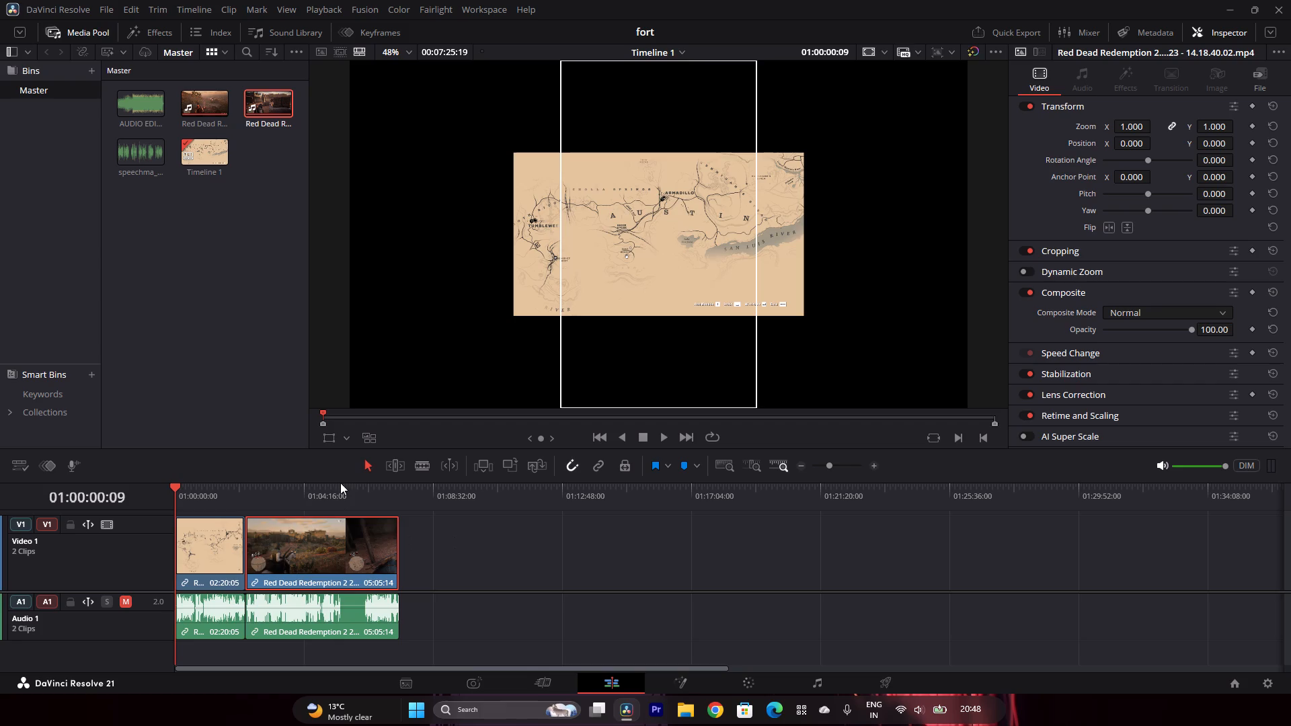
click(336, 489)
drag(1219, 126, 1207, 130)
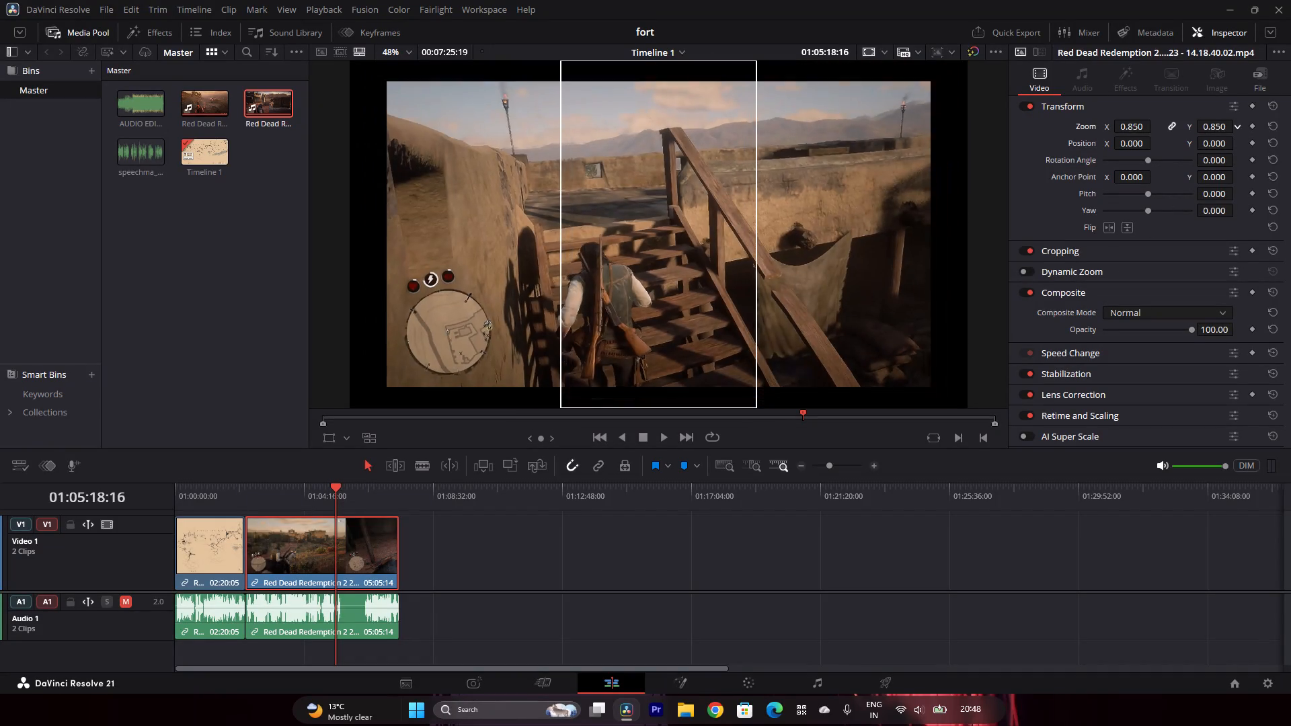
drag(1207, 130, 1180, 134)
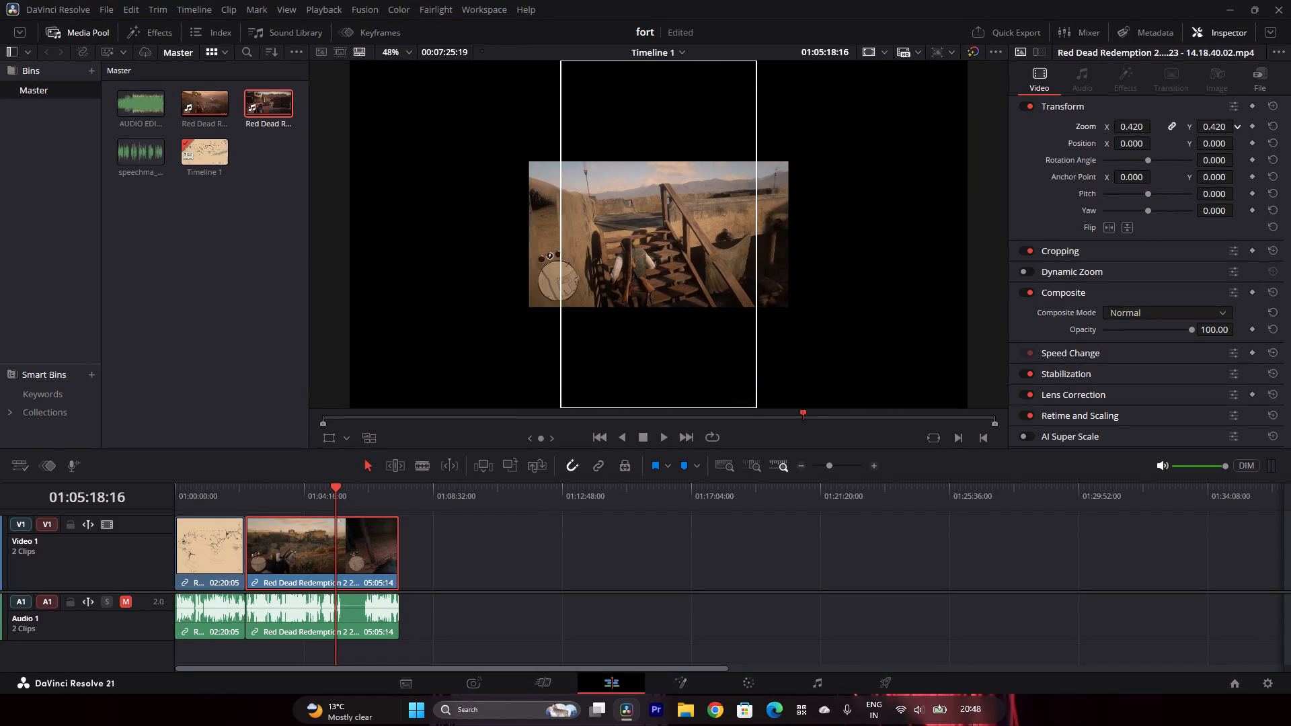
drag(1180, 134, 1183, 133)
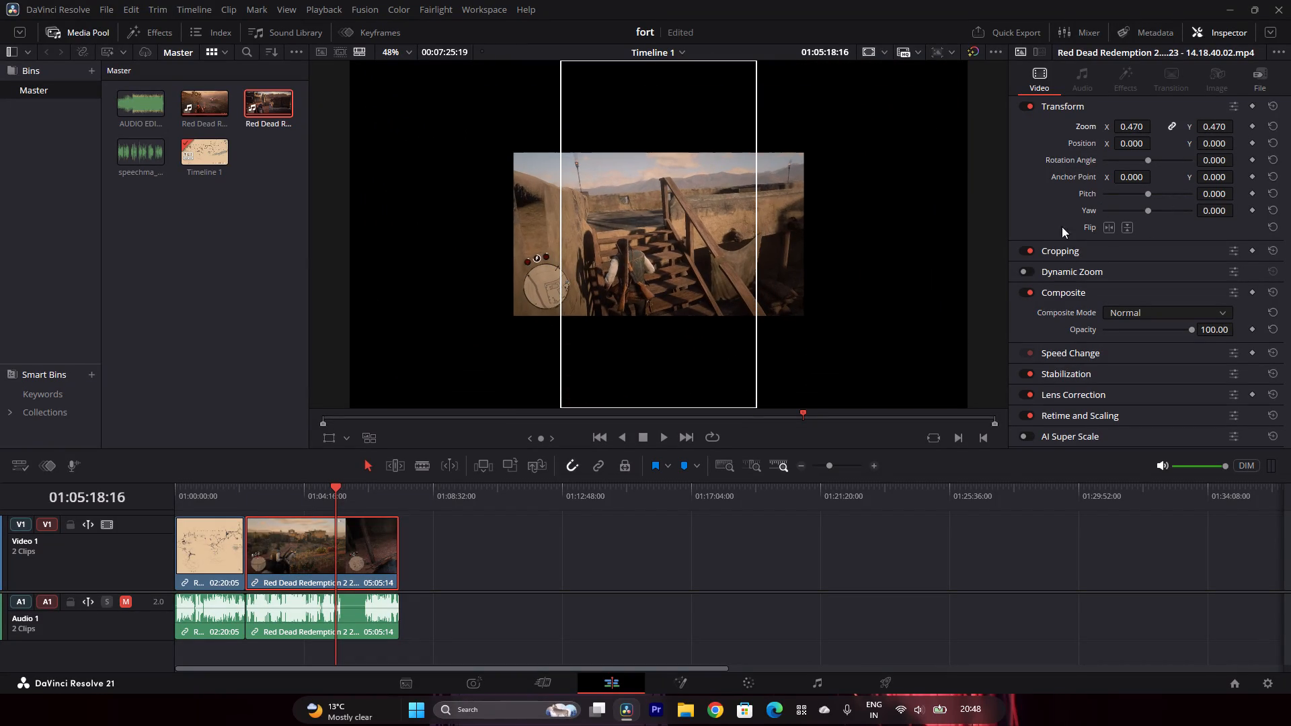
drag(334, 485, 182, 506)
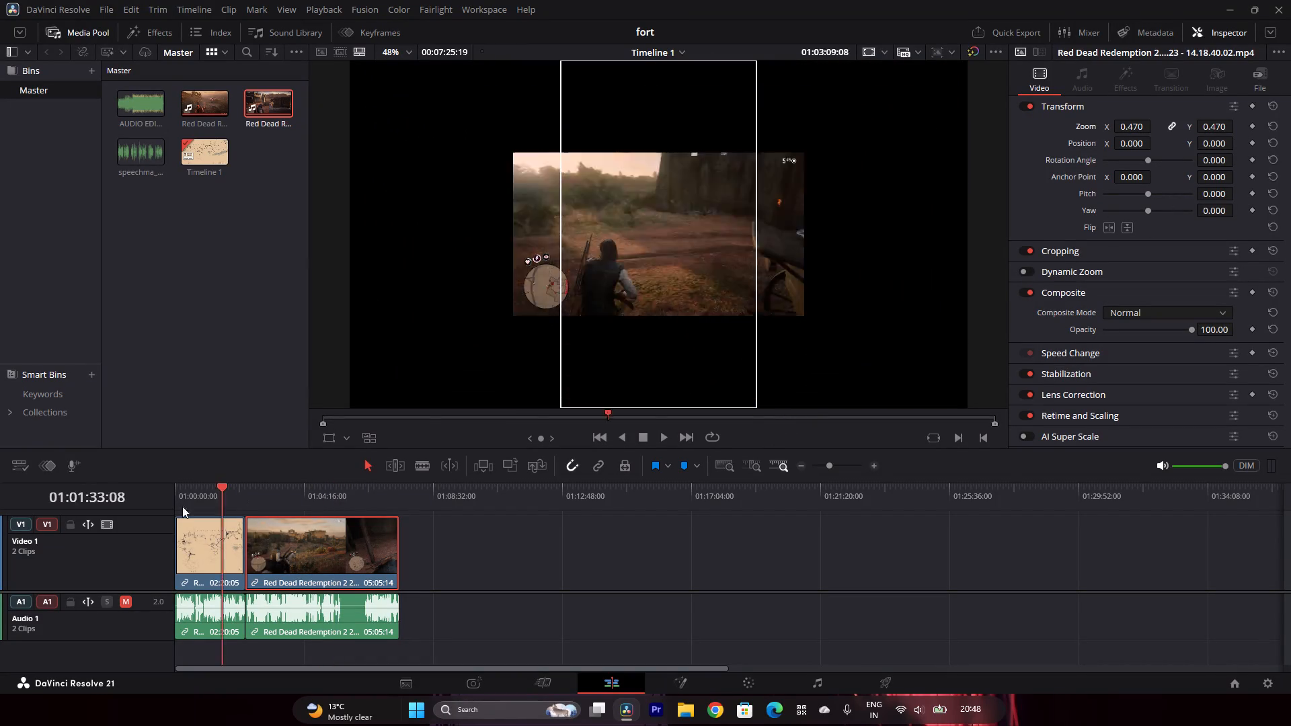
drag(182, 506, 104, 522)
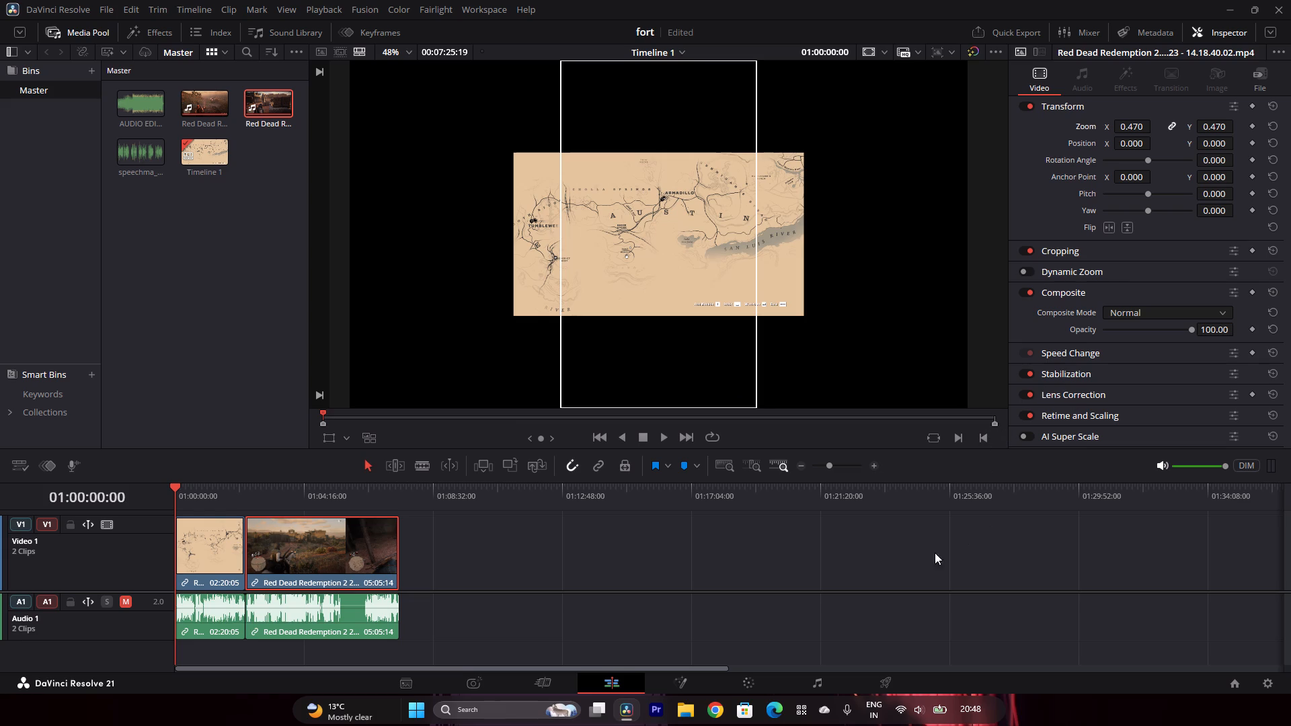
In the project settings, switch the timeline to vertical resolution, 1080 x 1920 HD, with square pixels.
click(1272, 684)
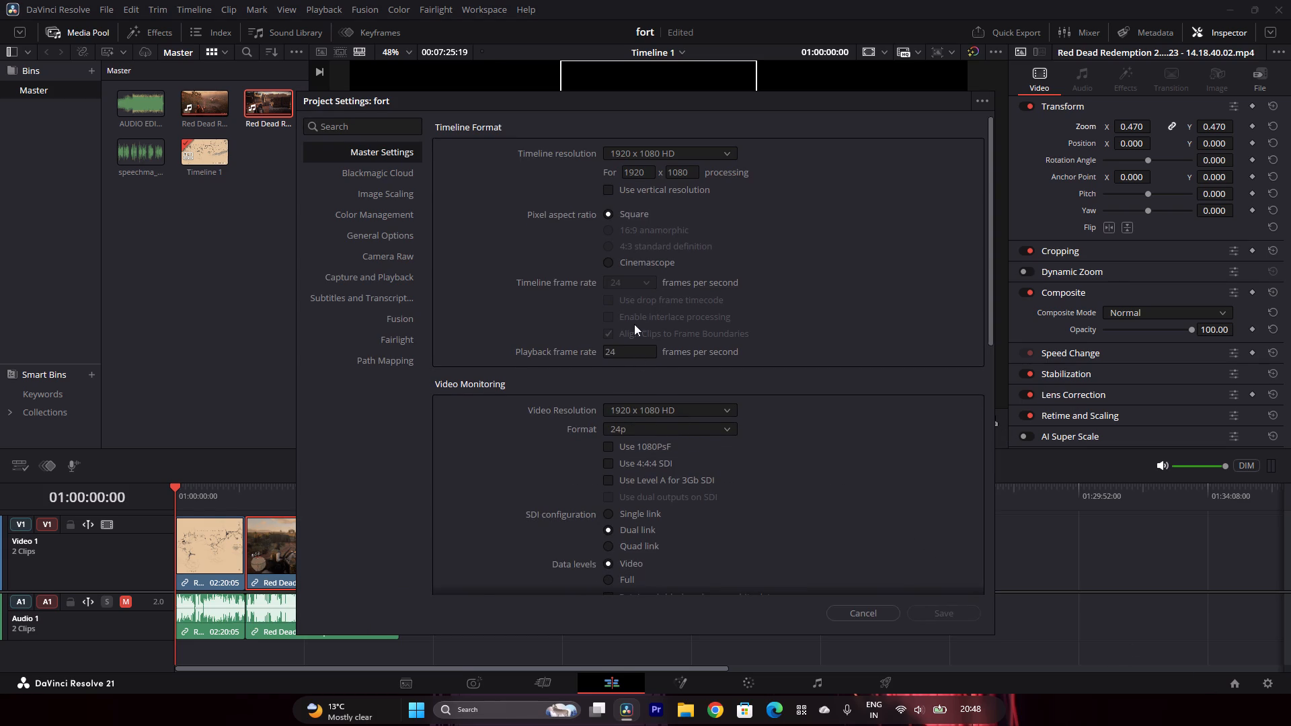
click(650, 189)
click(690, 426)
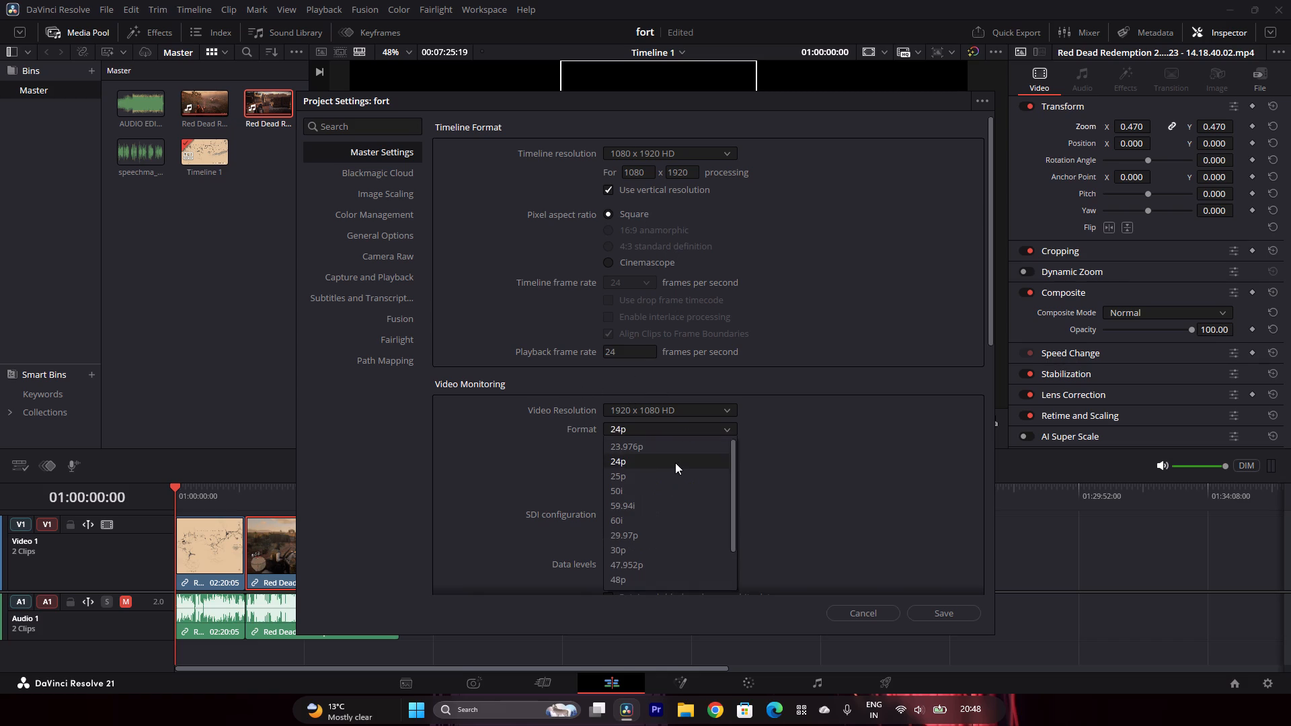
click(806, 450)
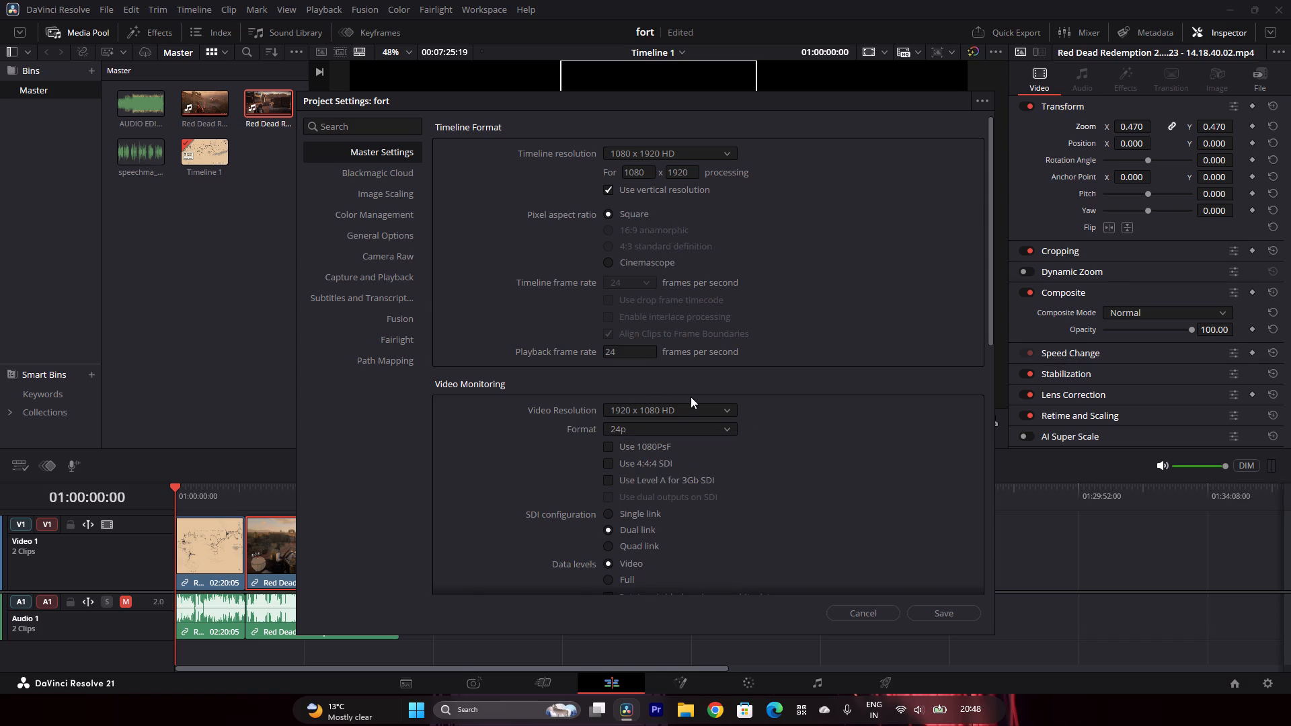
scroll(694, 344, up, 4)
click(607, 211)
Look through the remaining master settings, from video monitoring to frame interpolation, and save the project settings.
scroll(670, 431, down, 12)
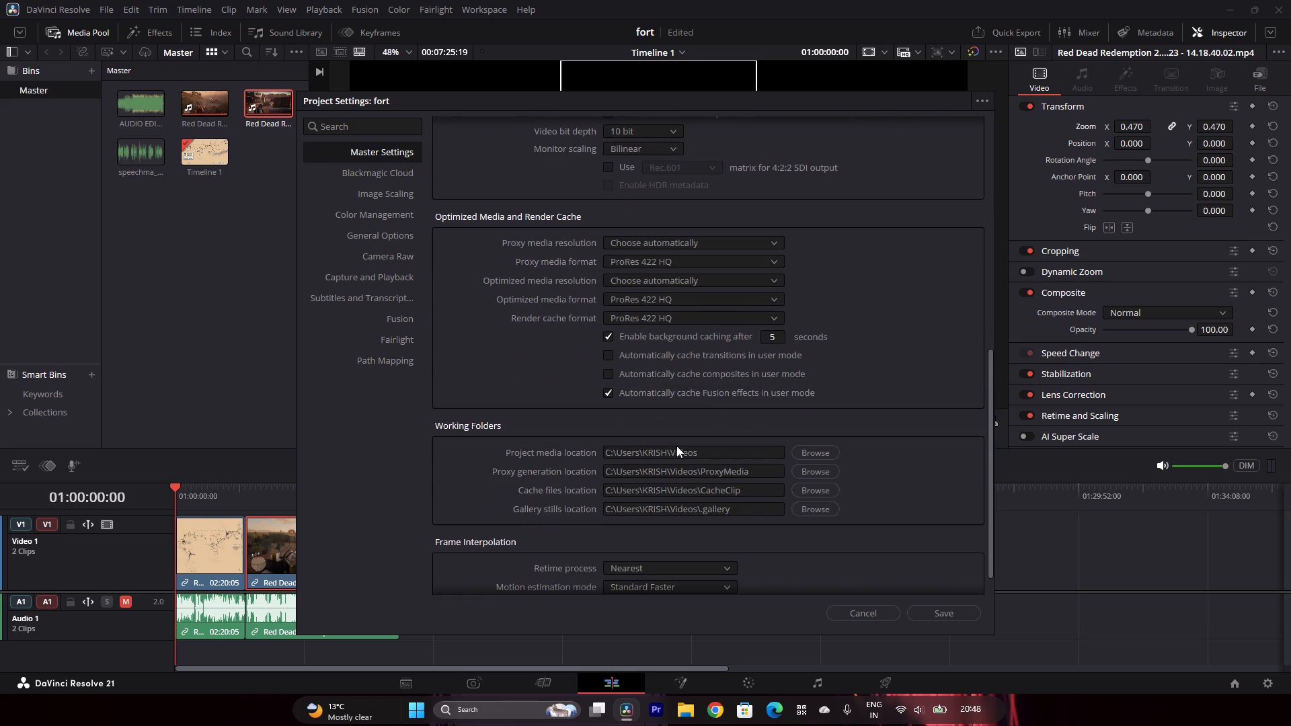
scroll(676, 446, up, 18)
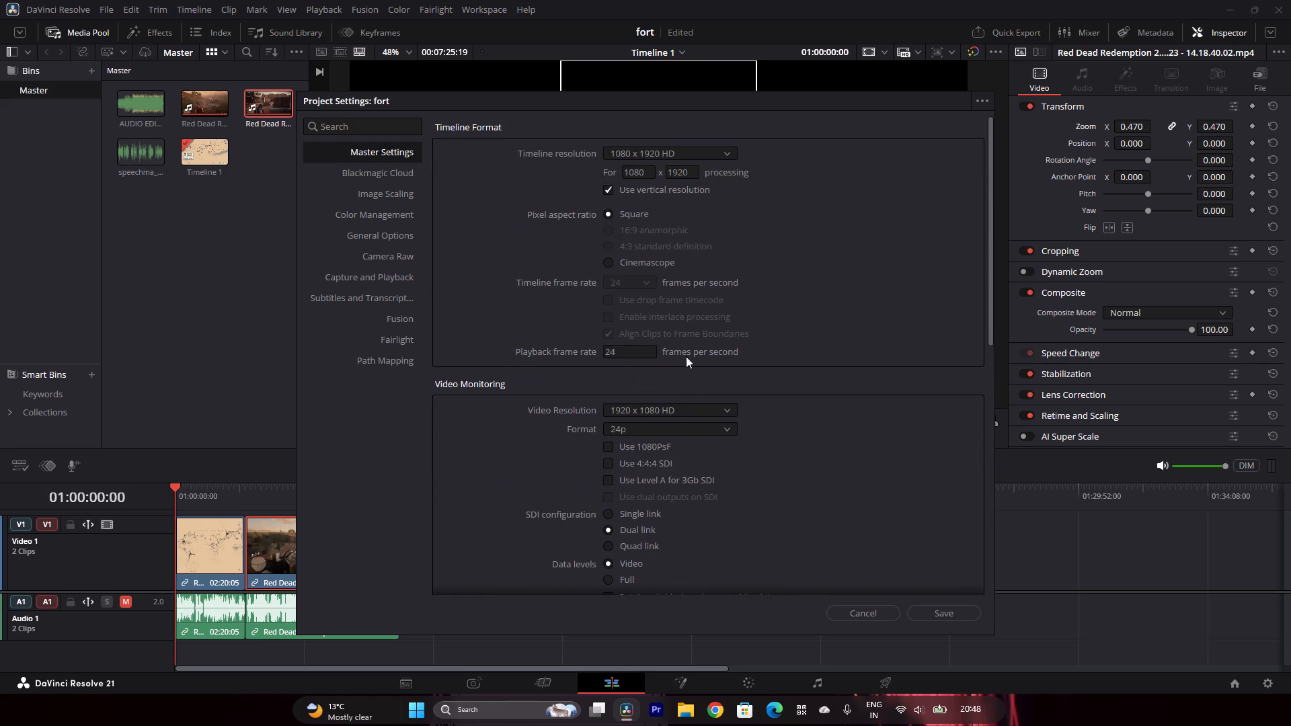
scroll(695, 379, down, 4)
scroll(697, 370, up, 10)
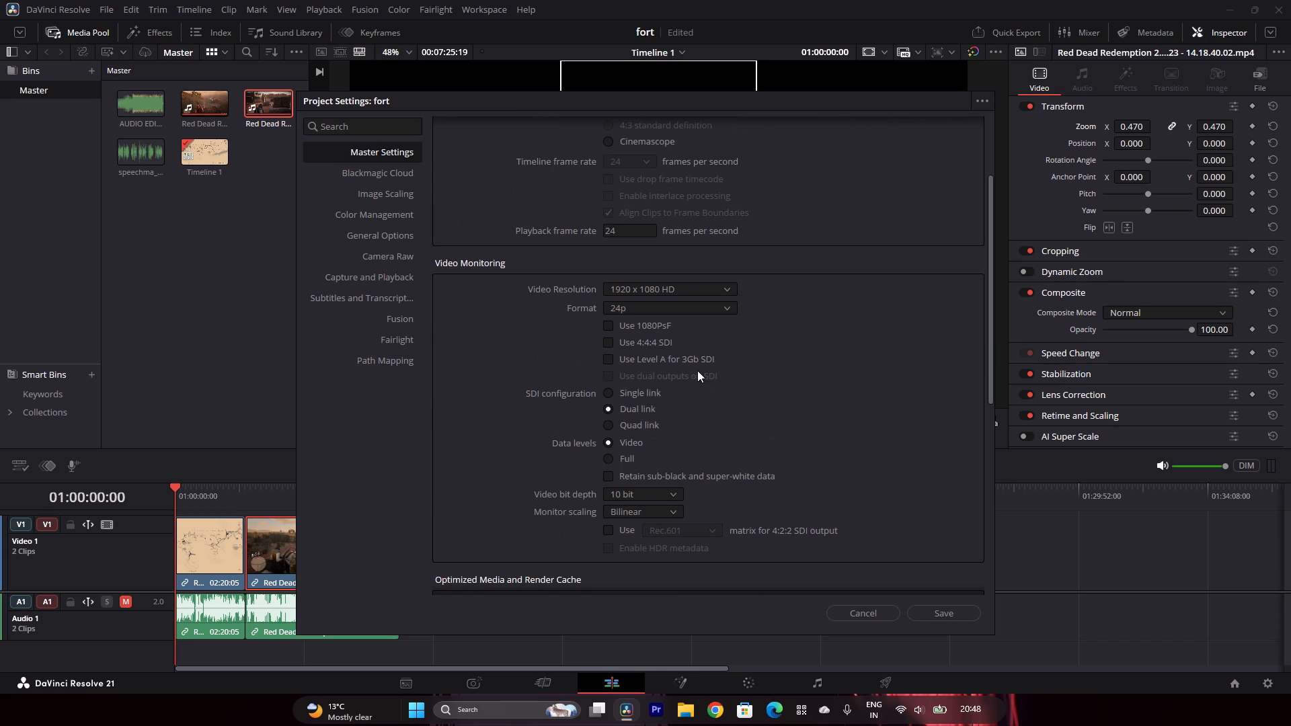
scroll(652, 264, down, 15)
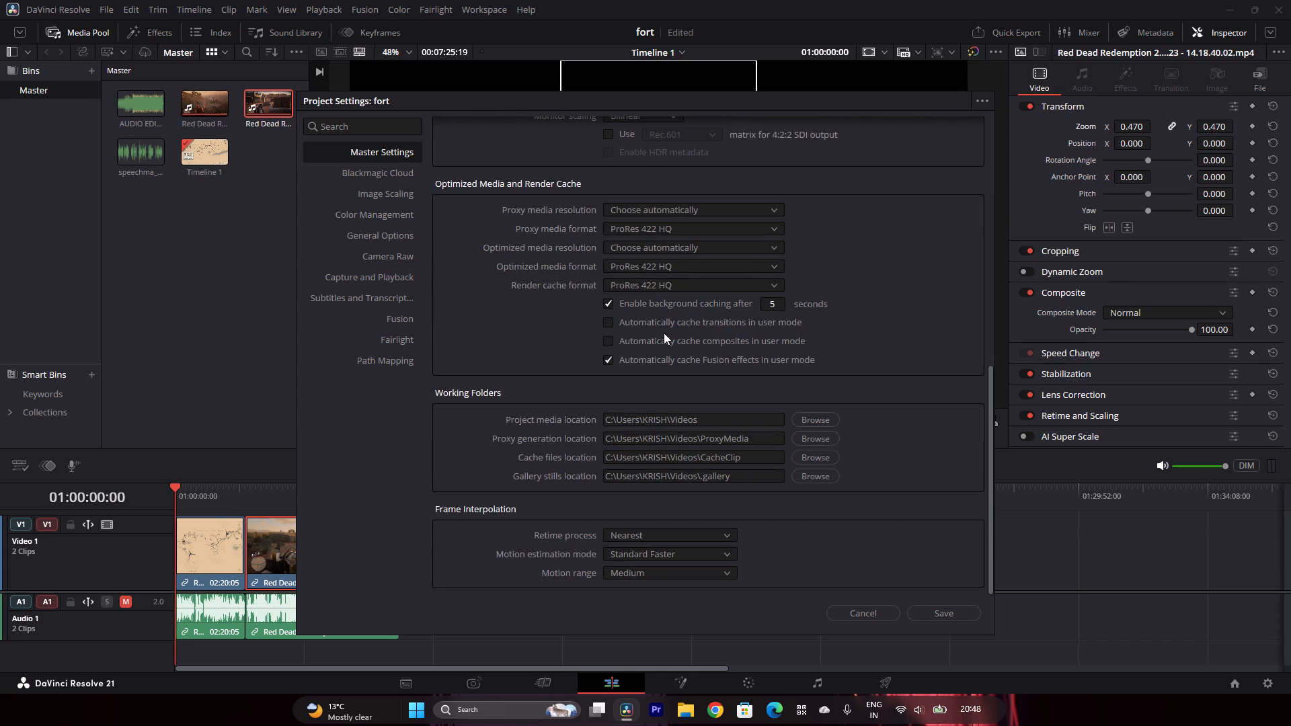
scroll(703, 323, up, 1)
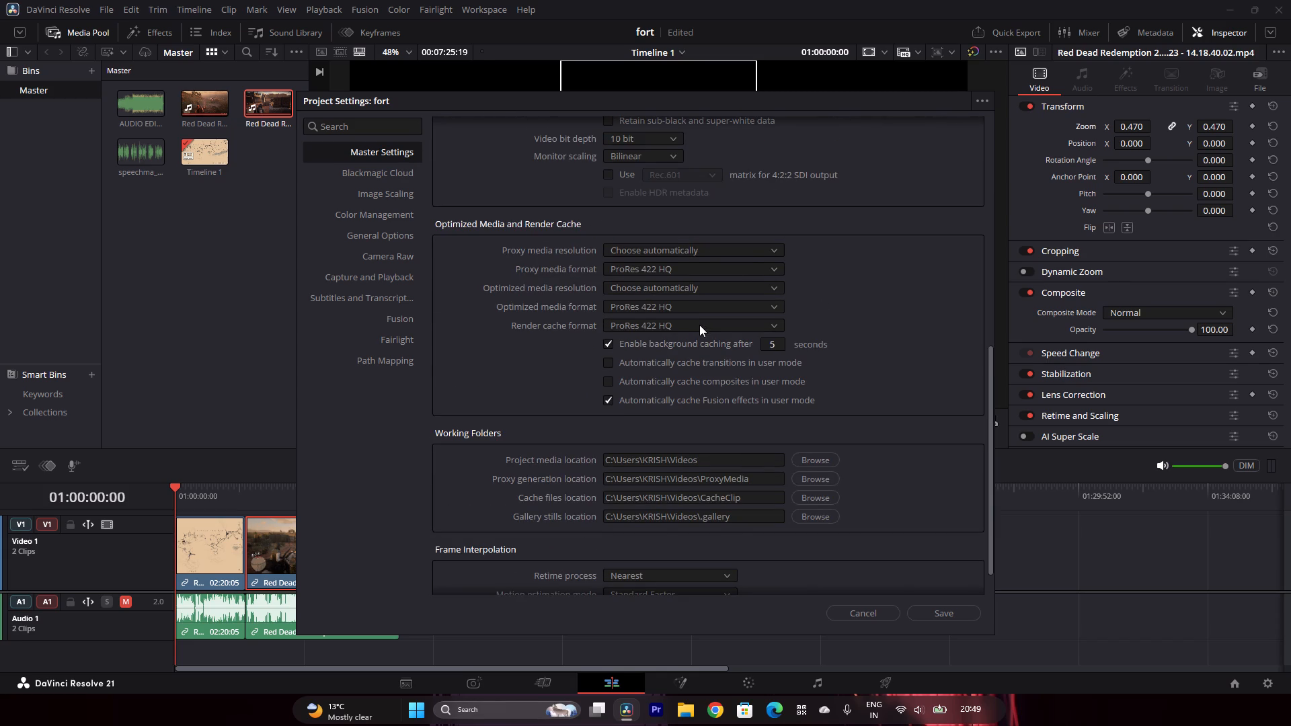
scroll(852, 316, up, 3)
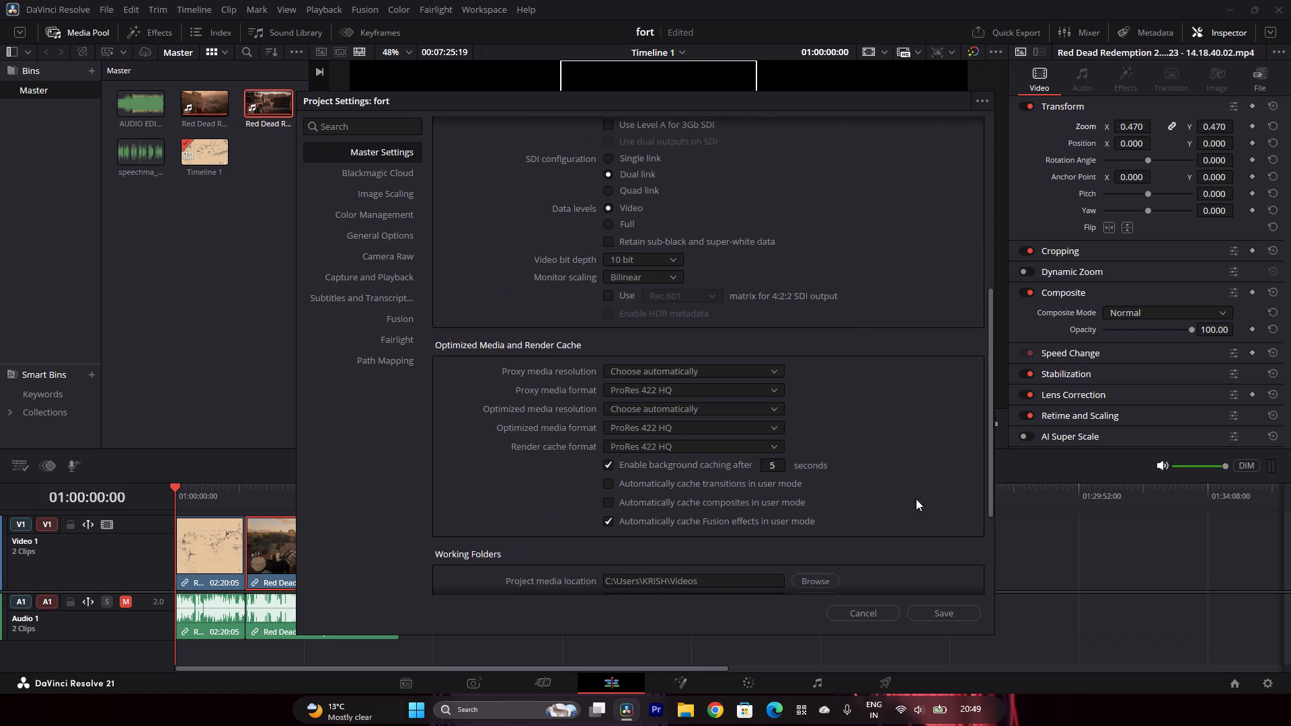
click(960, 614)
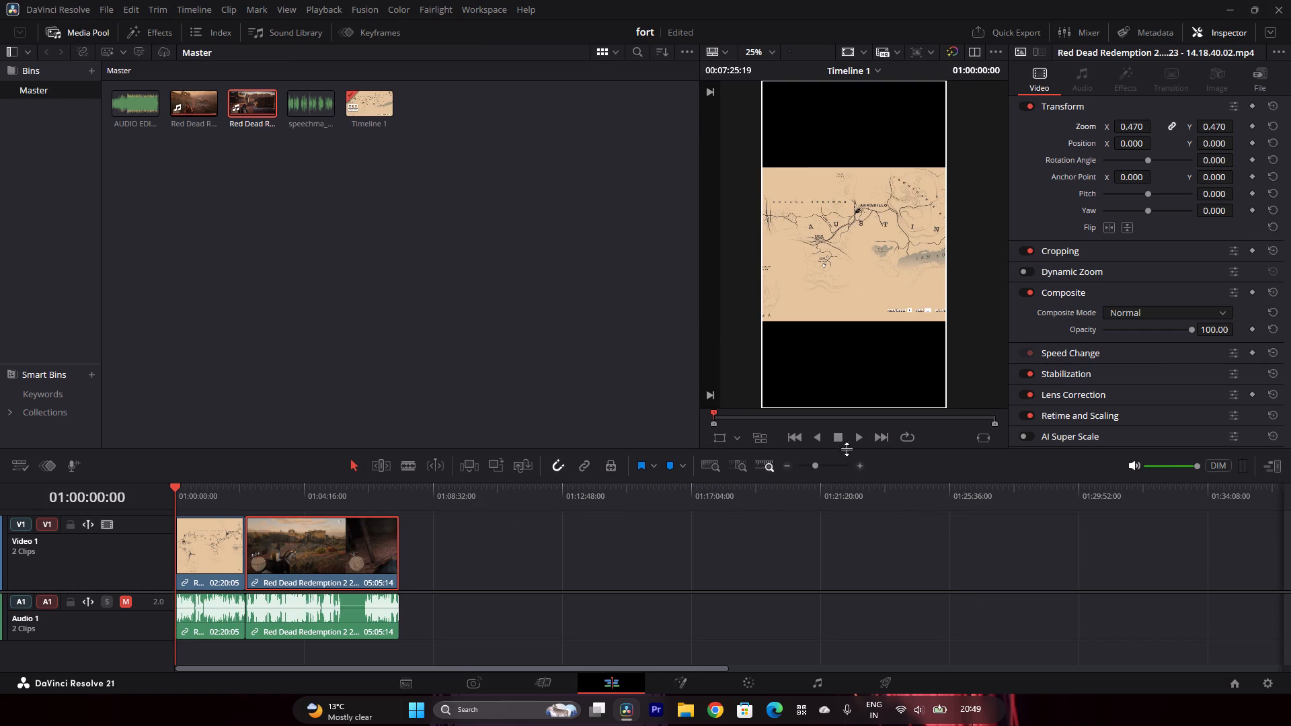
Preview the vertical framing at several points across both gameplay clips and return to the timeline's start.
click(863, 429)
click(859, 431)
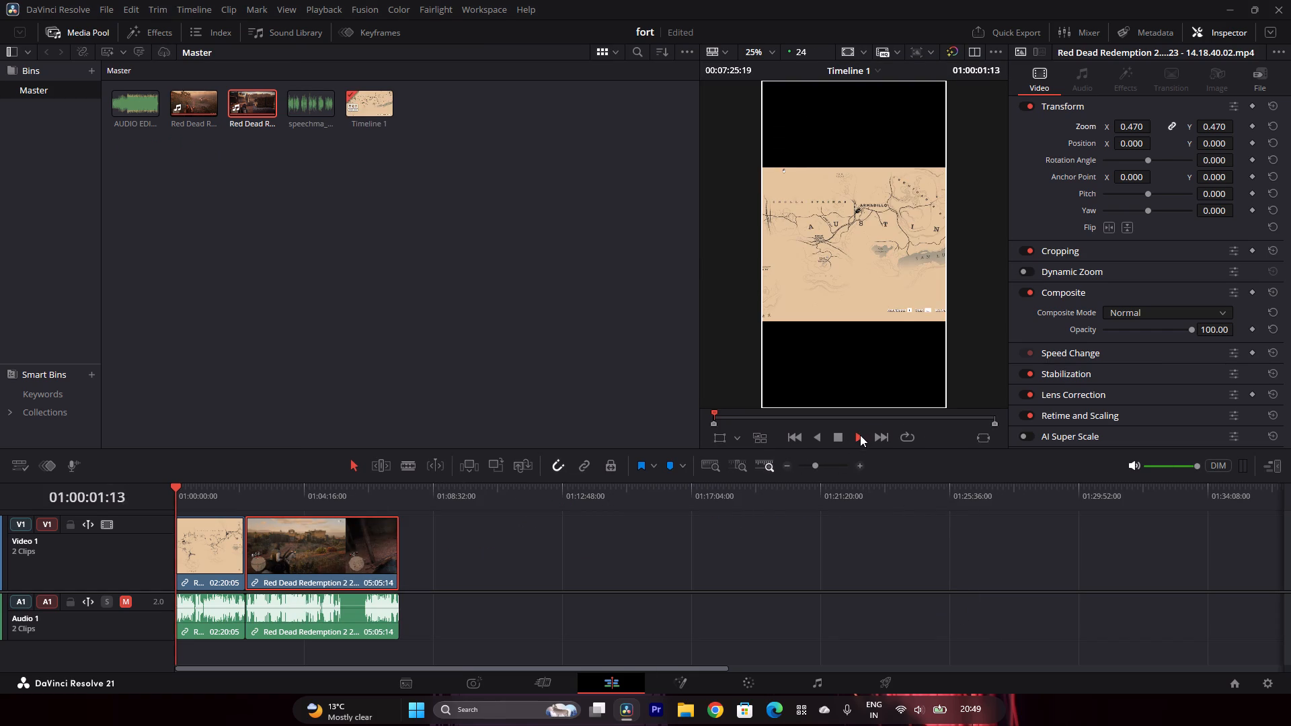
click(224, 482)
click(225, 491)
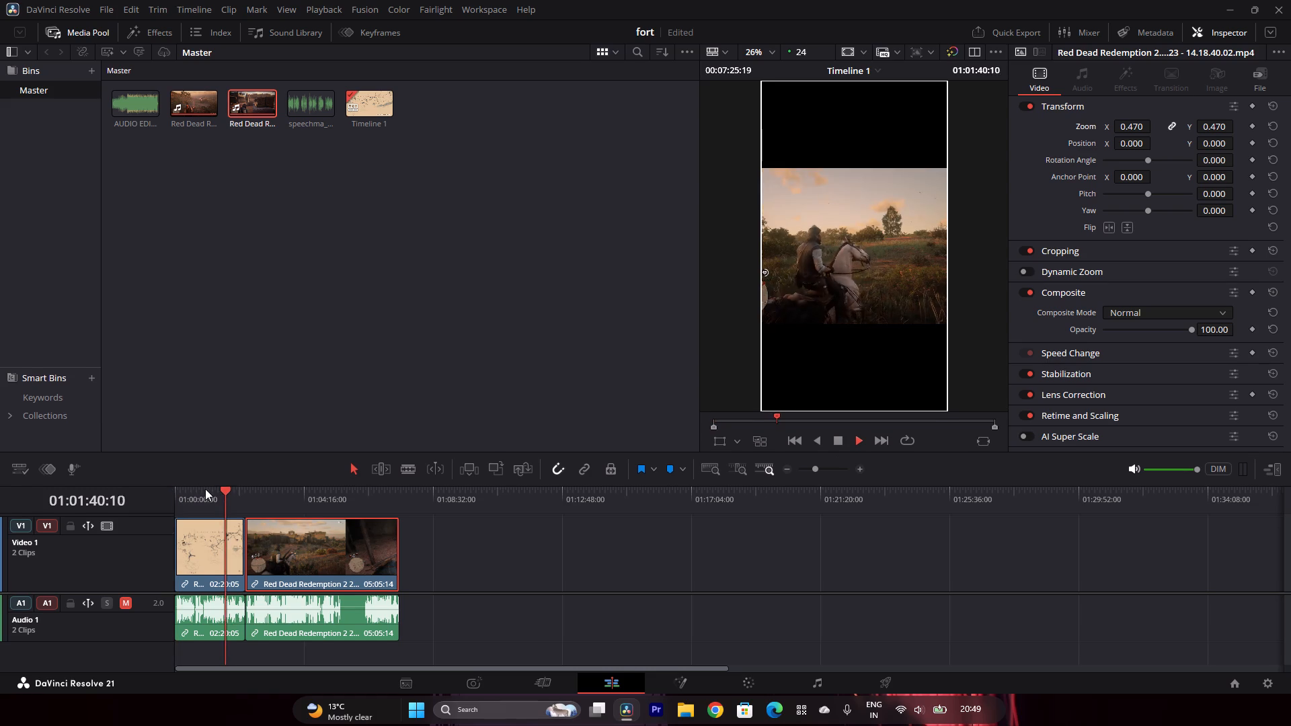
click(294, 493)
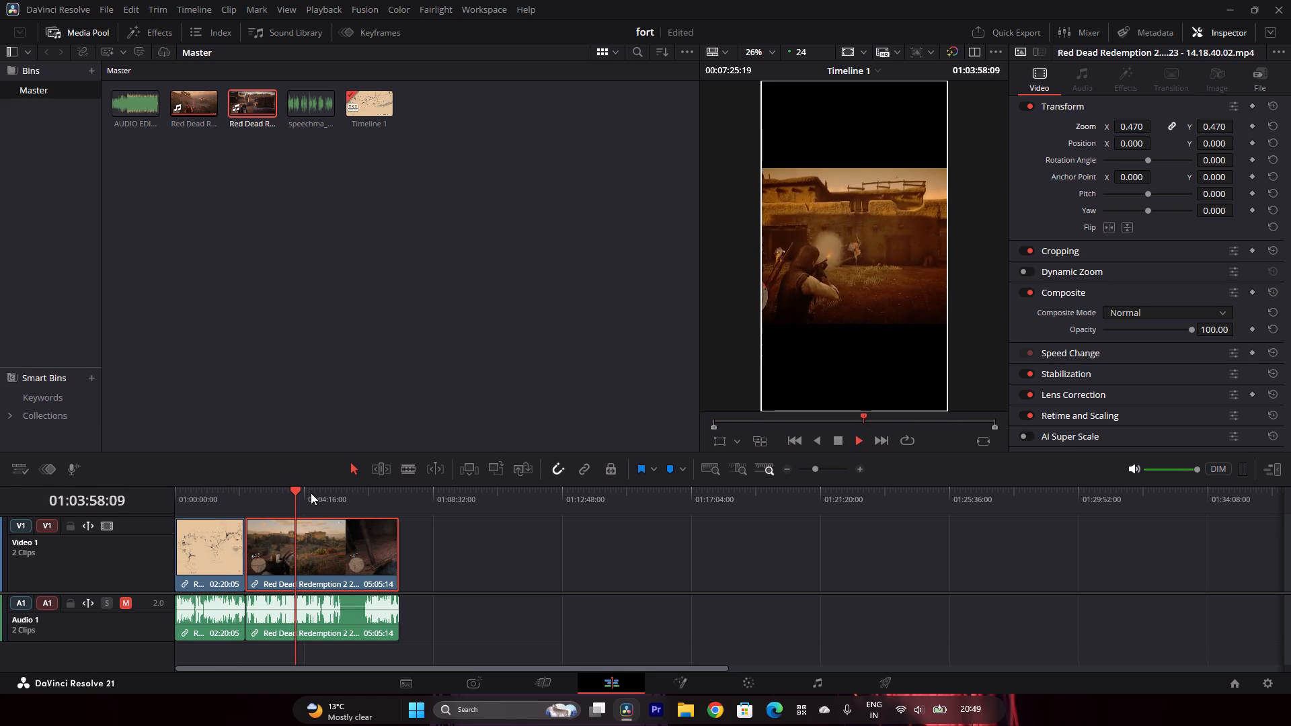
drag(237, 489, 178, 493)
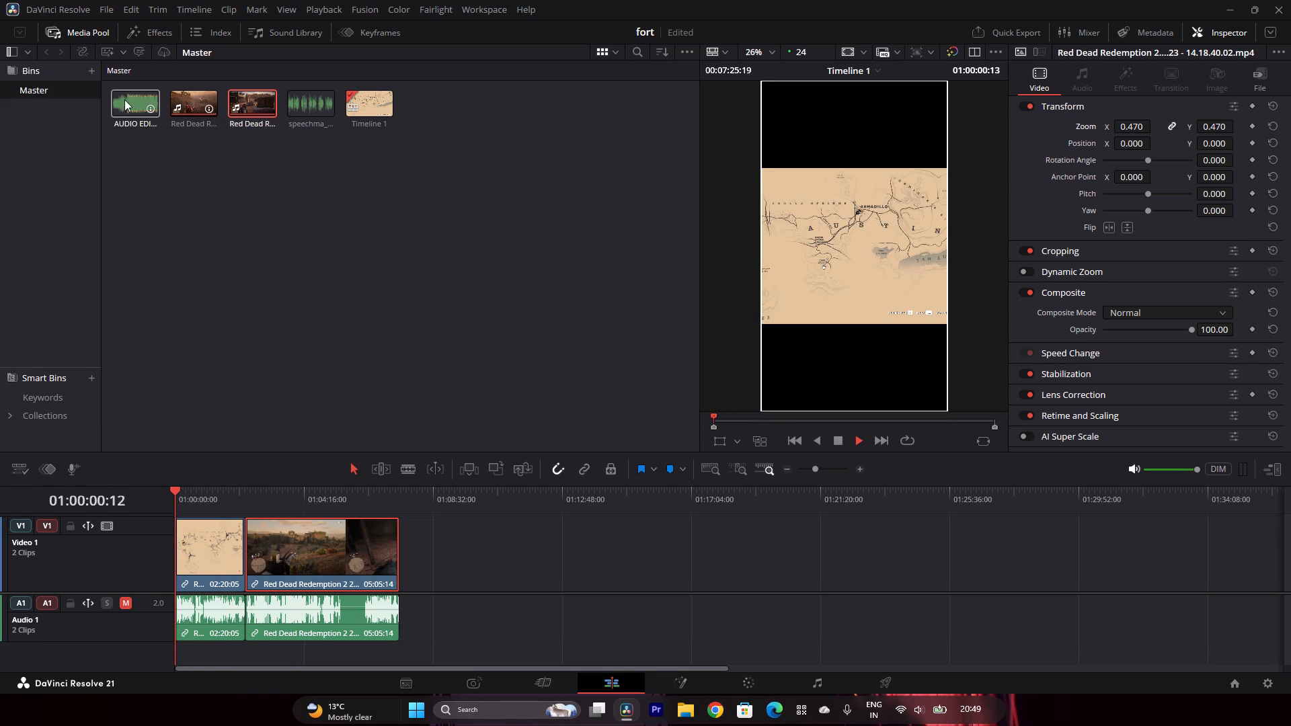
Add the speechma Guy narration on a new Audio 2 track, aligned with the timeline's start.
drag(309, 107, 228, 604)
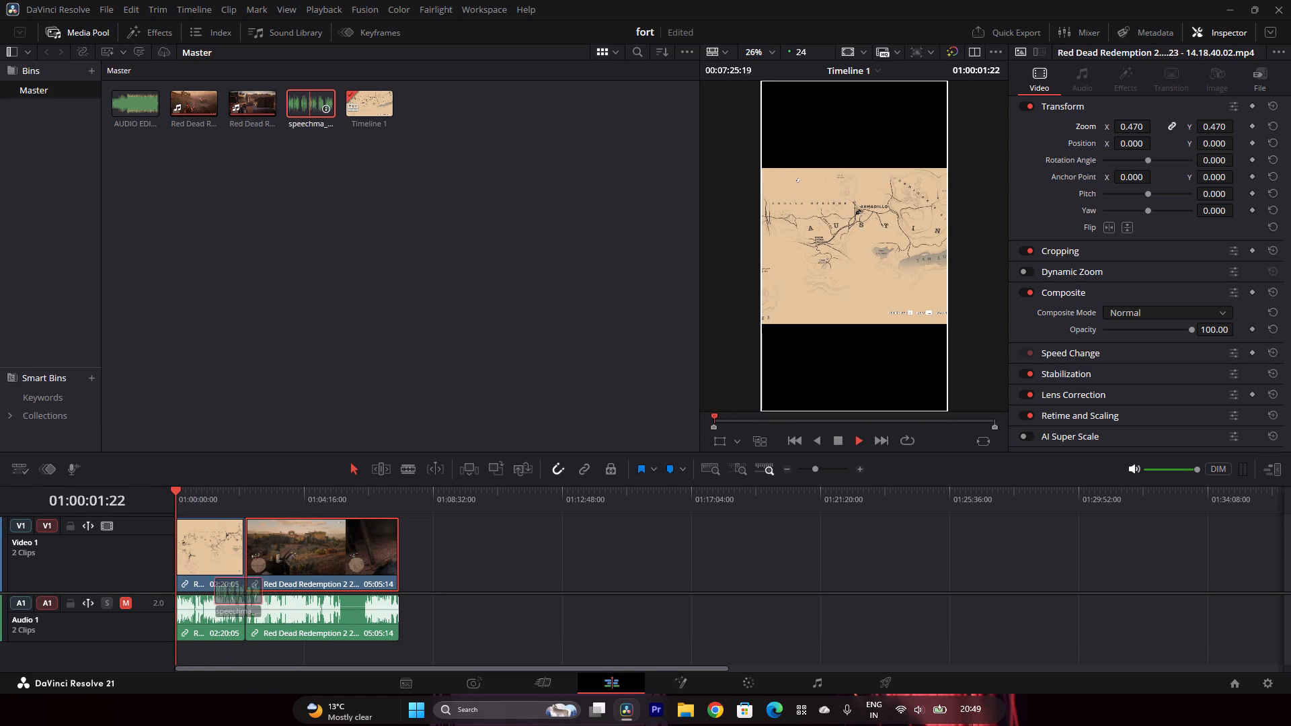
drag(228, 604, 196, 656)
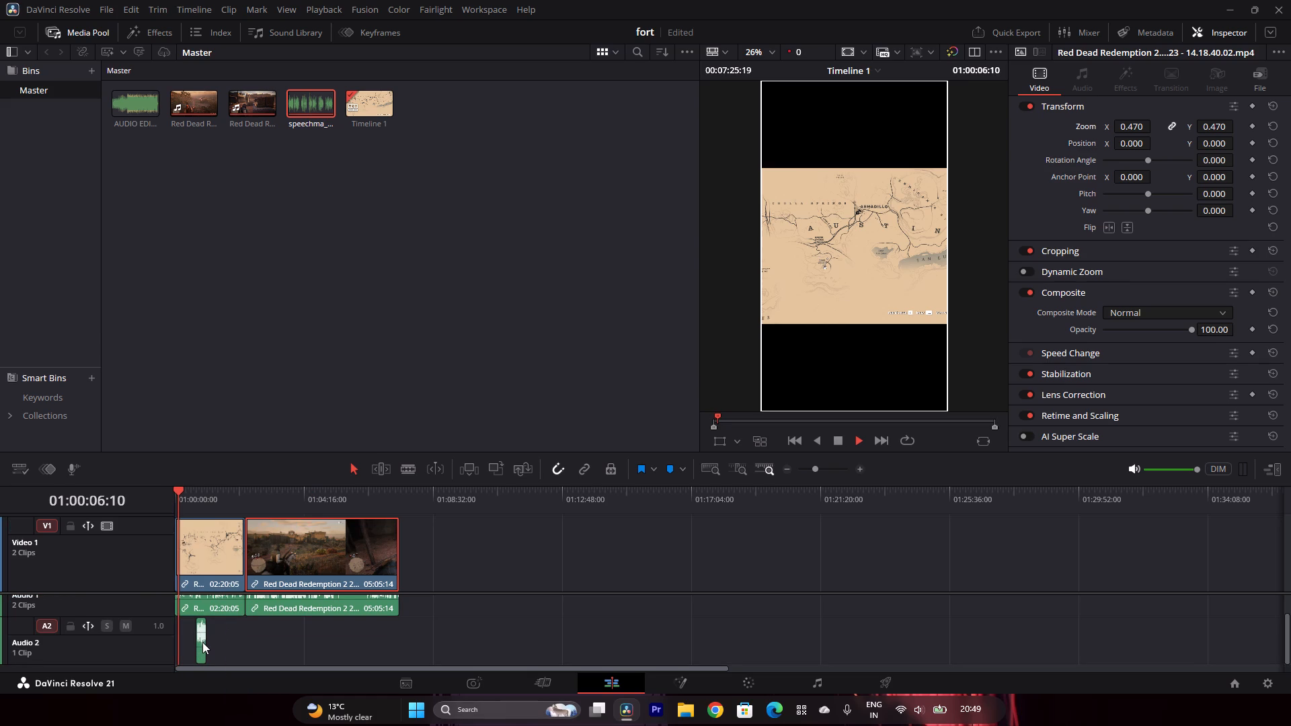
drag(201, 644, 168, 650)
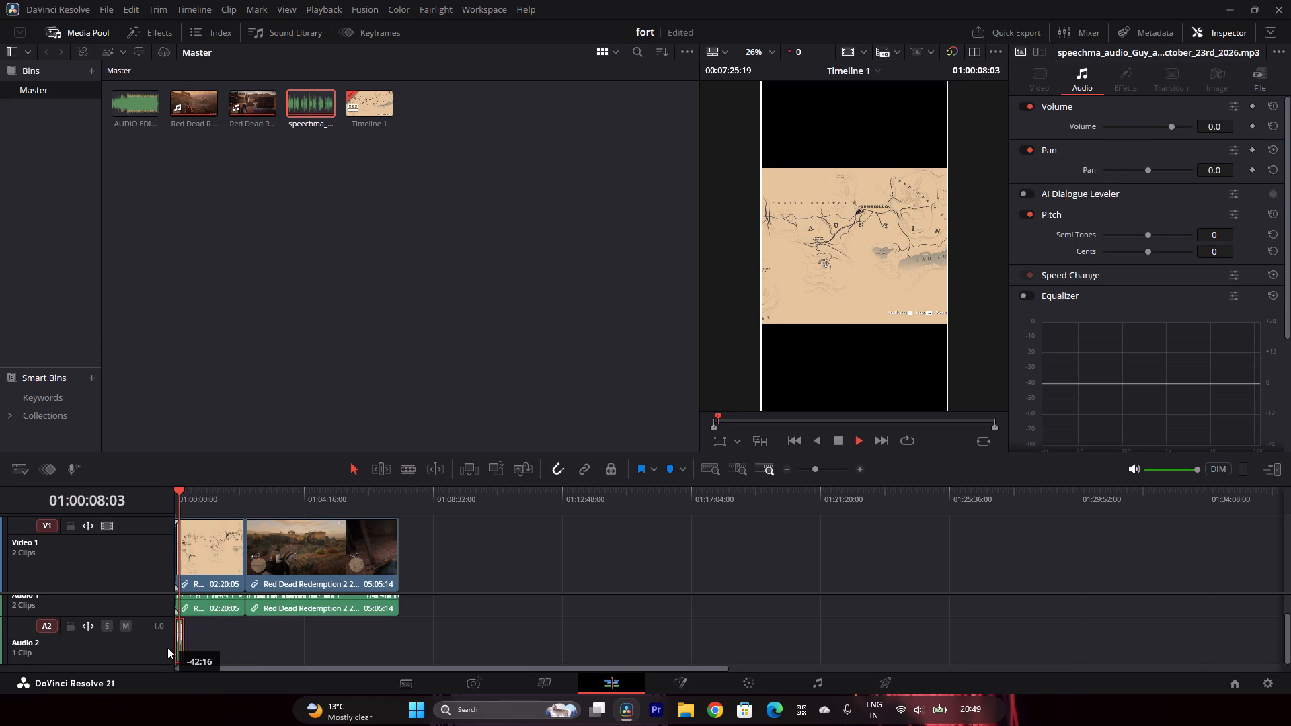
Play the narration from the start, split the map clip's video at 01:00:04:15, and select its opening segment.
double_click(859, 466)
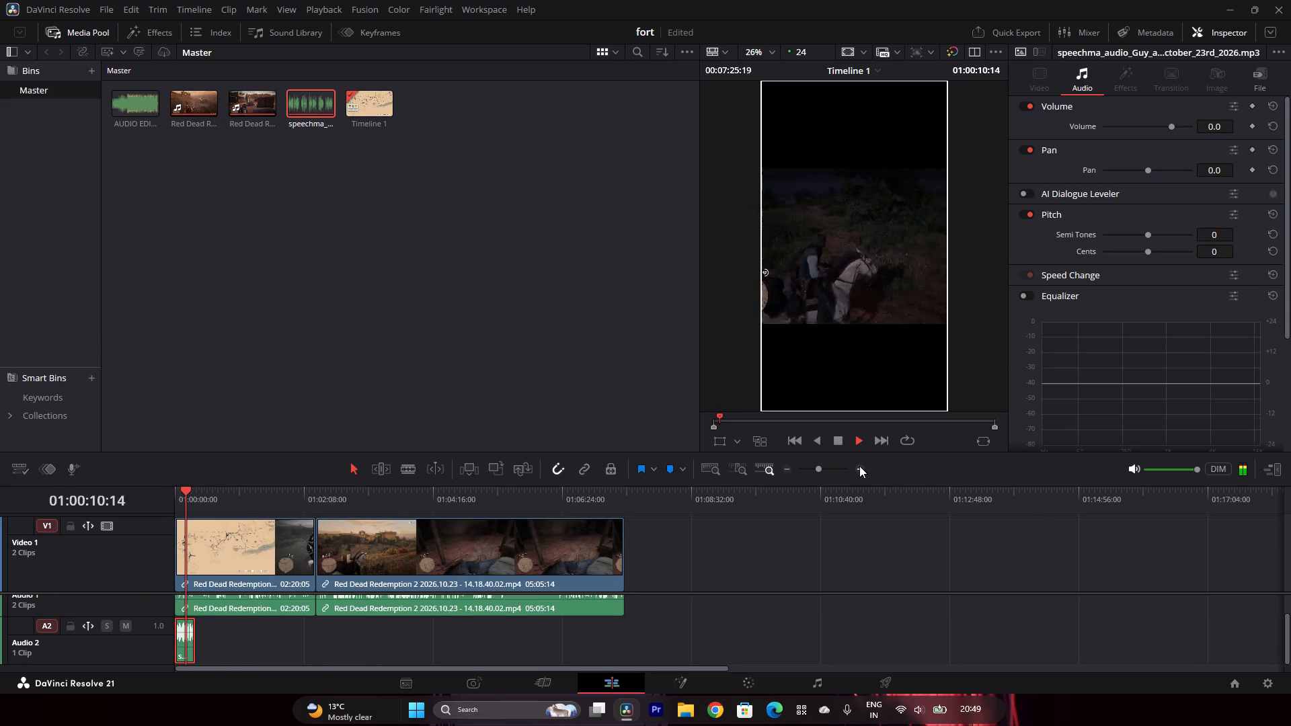
click(859, 467)
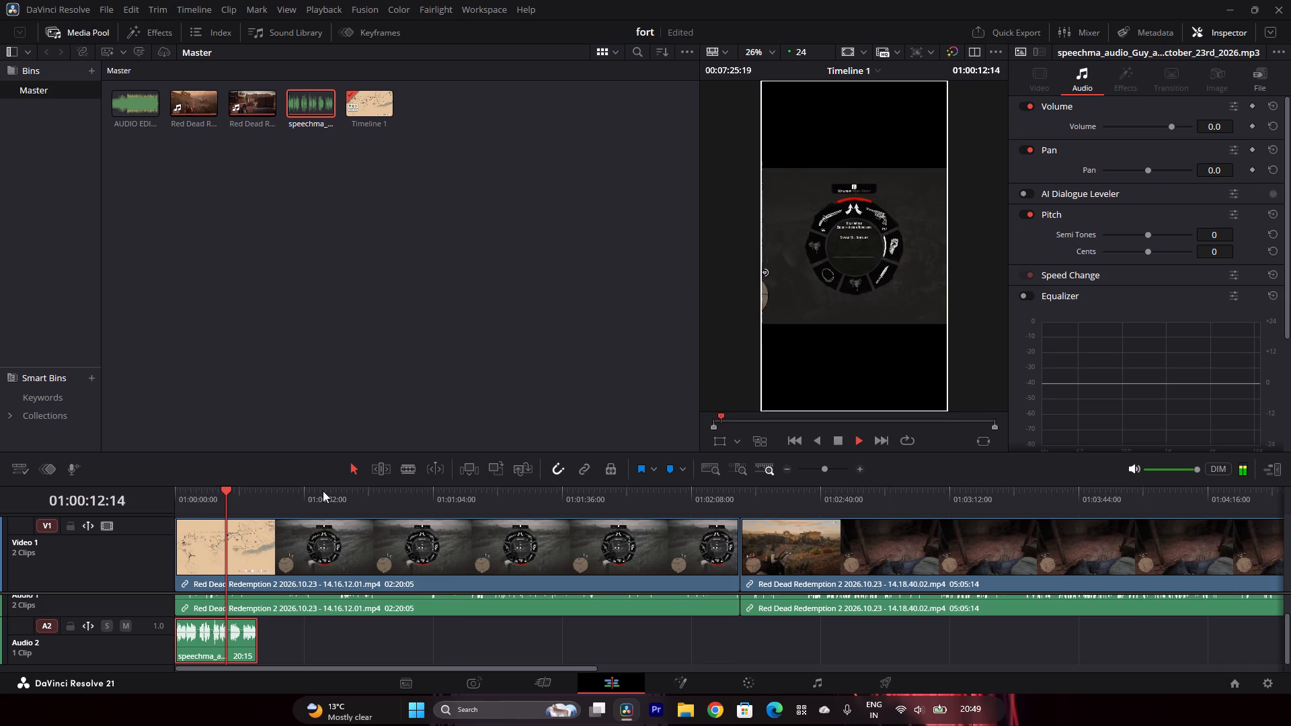
drag(229, 489, 166, 514)
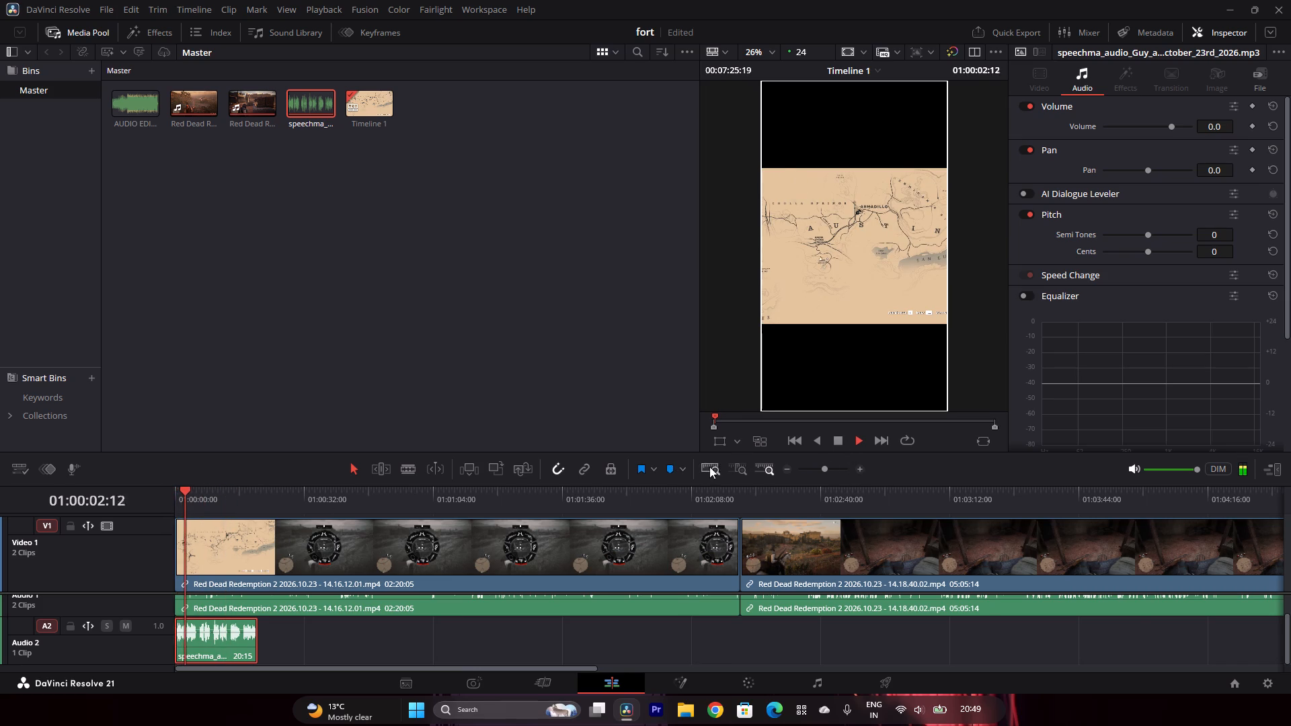
click(840, 440)
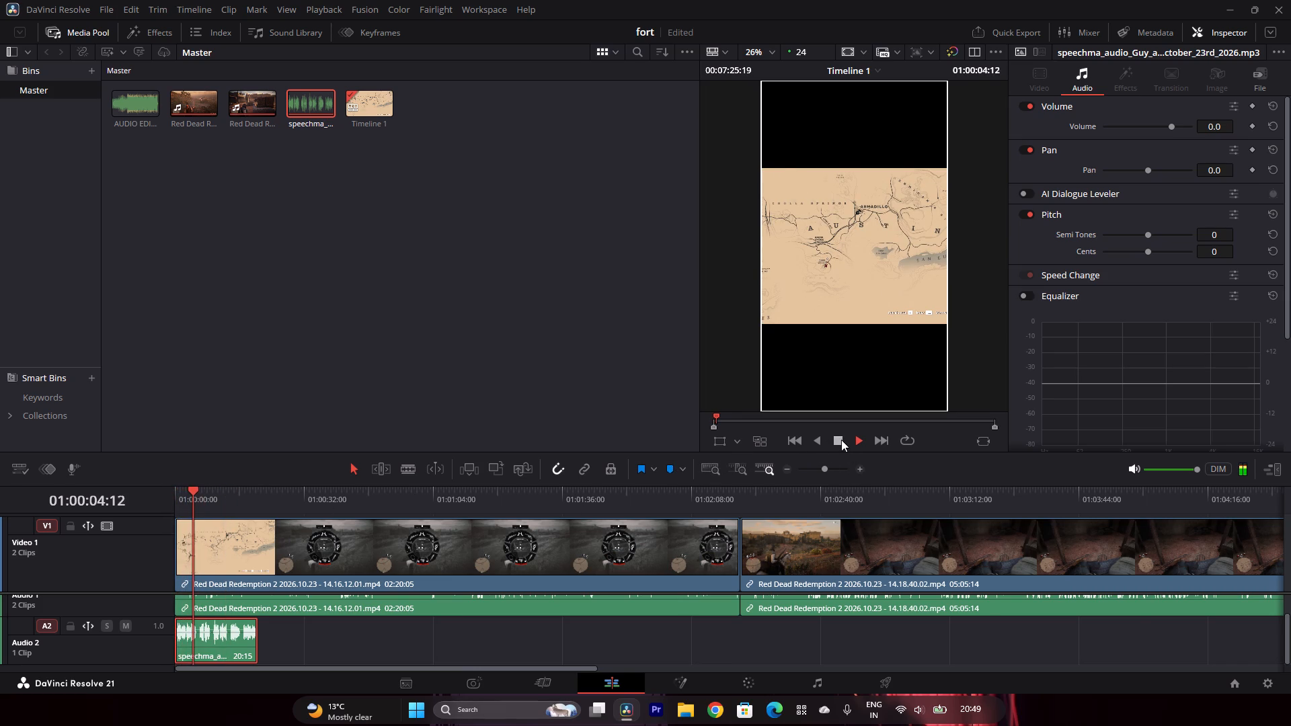
click(408, 467)
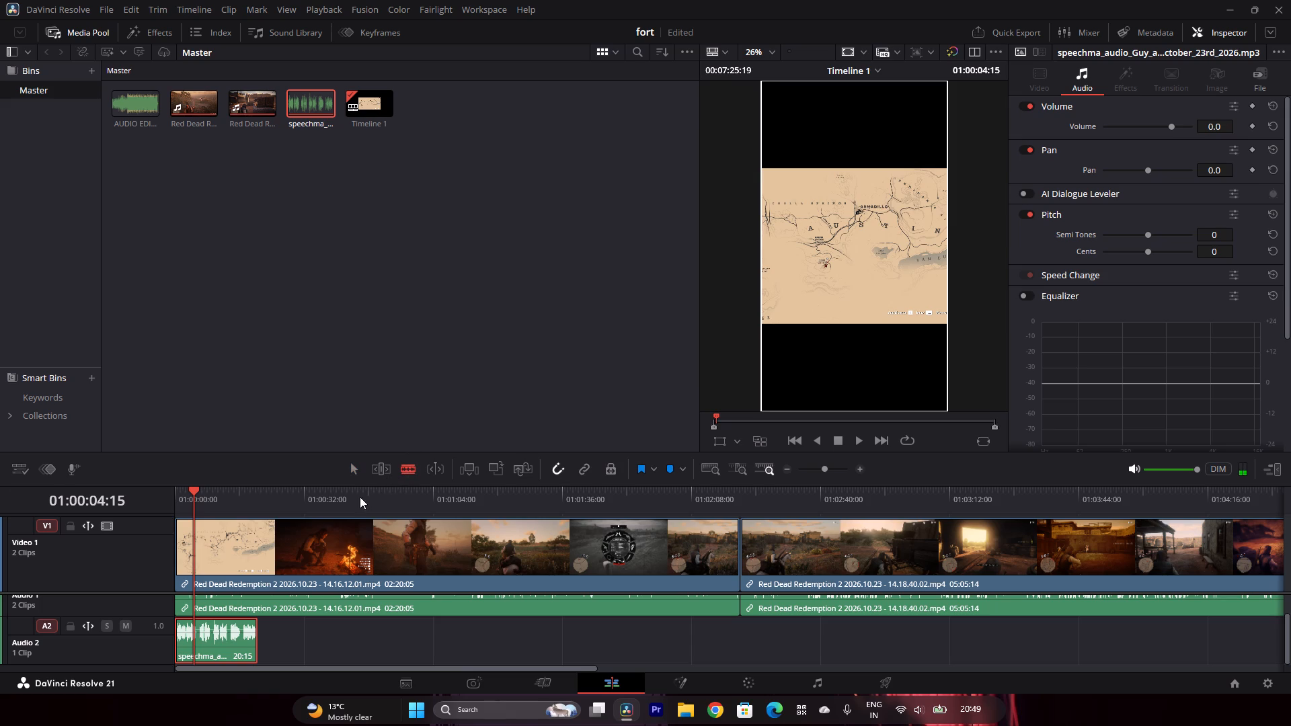
click(190, 540)
drag(358, 471, 352, 472)
click(185, 552)
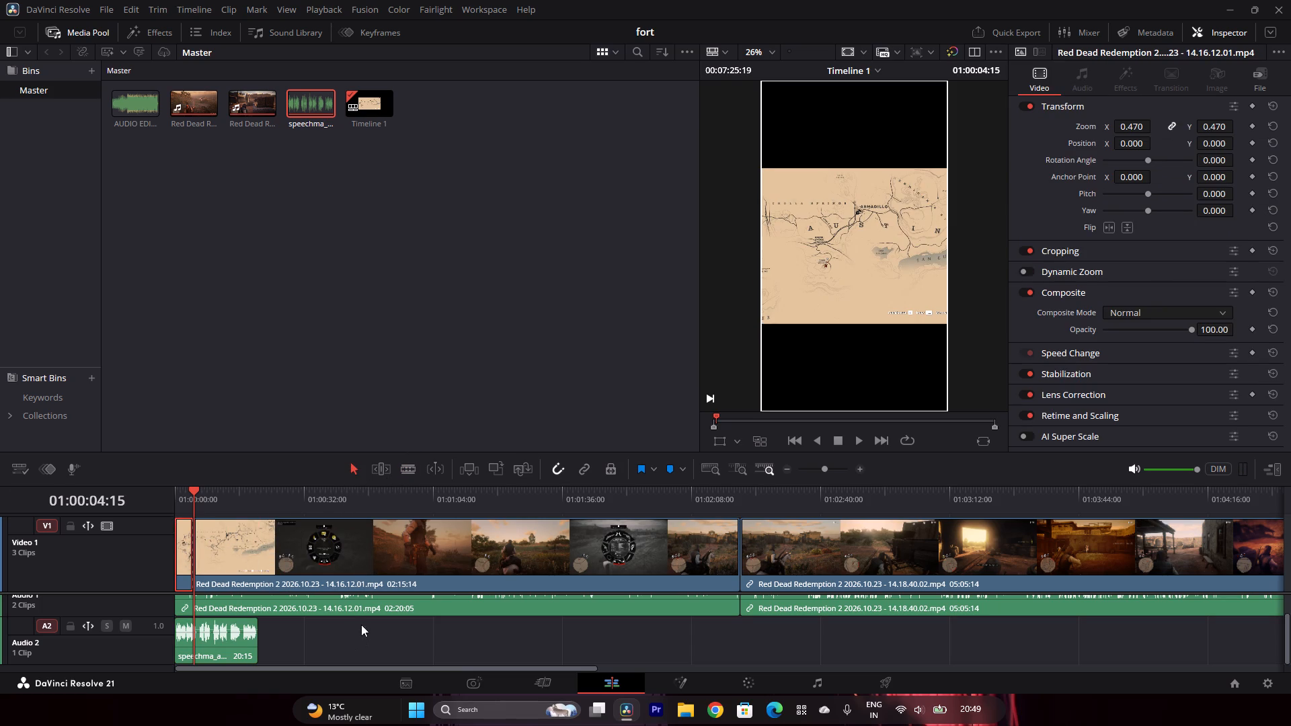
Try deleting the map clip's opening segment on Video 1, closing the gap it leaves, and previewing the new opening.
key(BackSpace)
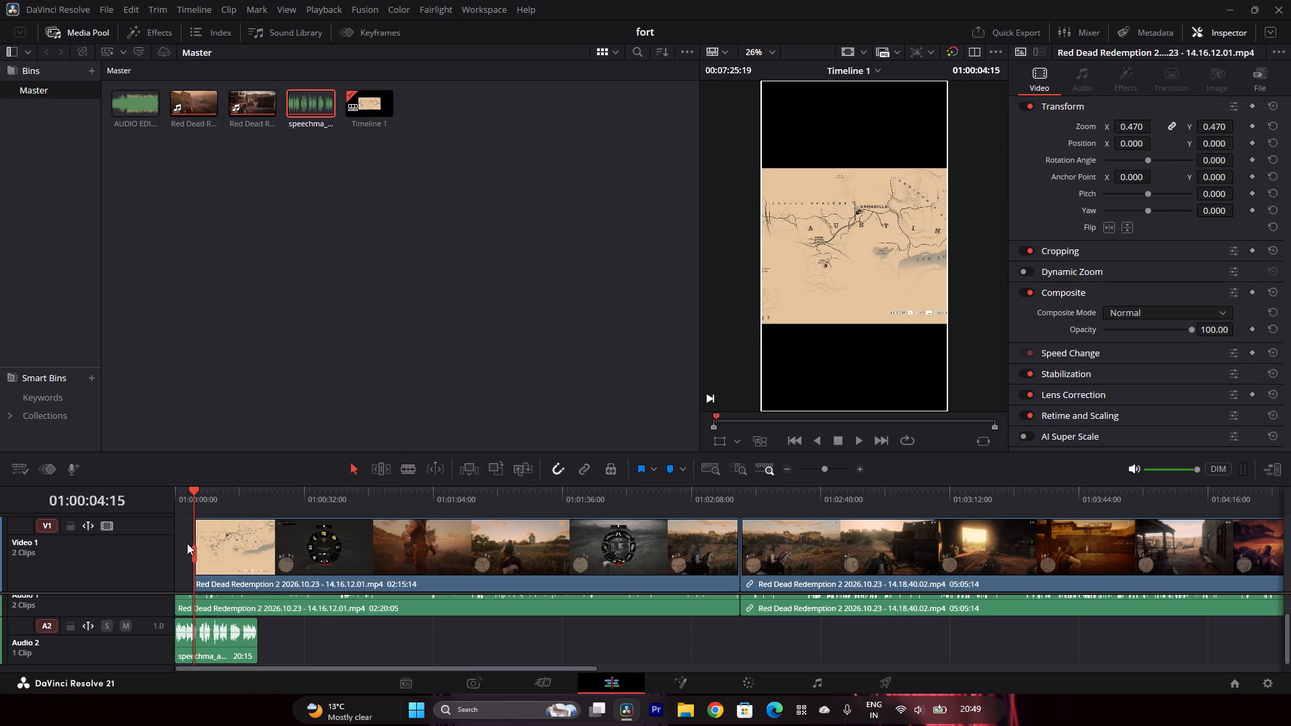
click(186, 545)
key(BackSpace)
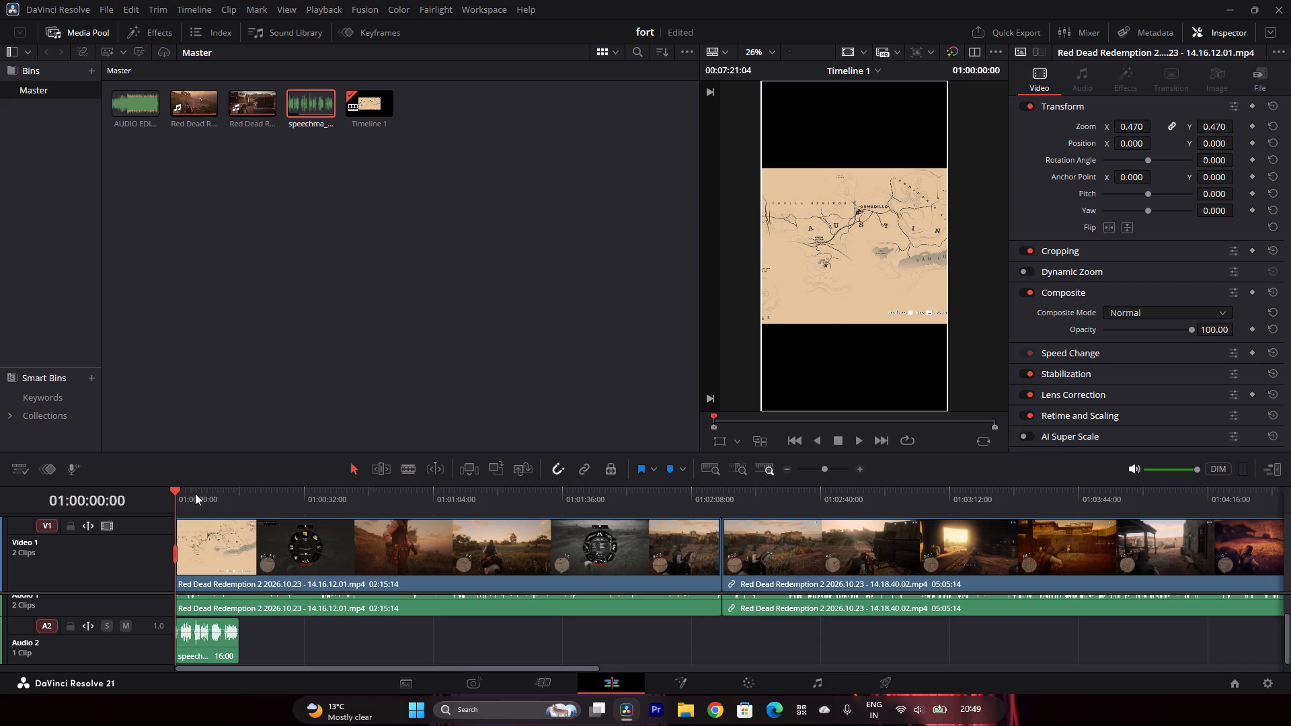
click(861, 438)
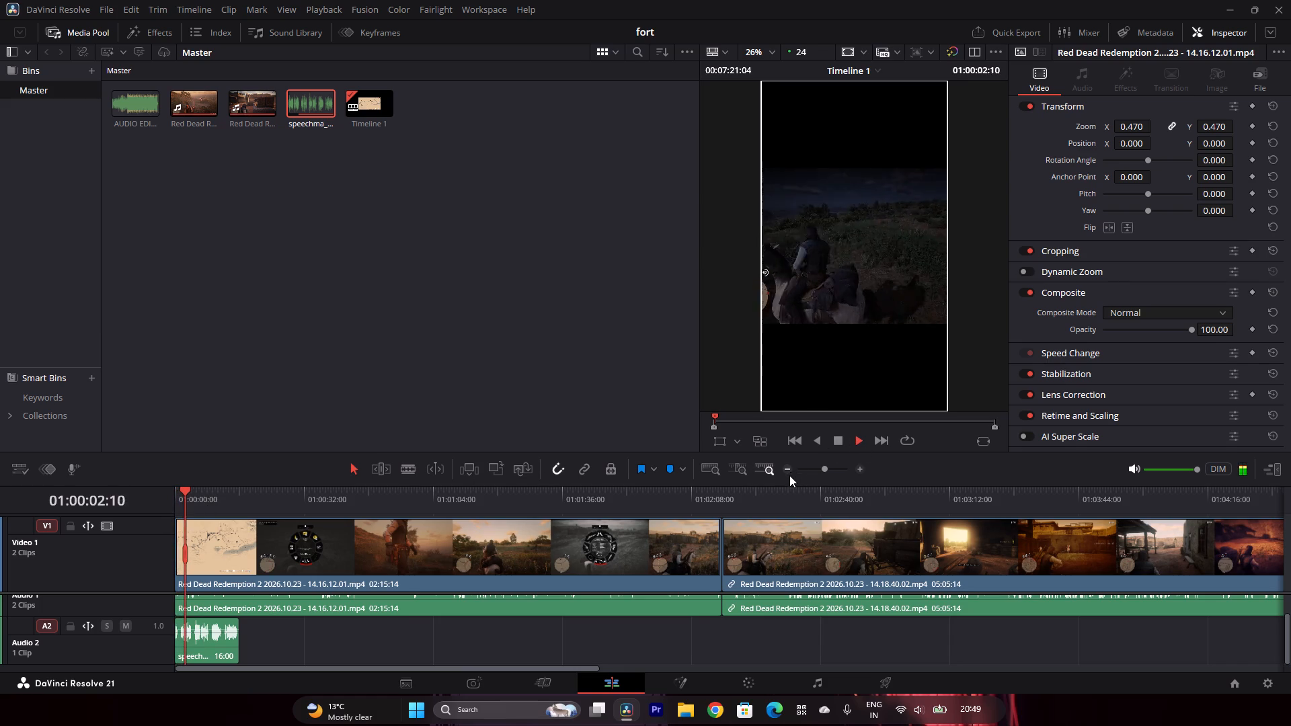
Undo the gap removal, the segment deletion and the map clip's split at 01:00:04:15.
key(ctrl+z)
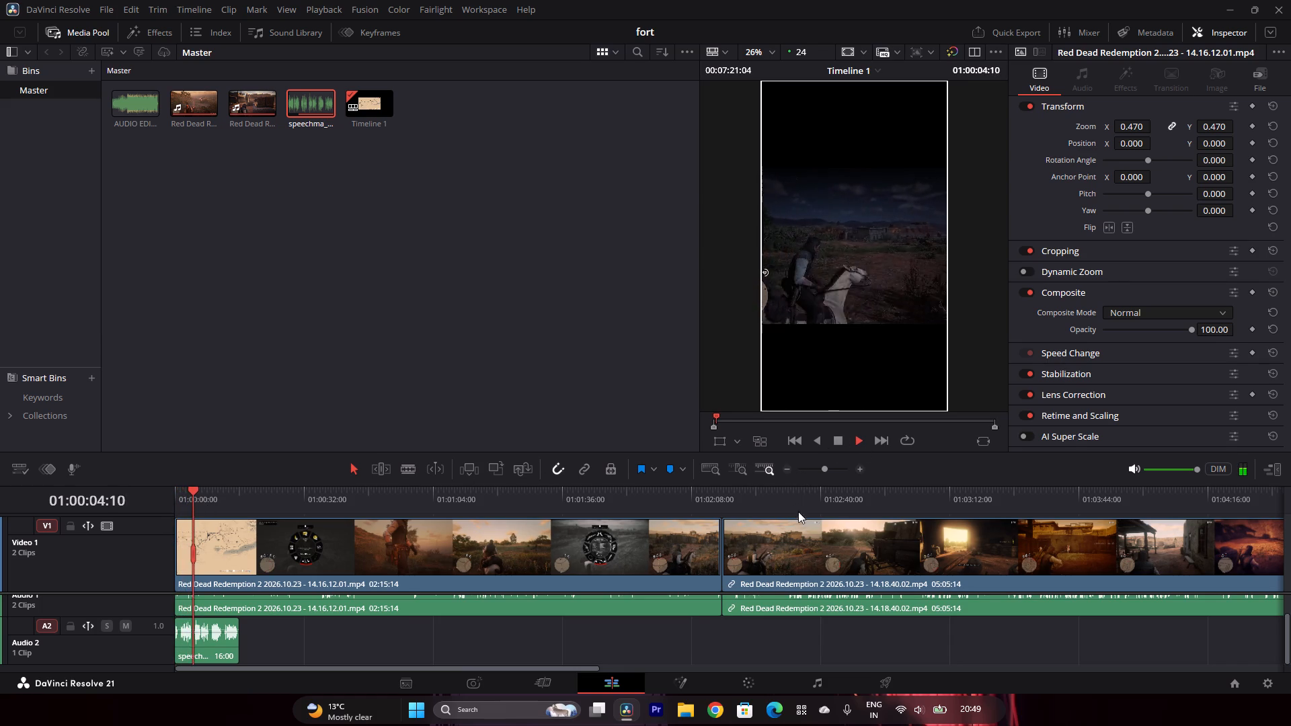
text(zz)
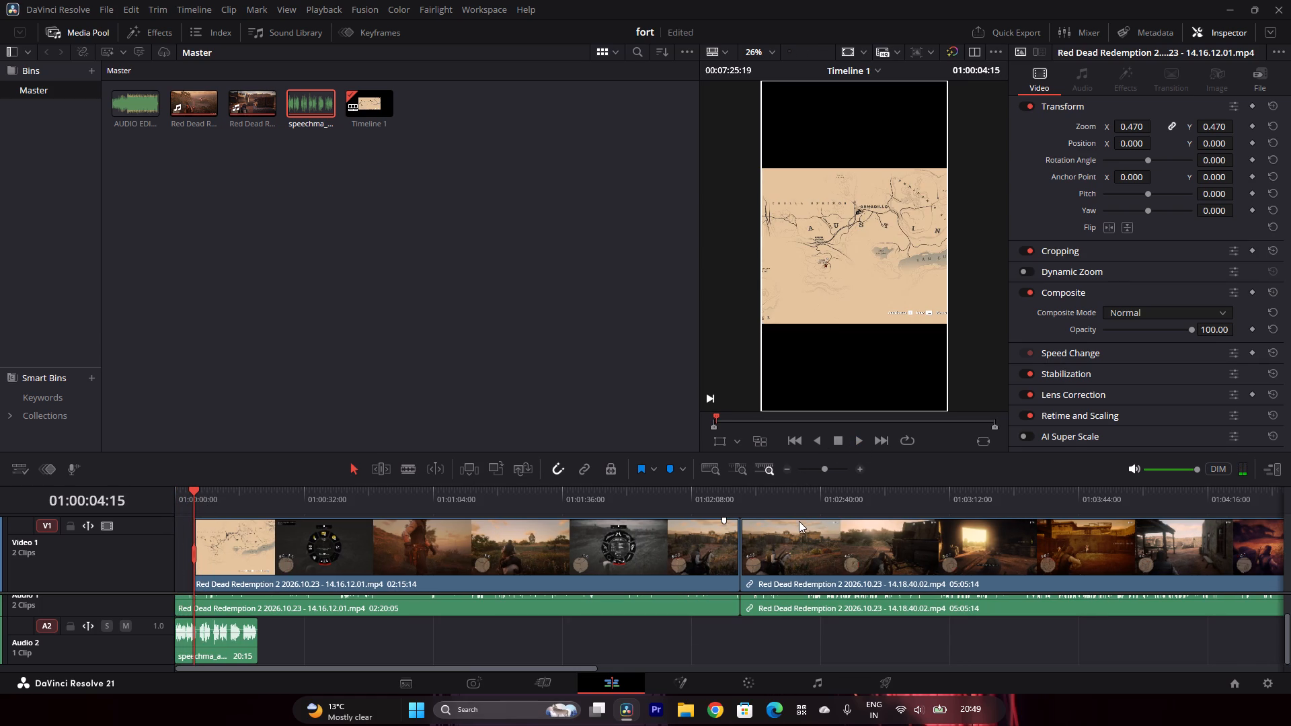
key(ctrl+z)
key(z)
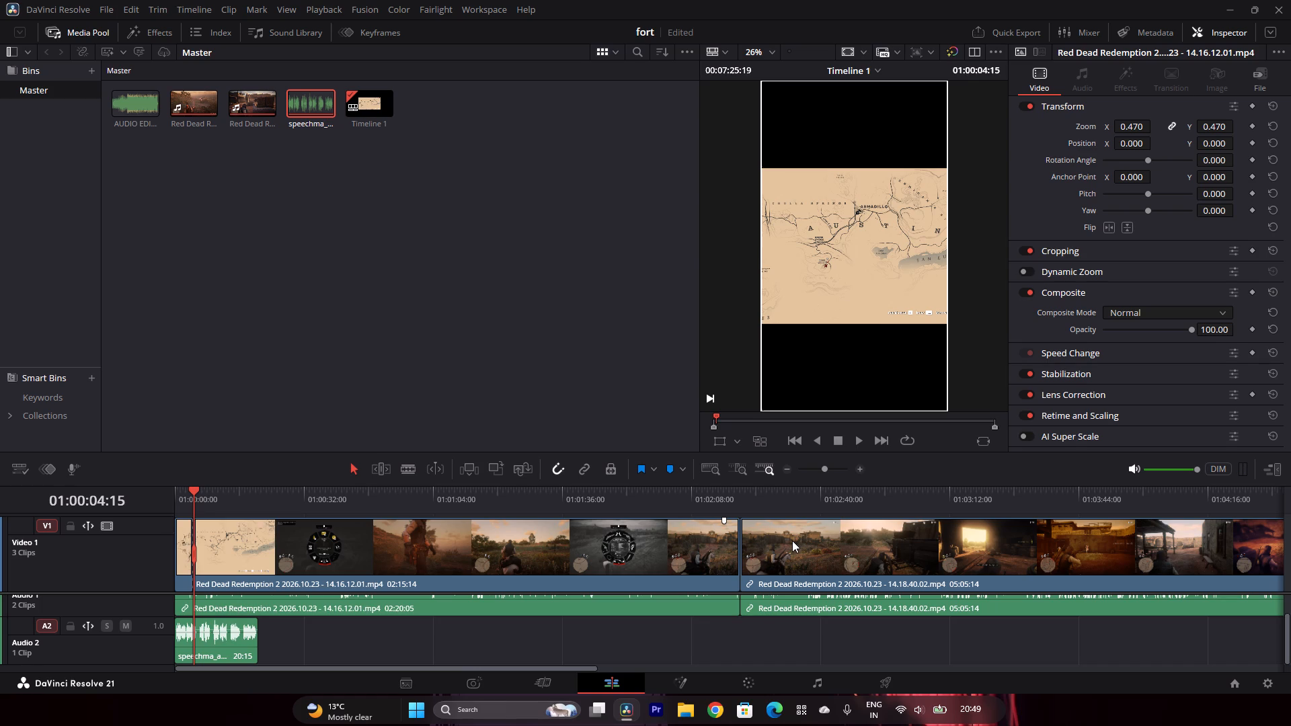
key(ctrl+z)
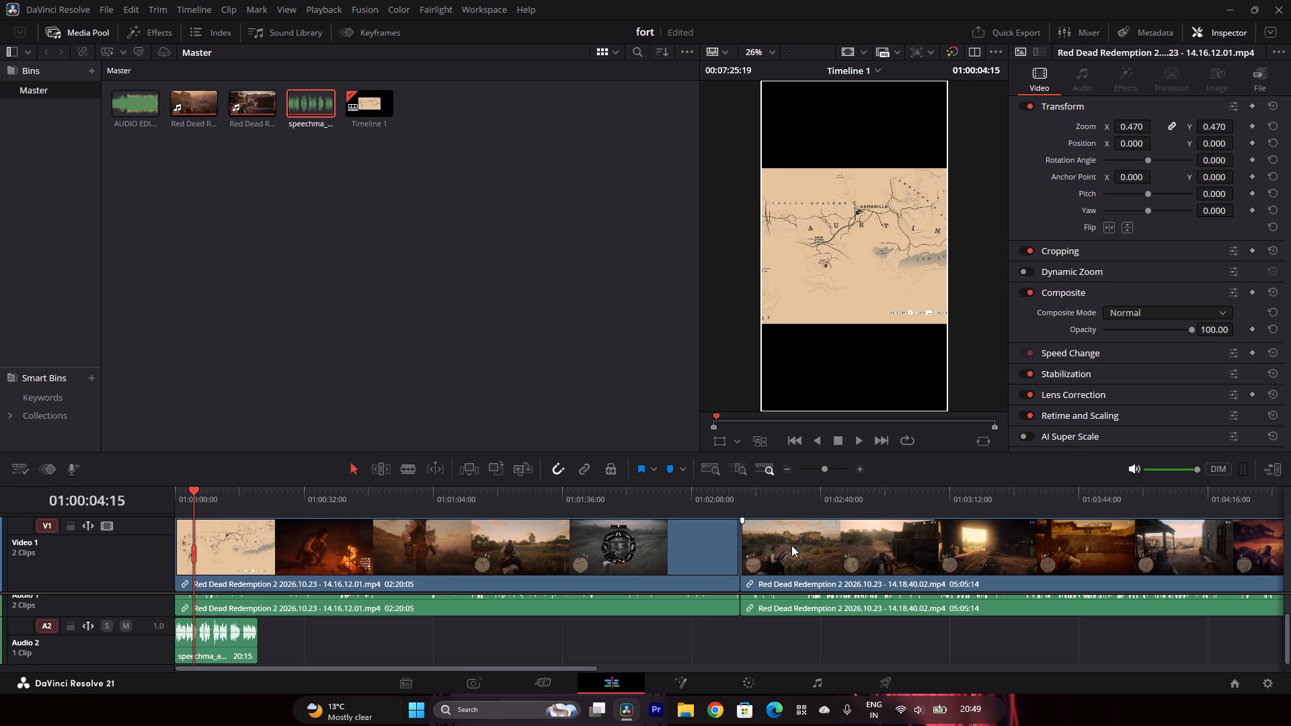
Lock the Audio 2 narration track on the Cut page and return to the Edit page.
click(527, 680)
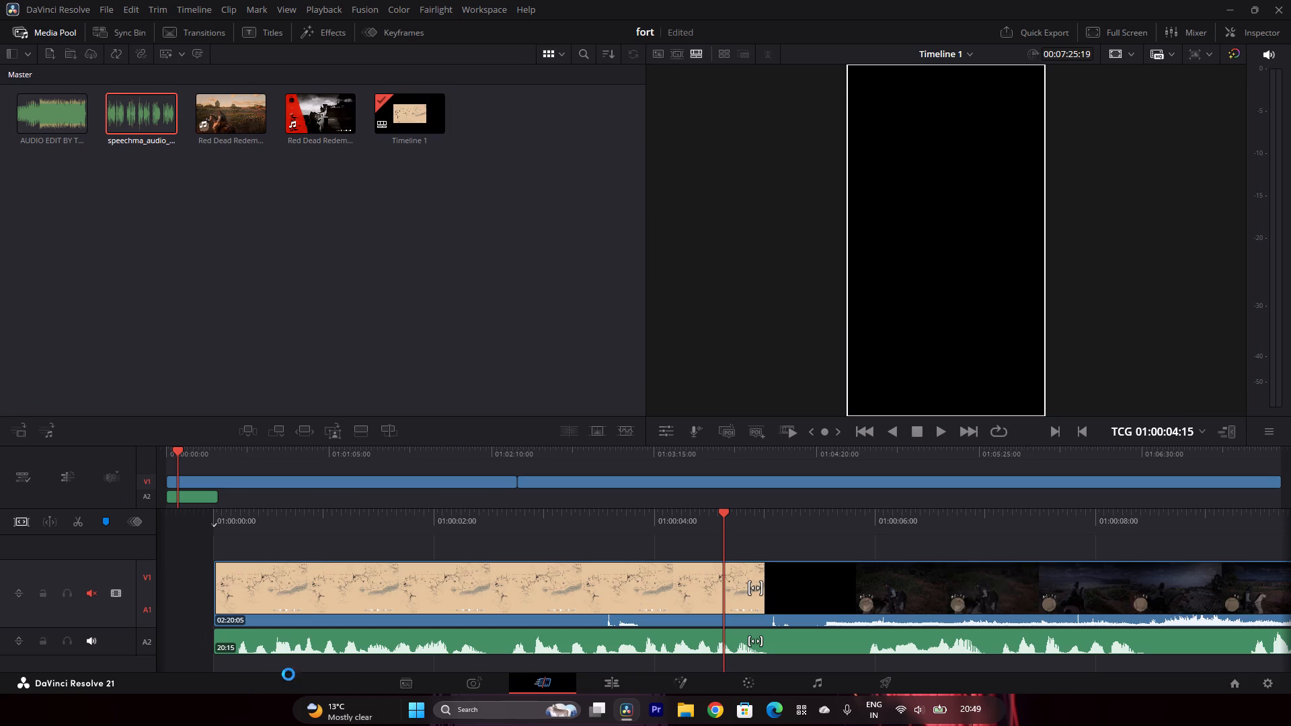
click(42, 642)
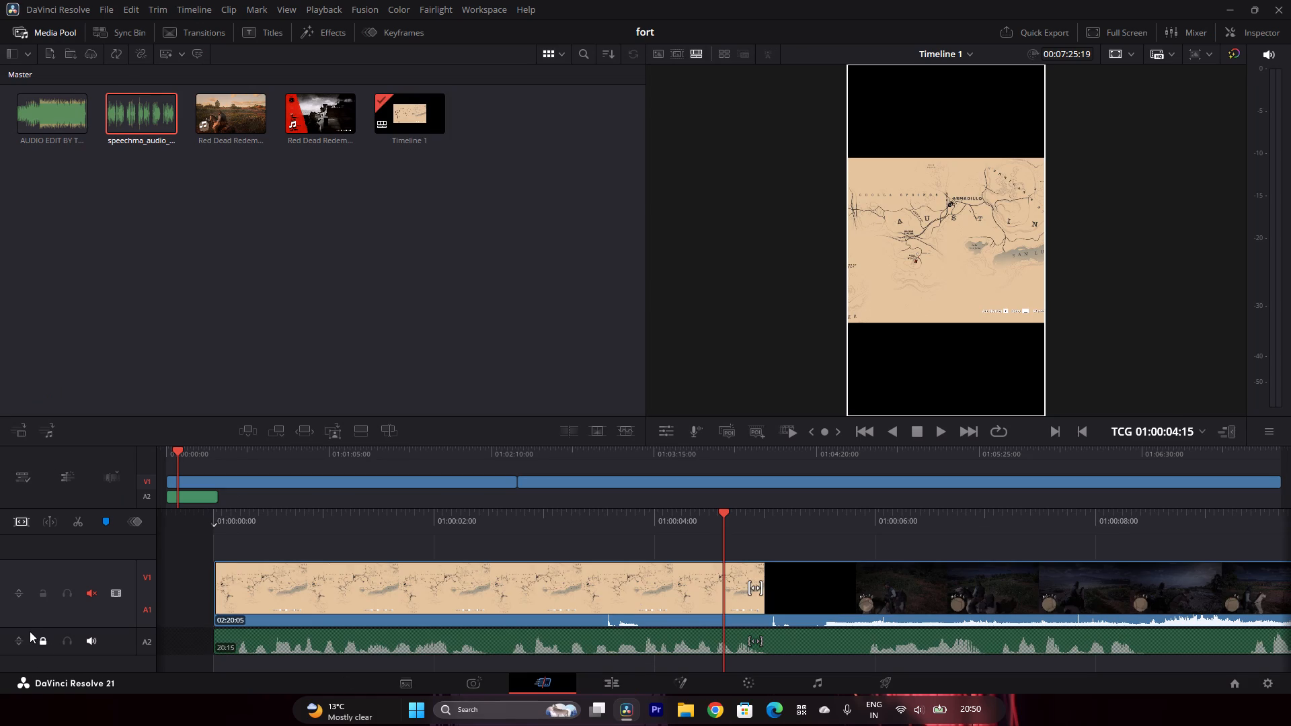
drag(611, 670, 609, 676)
click(613, 690)
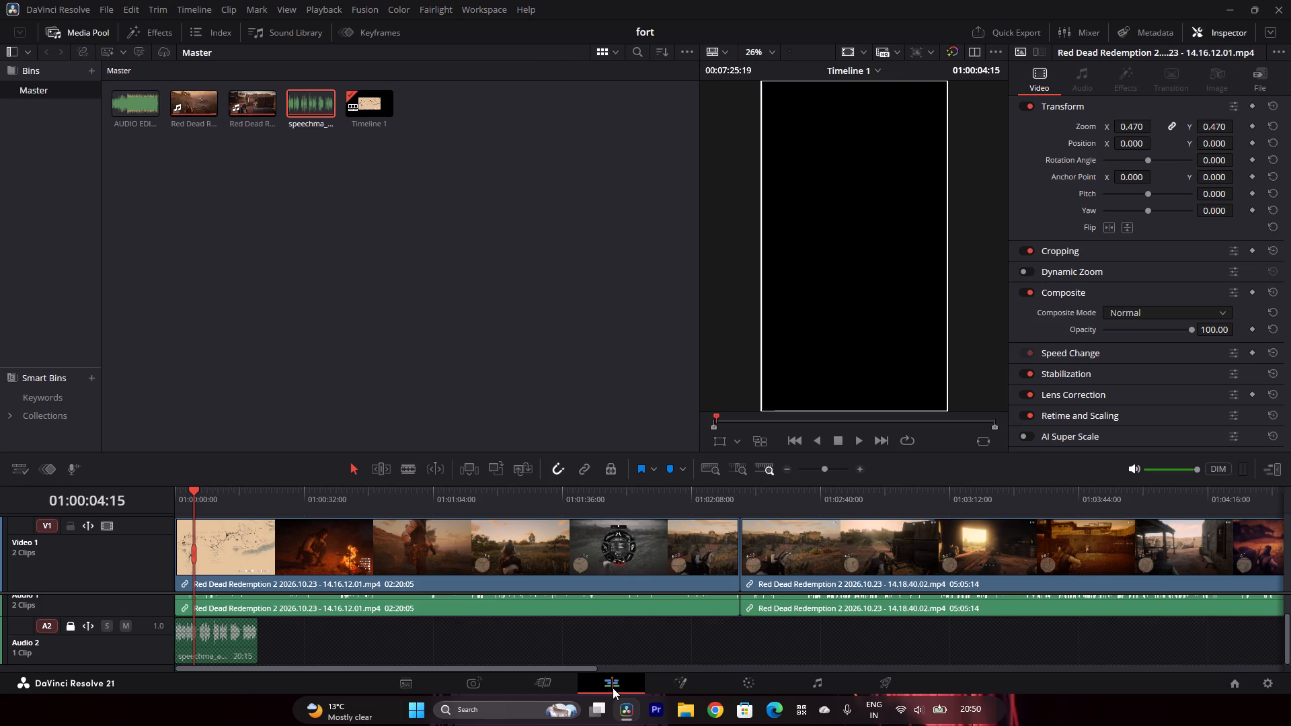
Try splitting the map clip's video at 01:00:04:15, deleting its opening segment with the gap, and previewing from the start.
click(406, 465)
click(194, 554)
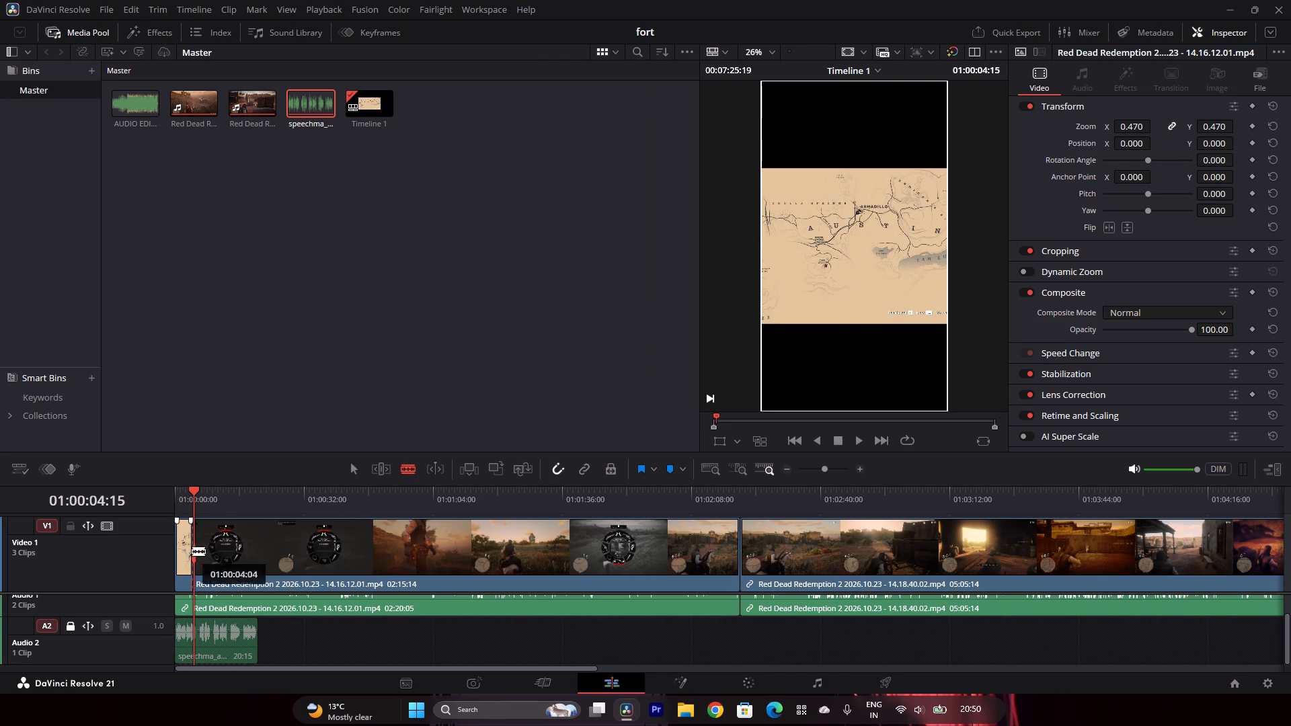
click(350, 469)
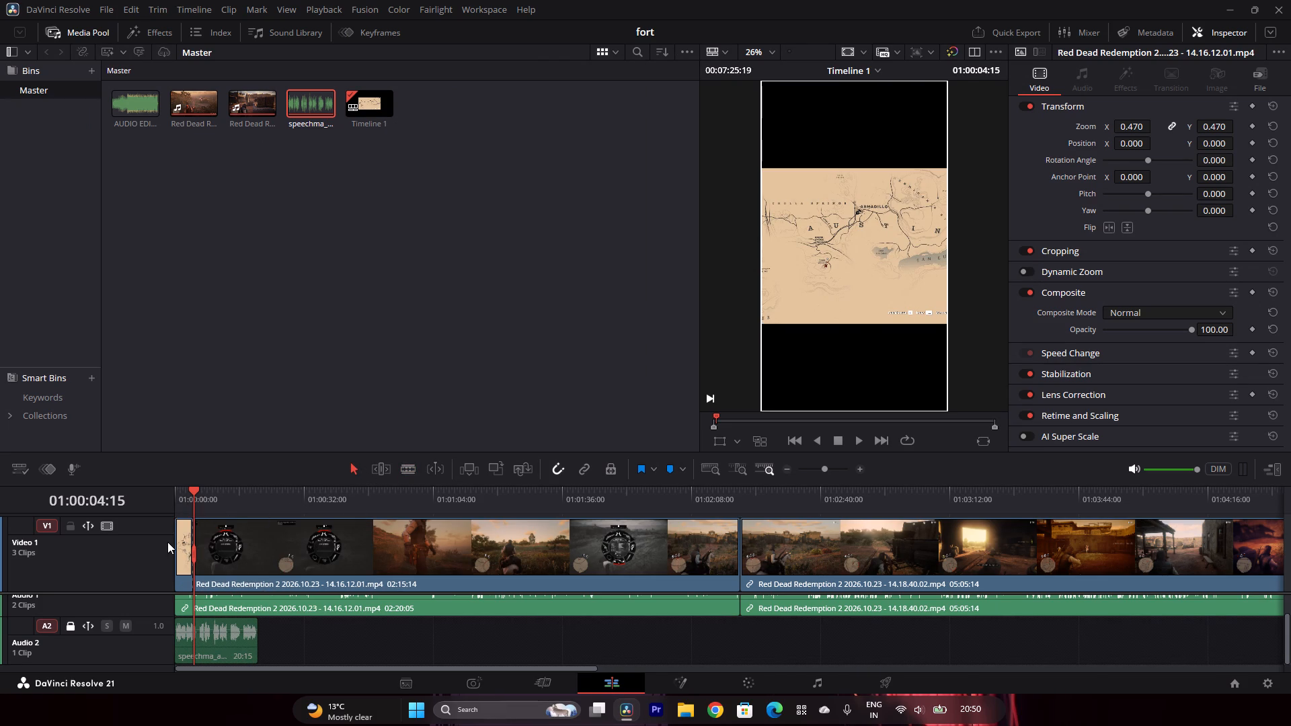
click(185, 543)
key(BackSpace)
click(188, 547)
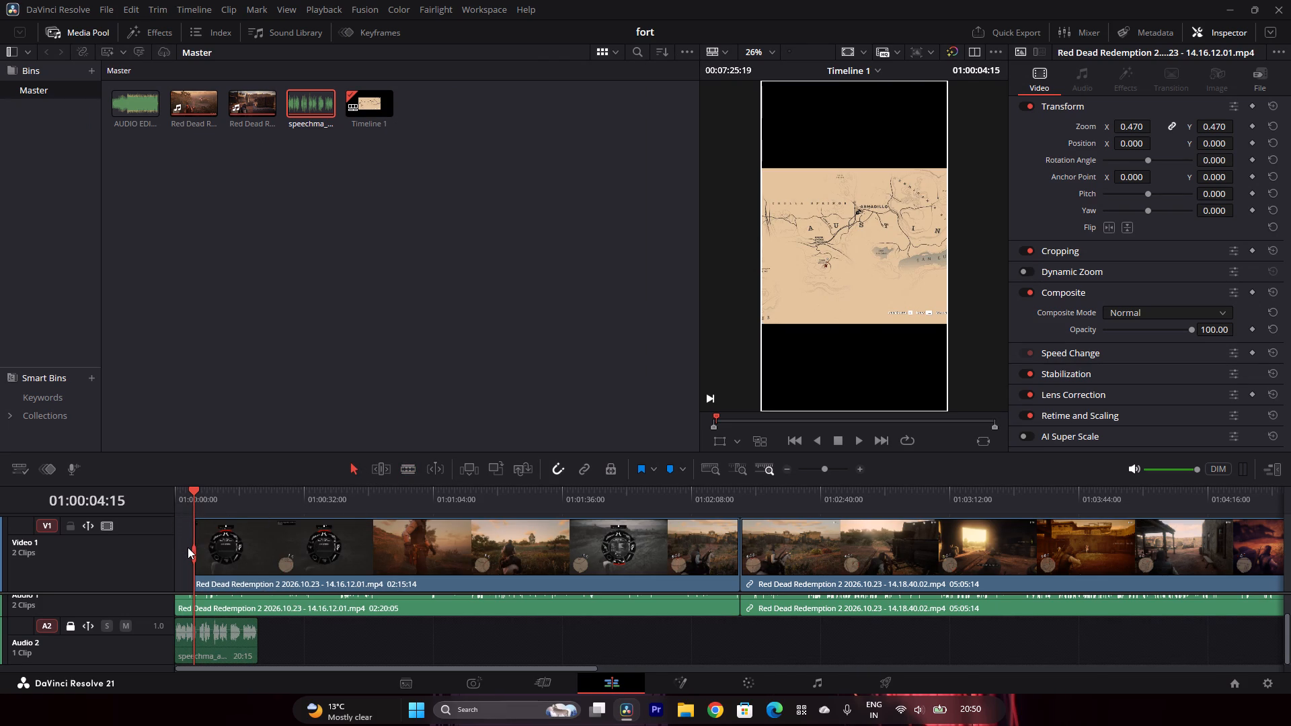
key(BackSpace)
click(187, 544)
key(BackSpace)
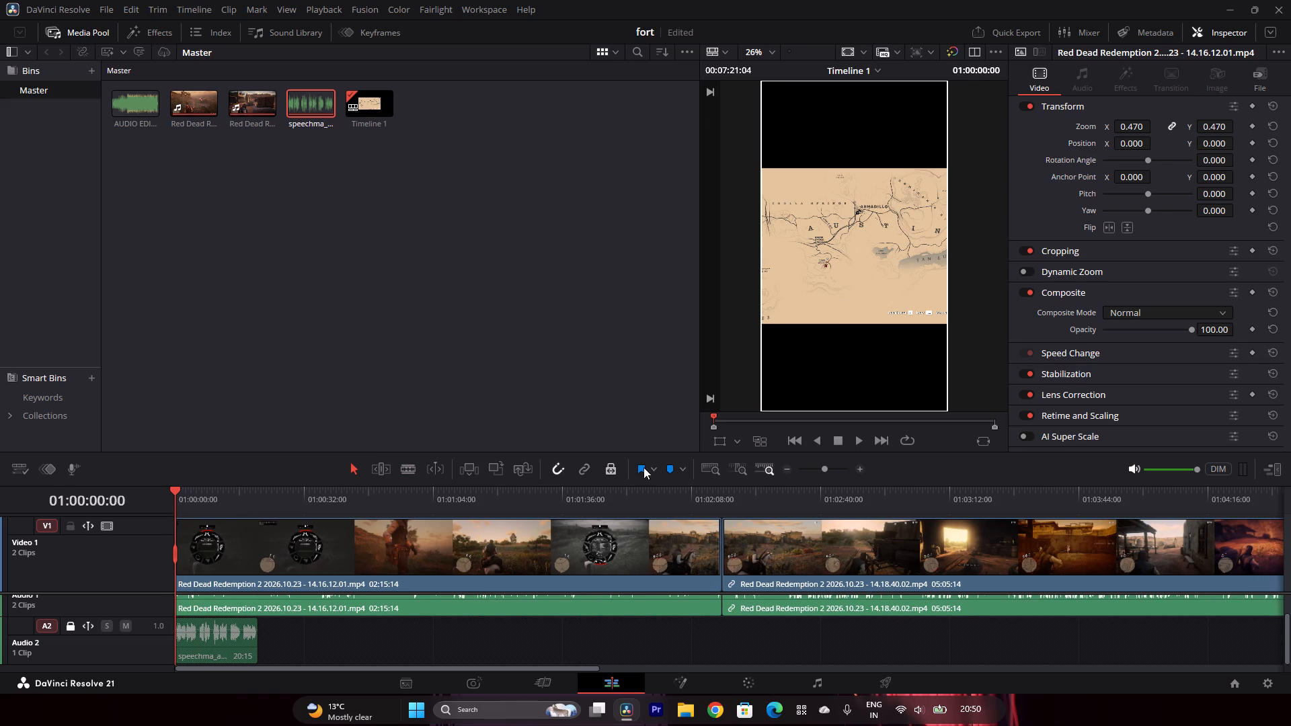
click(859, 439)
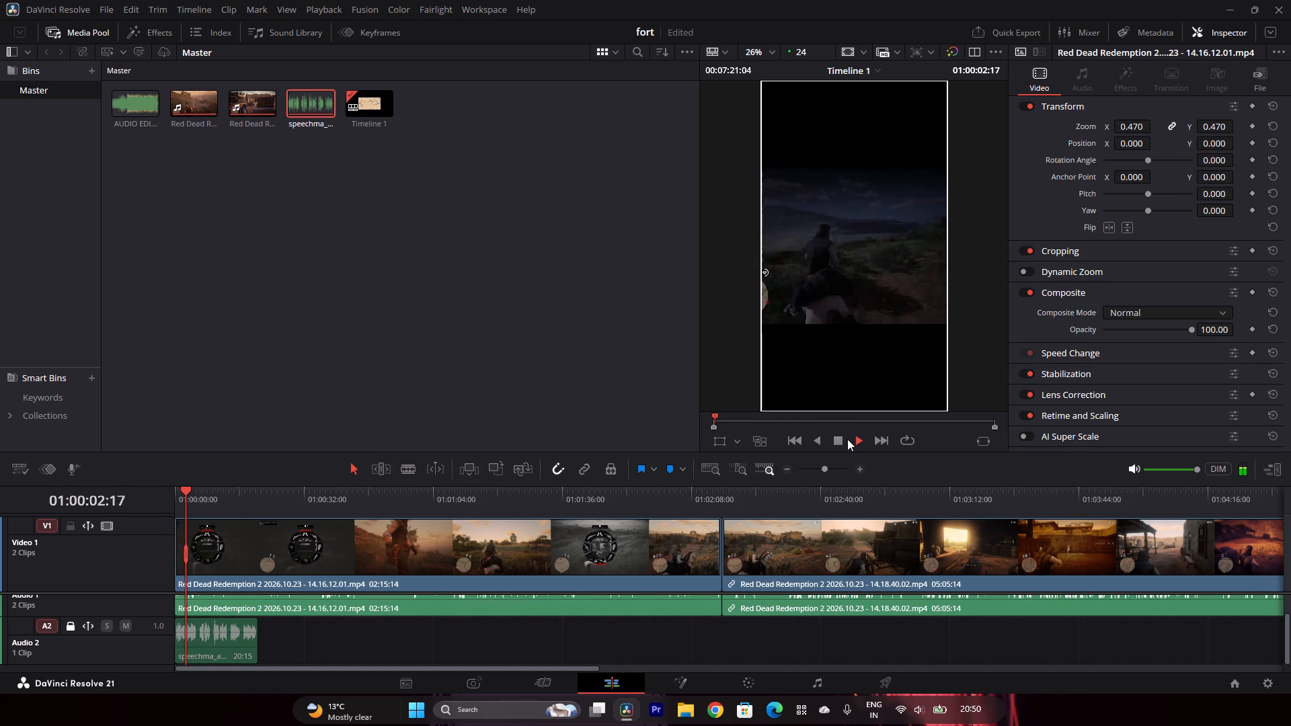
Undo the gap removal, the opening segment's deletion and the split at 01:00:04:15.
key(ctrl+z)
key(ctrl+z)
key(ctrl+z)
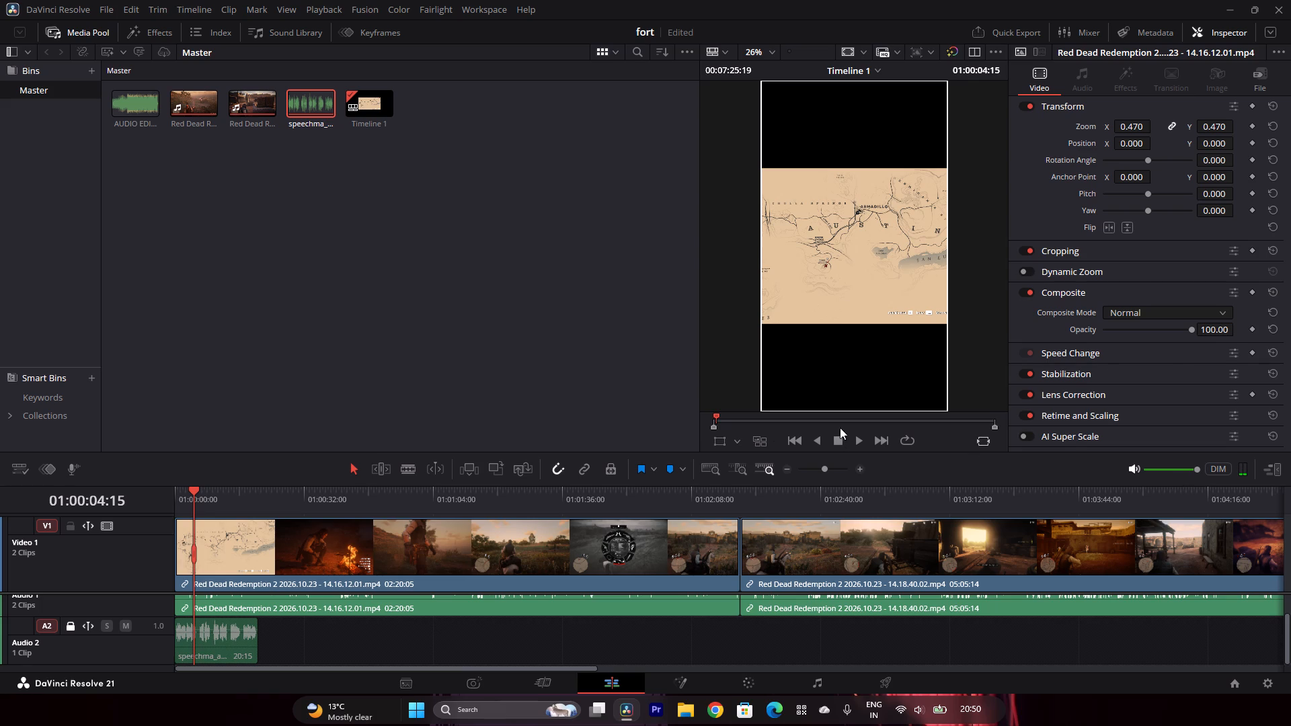
Scrub through the opening map shot and split its video on Video 1 at 01:00:02:12.
click(861, 469)
click(860, 469)
click(861, 469)
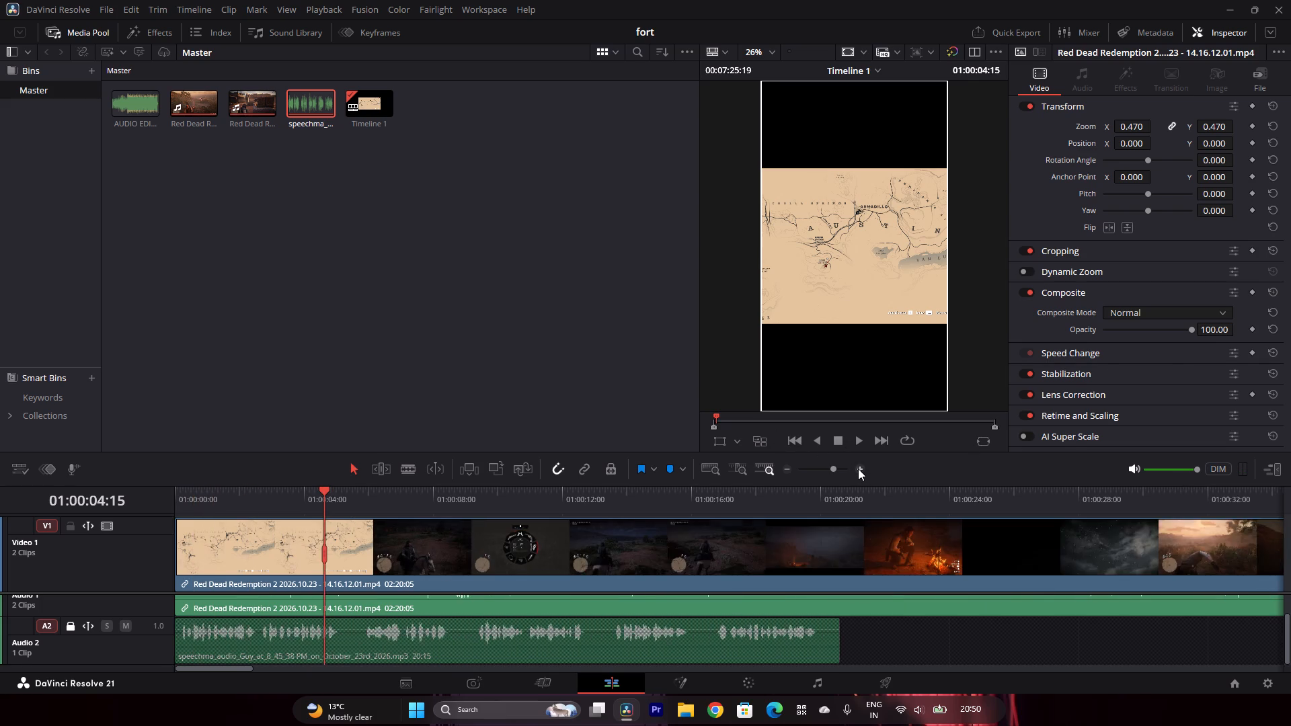
click(857, 469)
drag(249, 490, 258, 493)
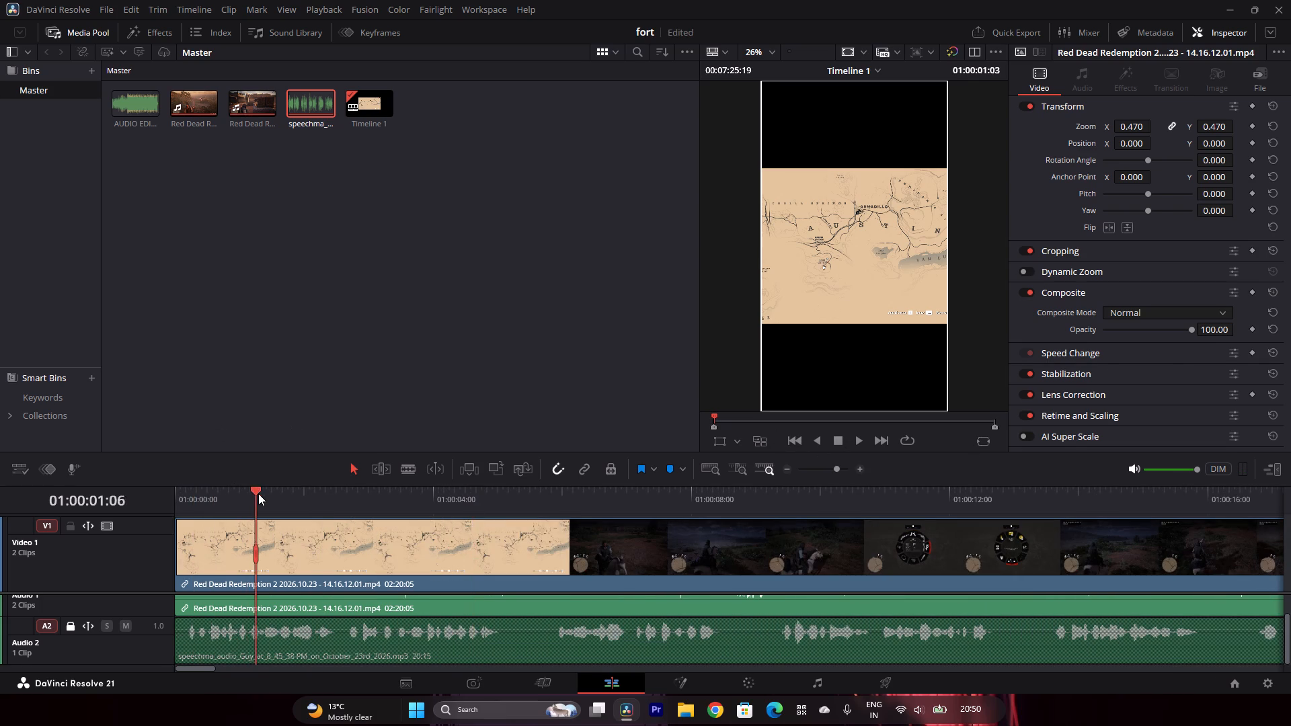
drag(258, 493, 260, 494)
click(293, 490)
drag(292, 488, 308, 495)
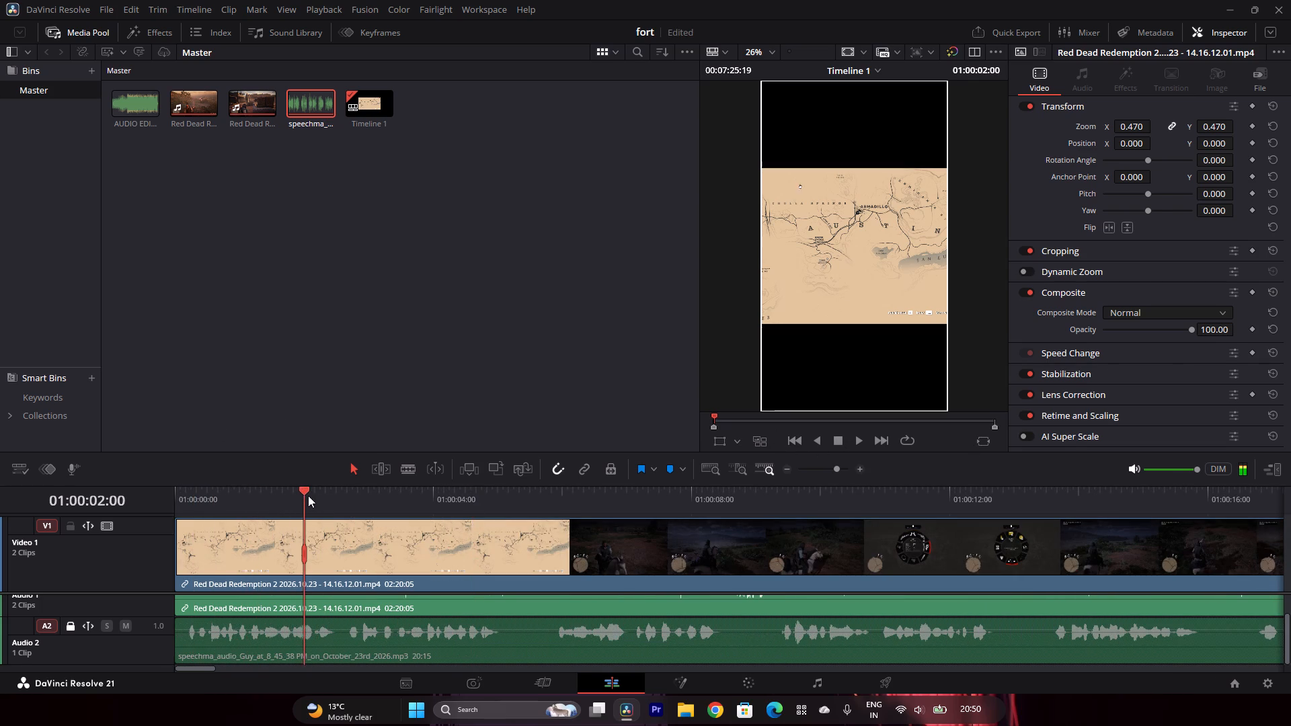
drag(308, 495, 338, 504)
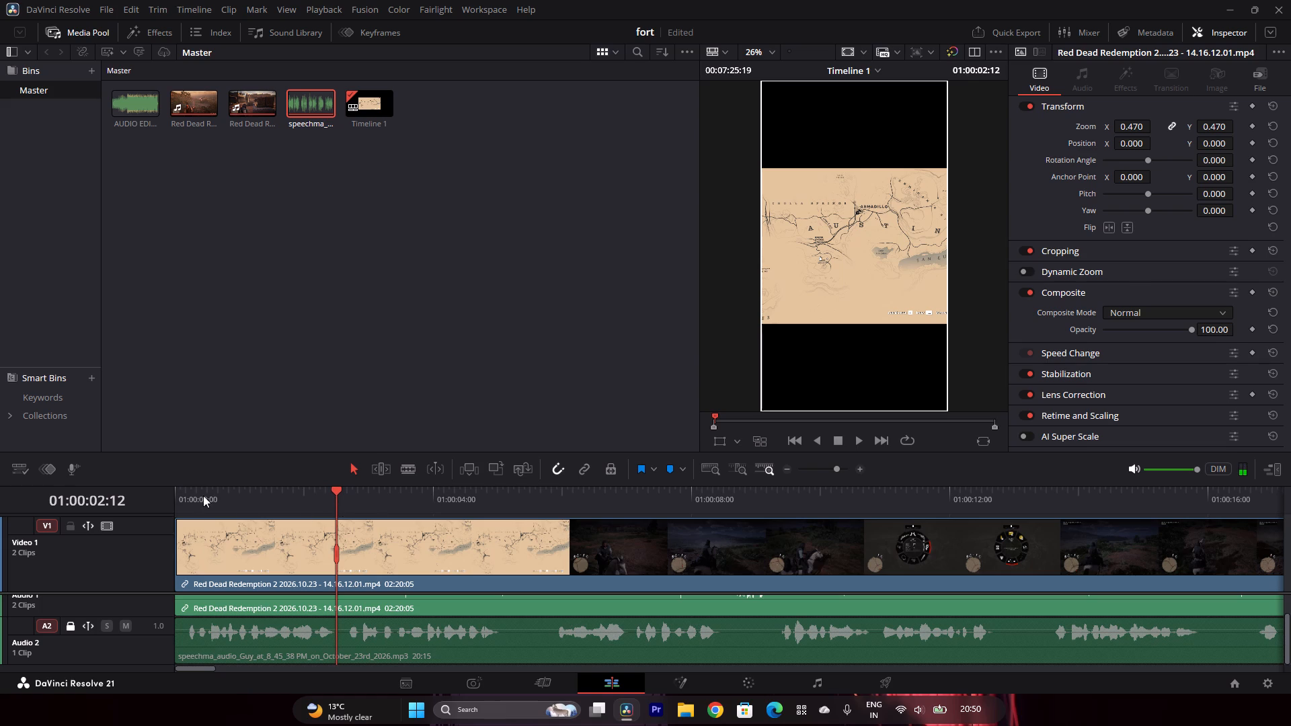
click(412, 470)
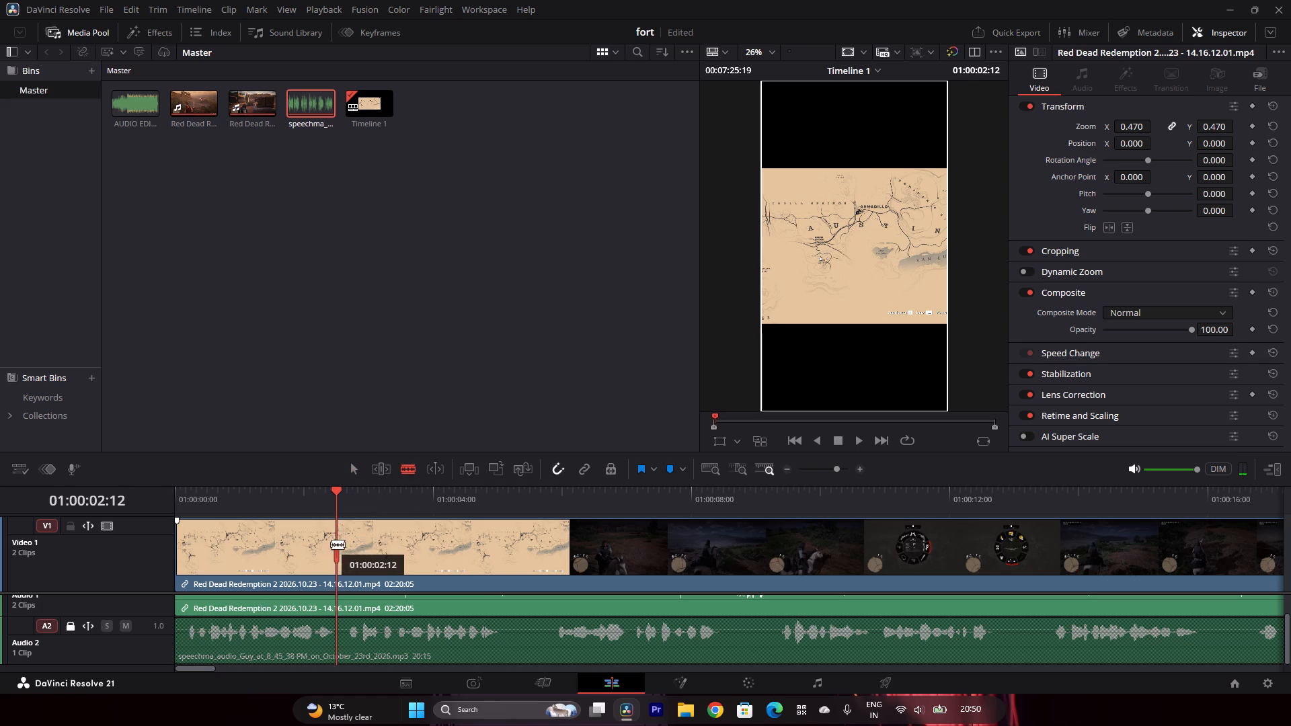
drag(334, 544, 321, 544)
drag(353, 467, 349, 474)
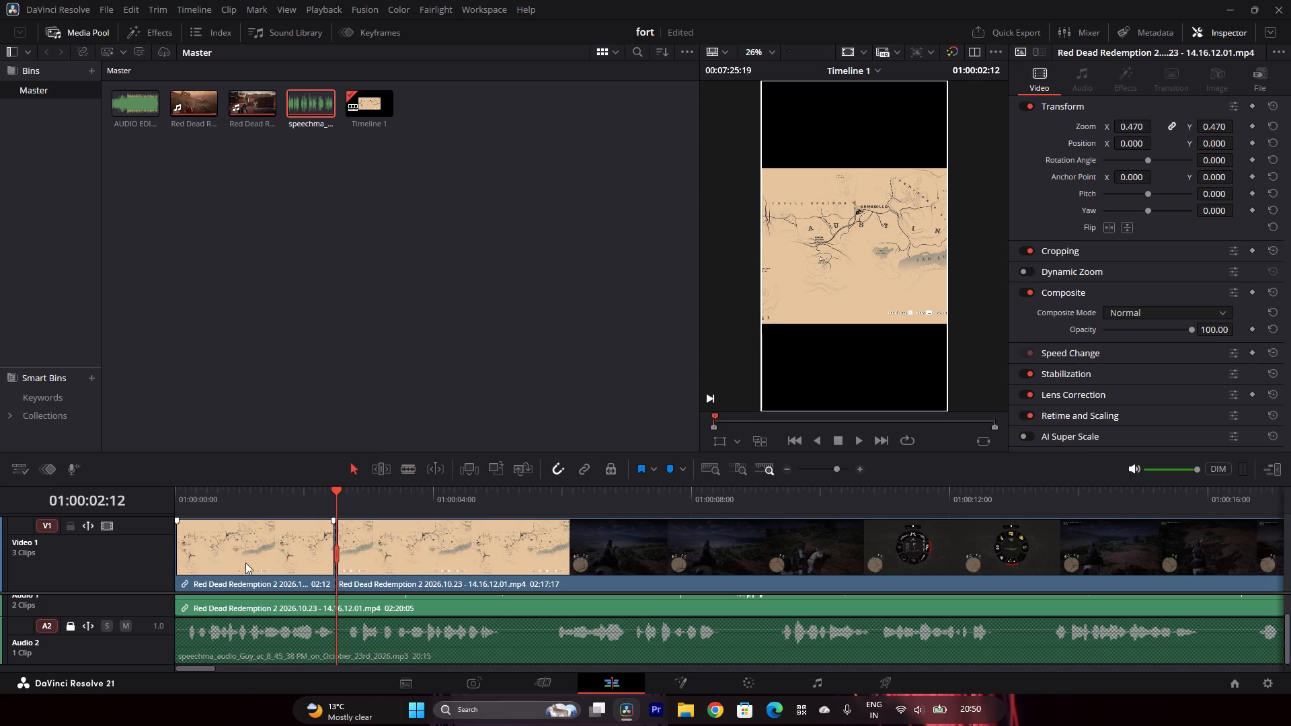
Delete the map clip's segment before 01:00:02:12 and close the gap so the remaining video starts the timeline.
click(245, 563)
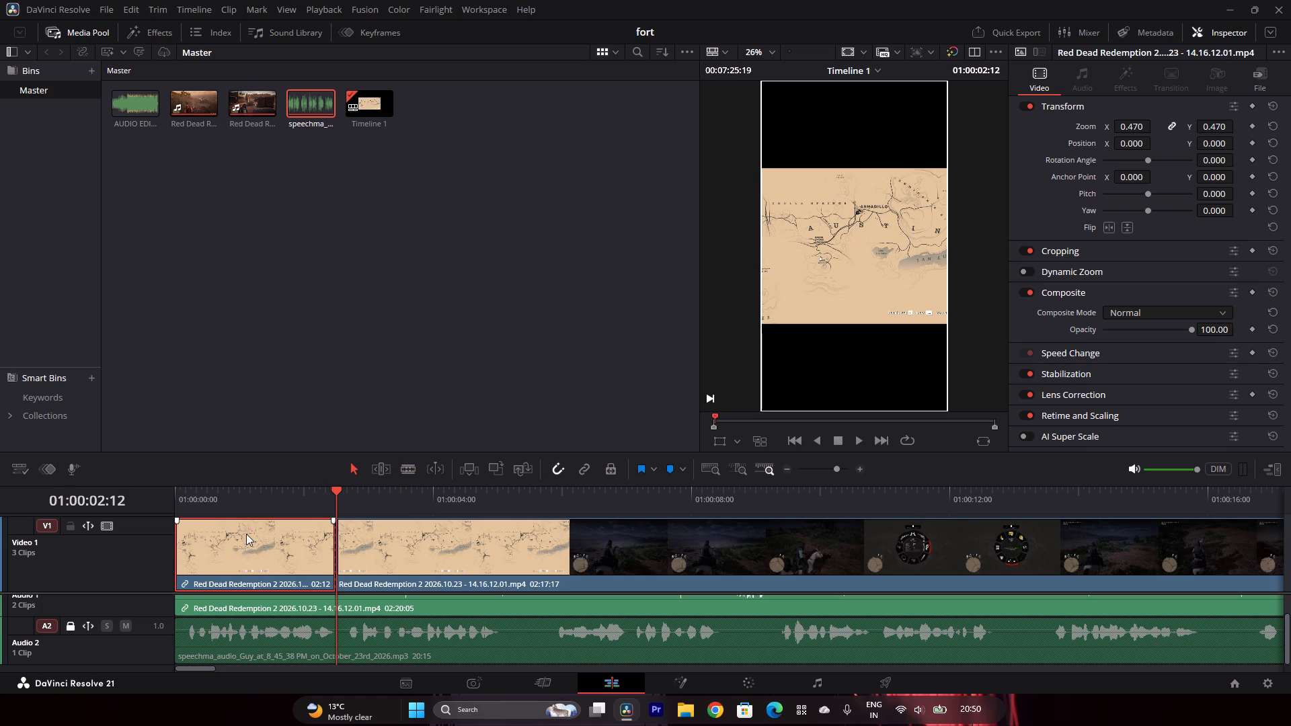
key(BackSpace)
click(249, 532)
key(BackSpace)
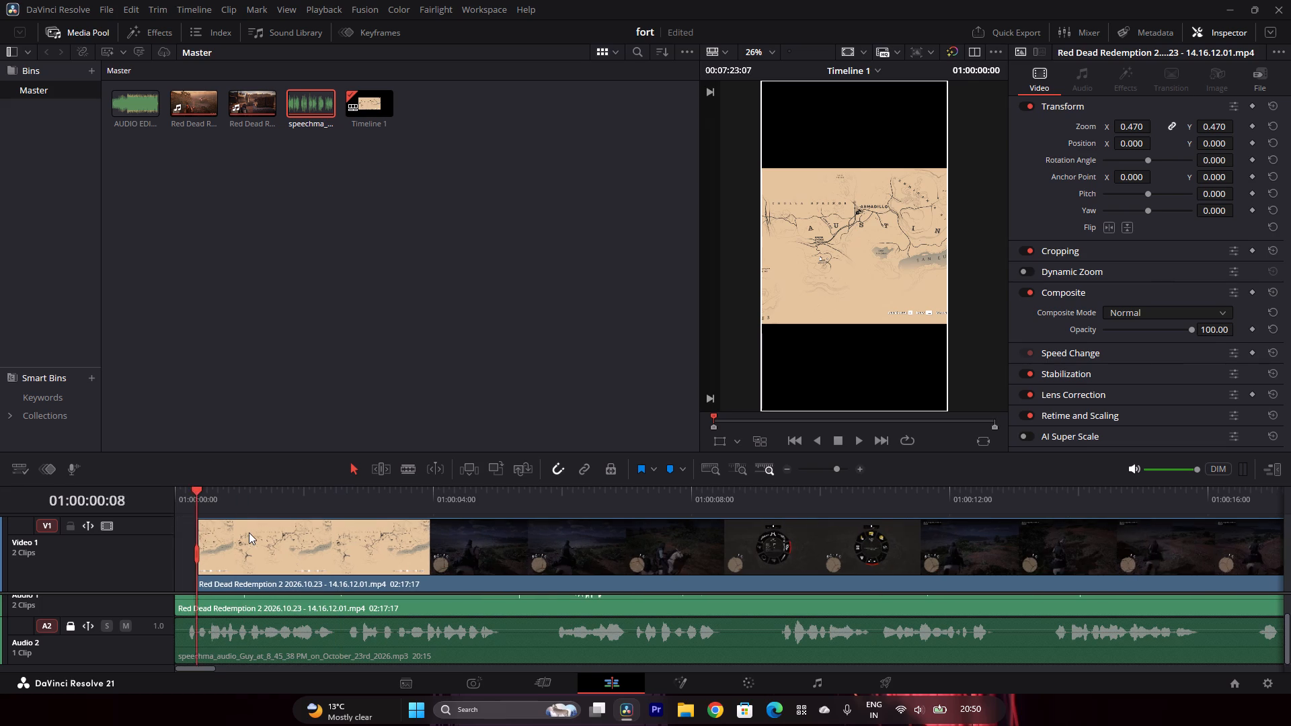
Play the shortened opening and split the video at 01:00:02:15, where the map fades to black.
click(858, 443)
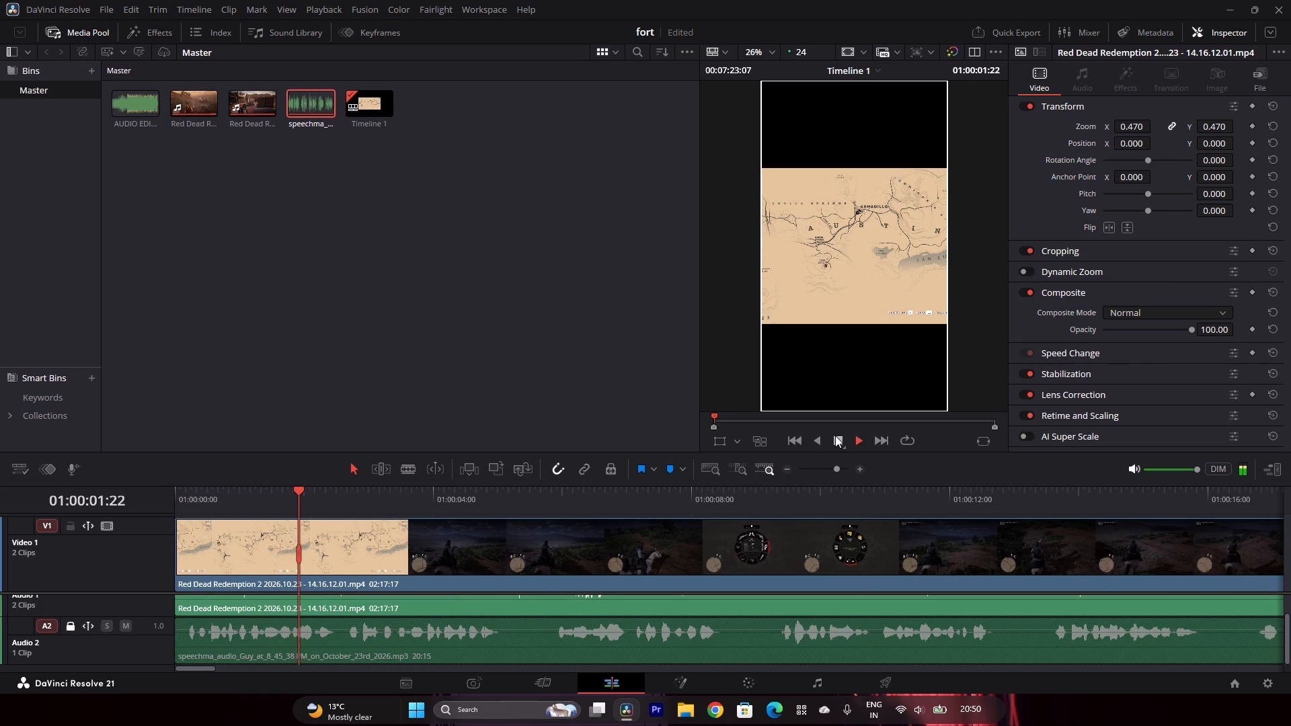
click(835, 436)
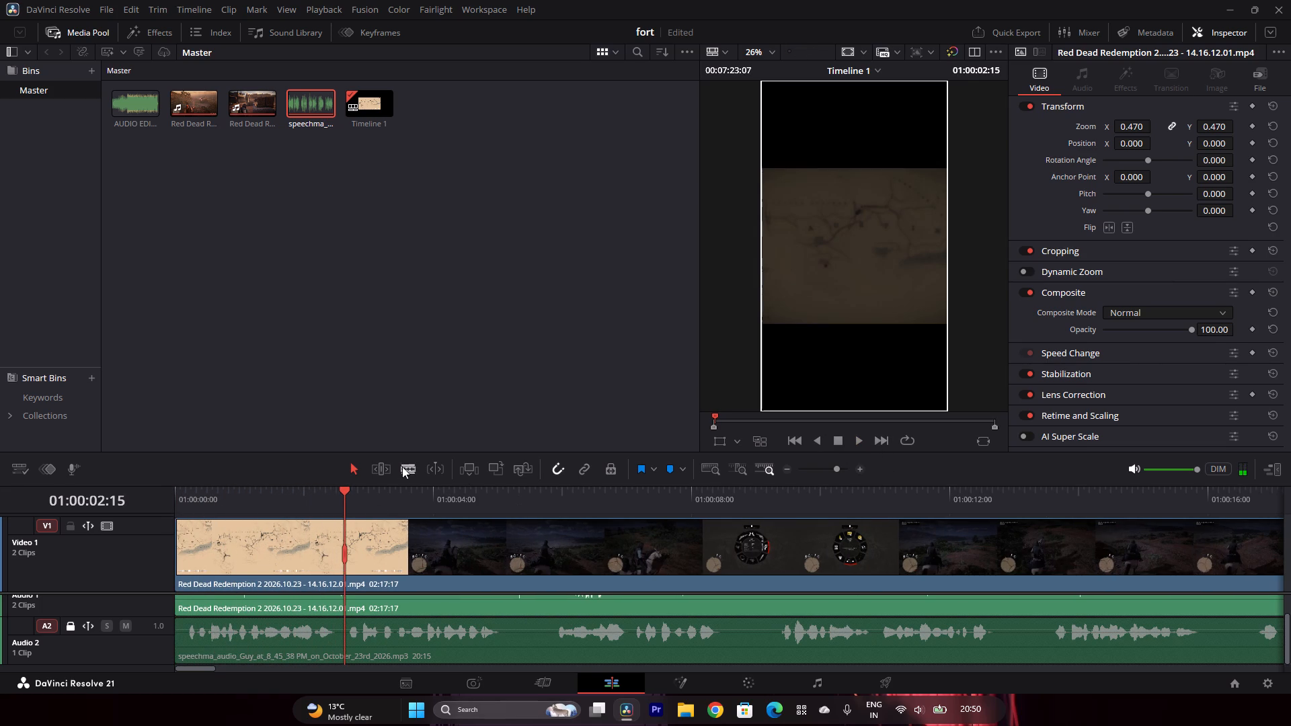
click(404, 463)
click(346, 553)
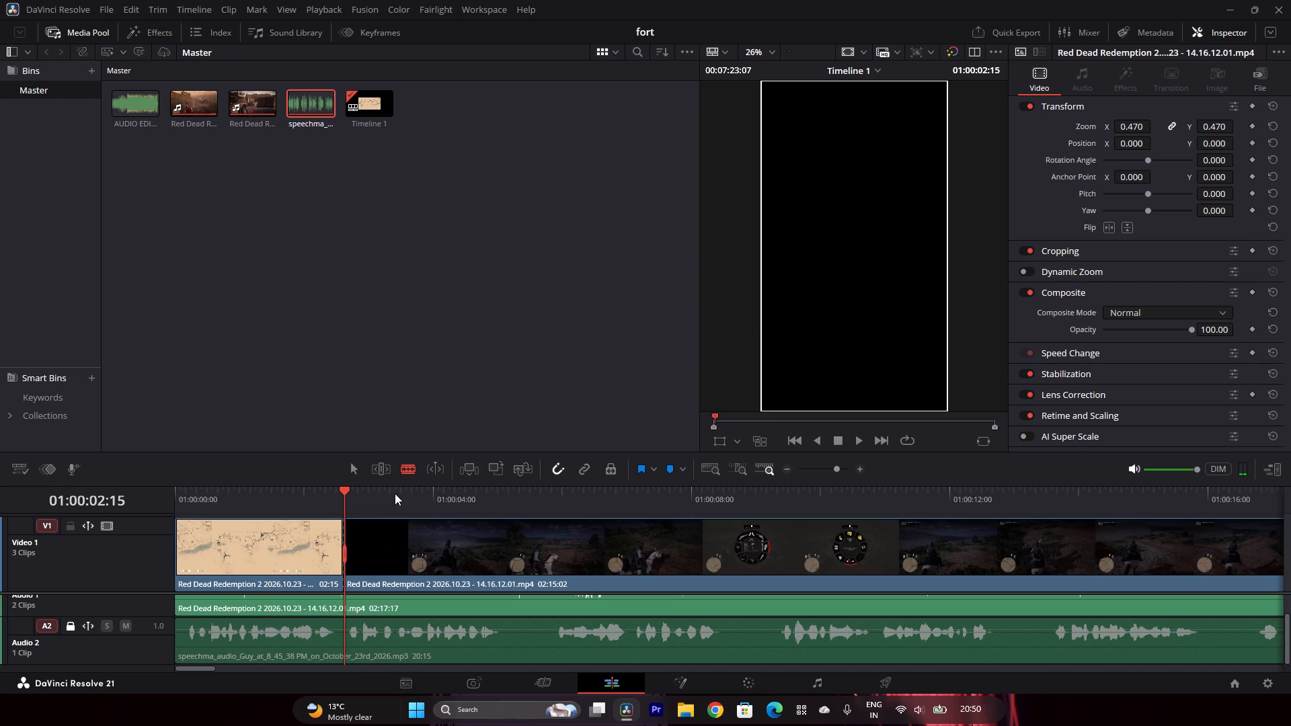
click(355, 463)
Scrub the gameplay and narration following the map shot, from about 01:00:05:09 to 01:00:12:00.
click(521, 490)
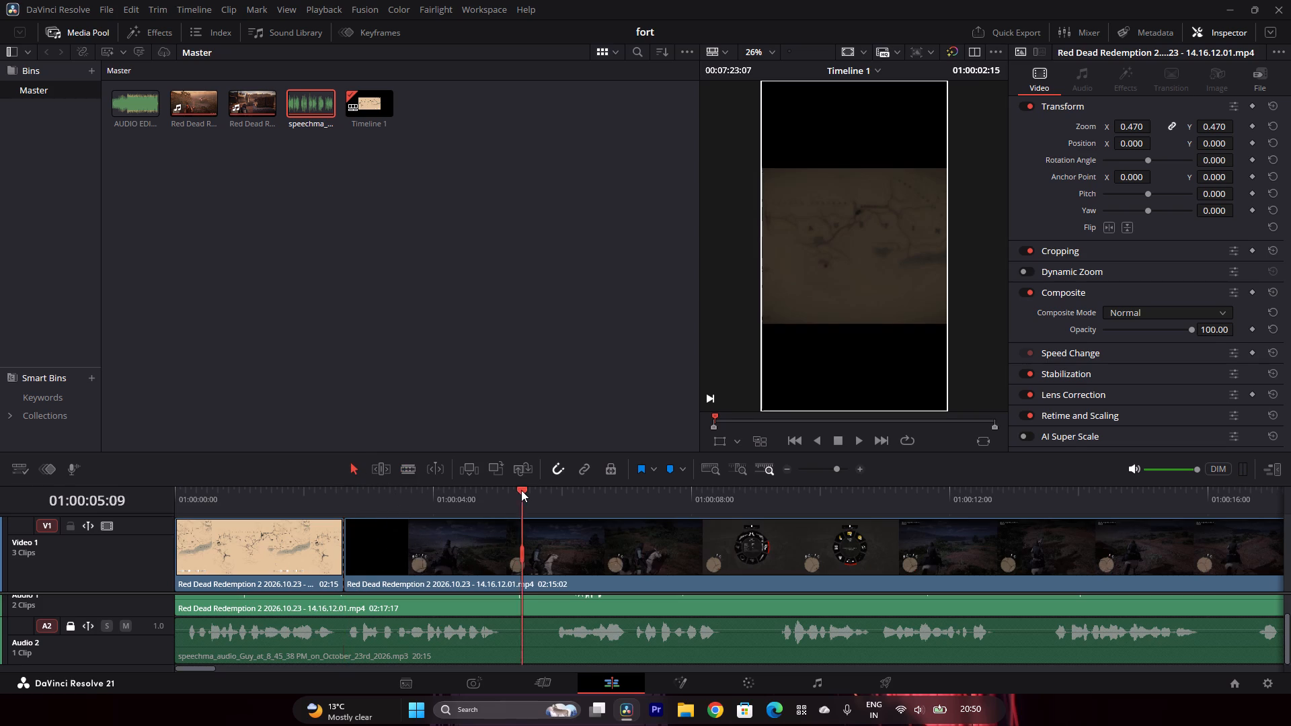
click(575, 496)
drag(628, 494, 635, 494)
drag(669, 496, 693, 498)
click(743, 497)
click(766, 493)
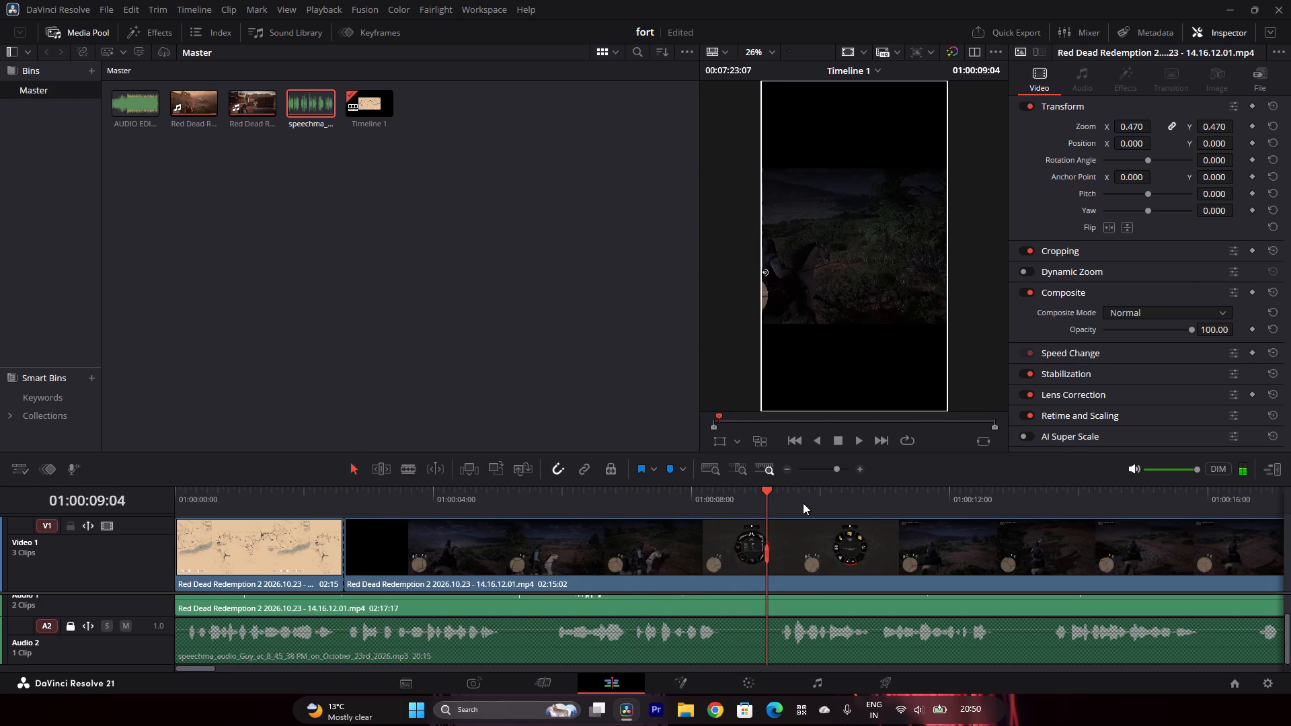
click(830, 490)
drag(868, 495, 885, 495)
drag(937, 497, 950, 493)
click(1029, 476)
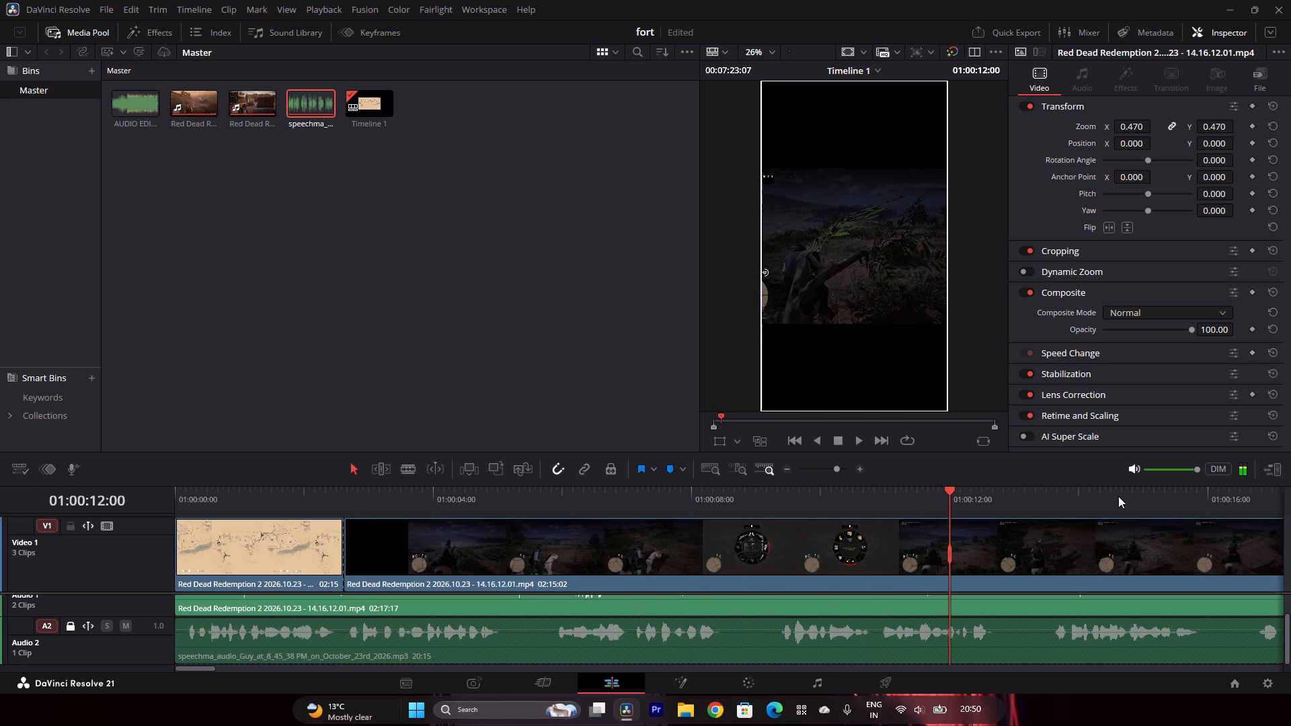
Scrub the later part of the 14.16.12.01 gameplay clip and split its video at 01:02:07:02, where the rider faces the fort.
click(821, 469)
click(358, 495)
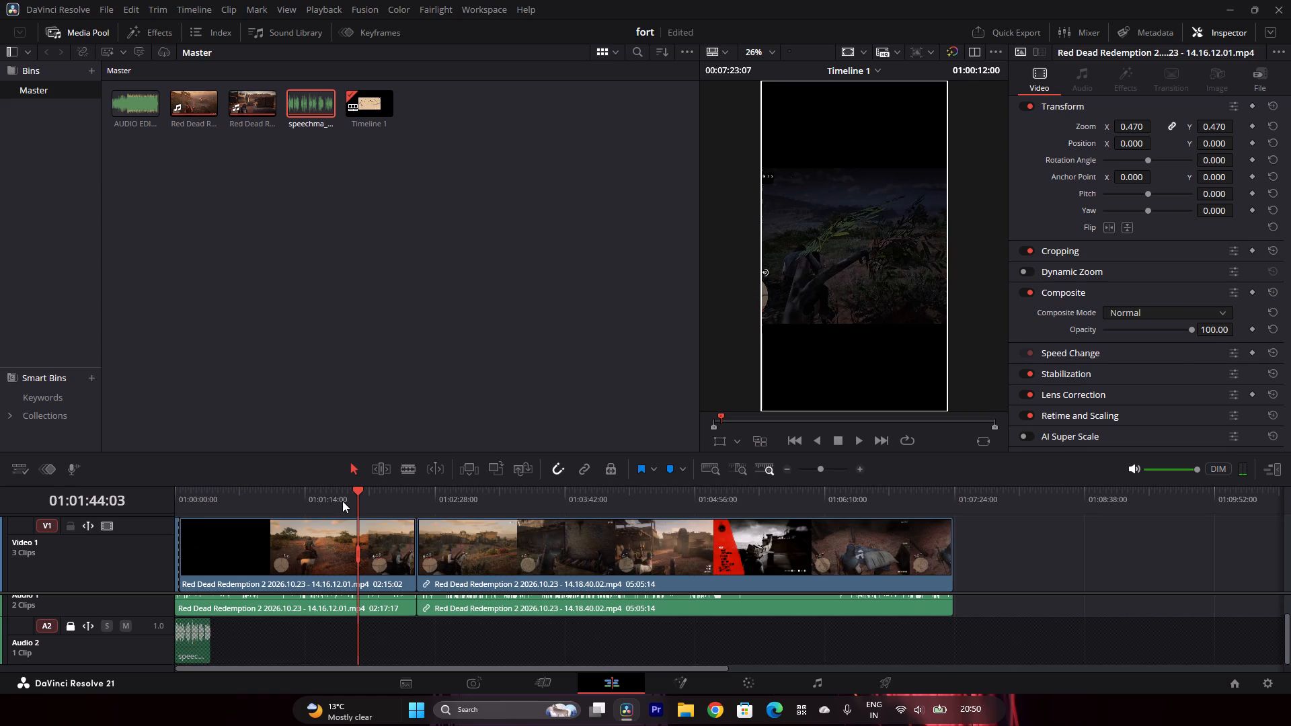
click(403, 495)
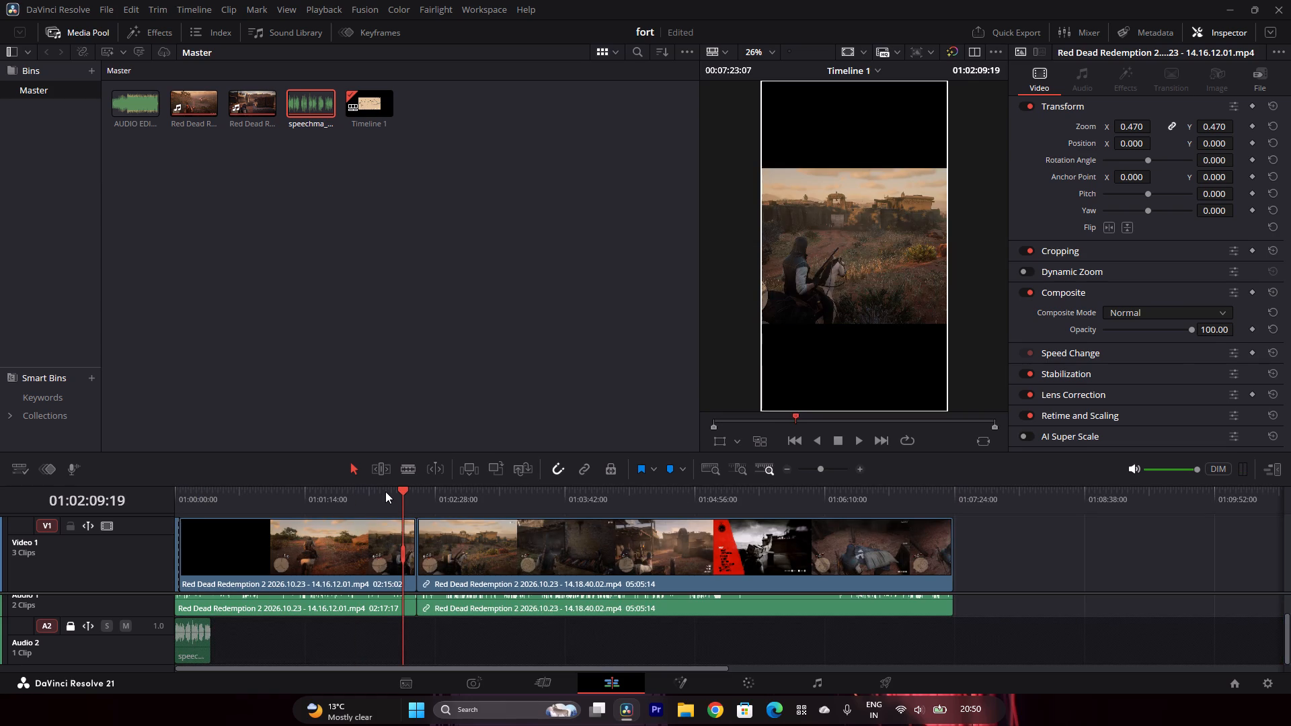
click(386, 491)
click(392, 487)
click(399, 486)
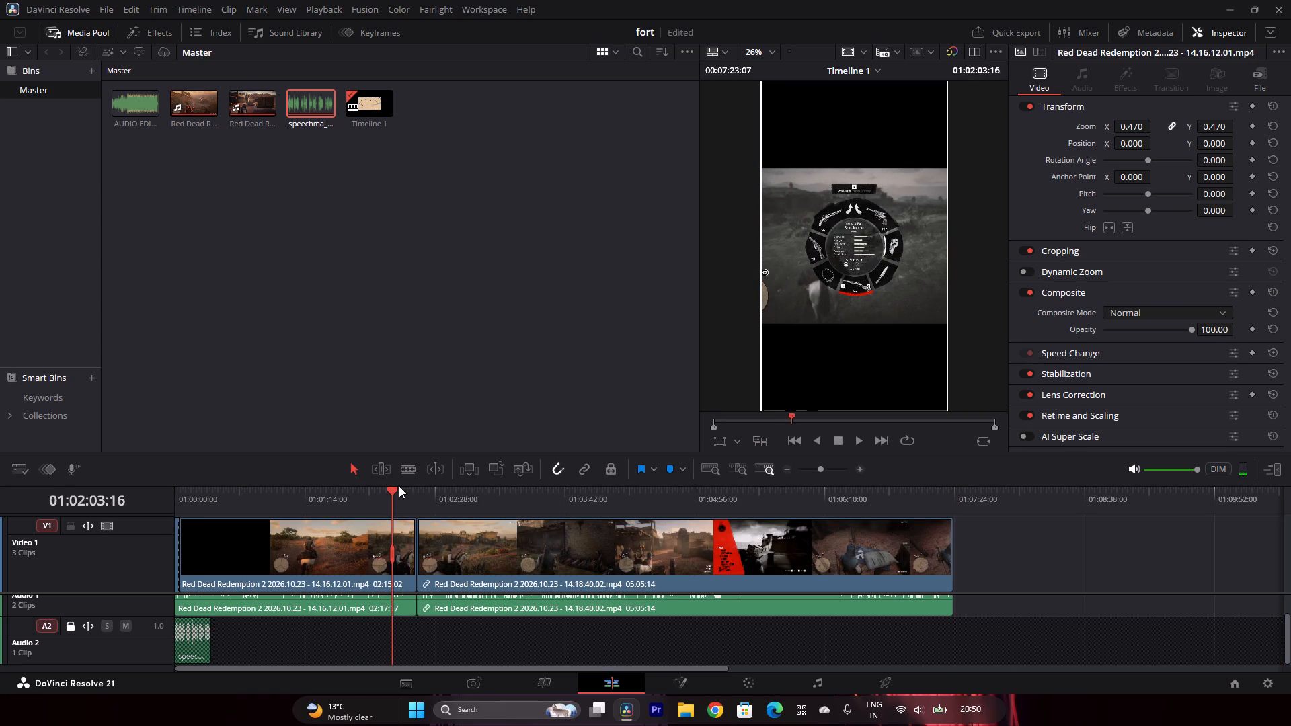
click(398, 489)
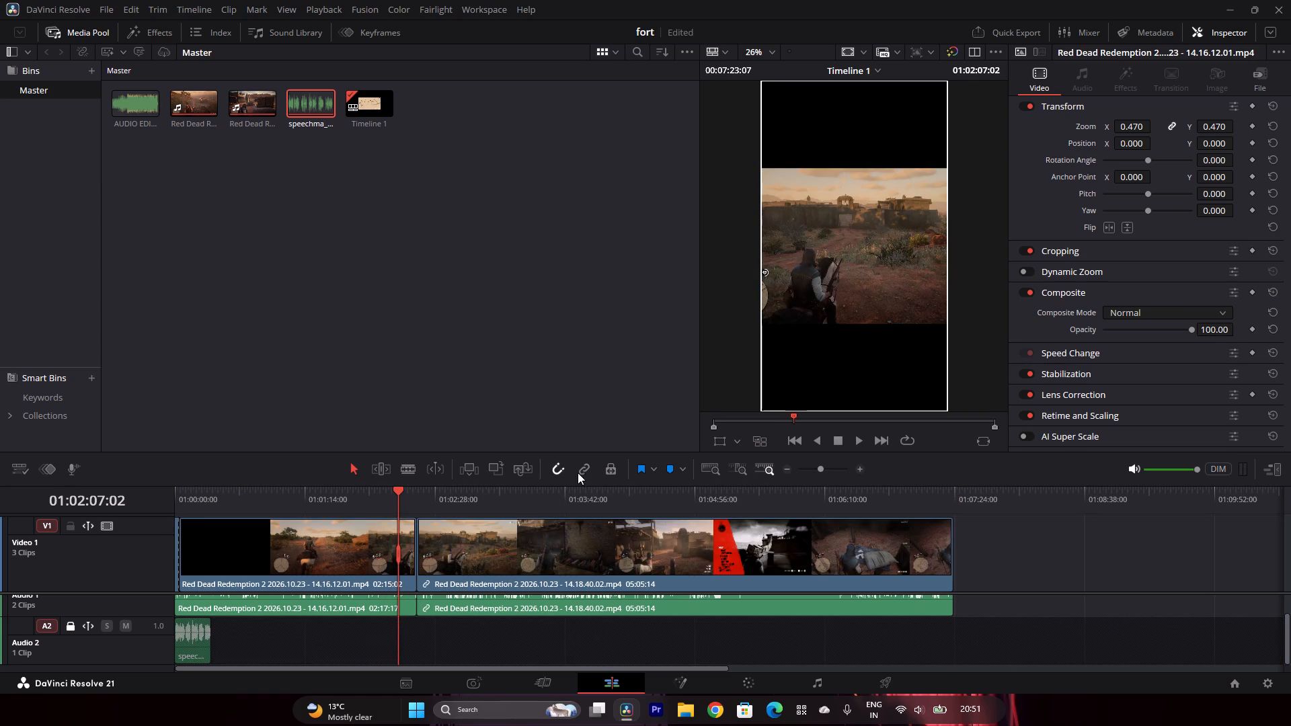
click(416, 473)
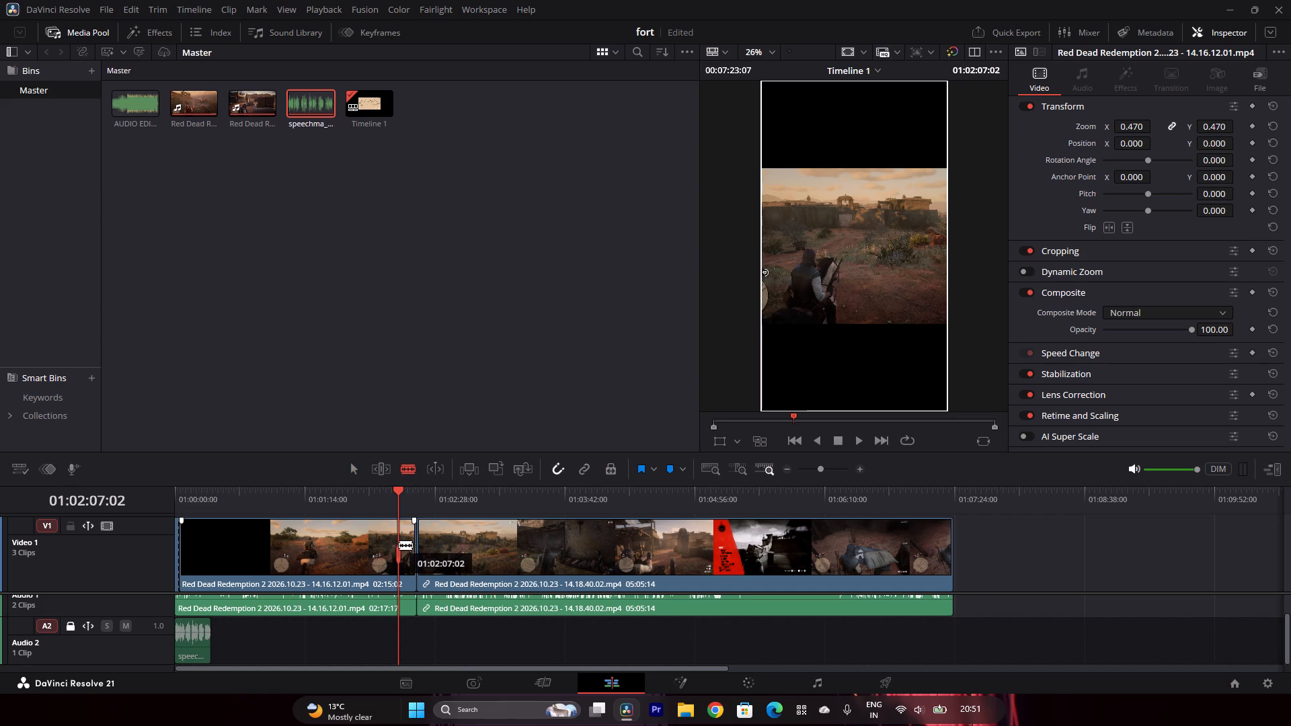
click(397, 551)
click(352, 467)
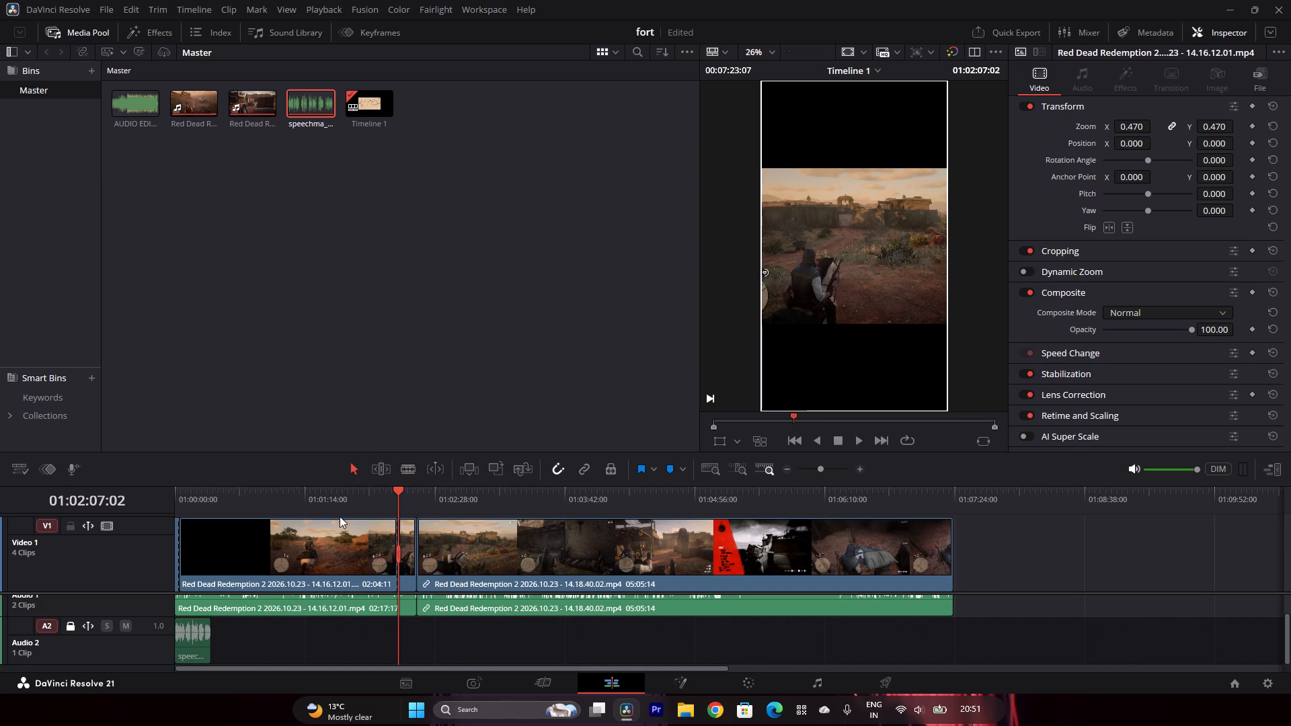
Delete the gameplay segment between the map shot and 01:02:07:02, and close the gap on the timeline.
click(331, 532)
key(BackSpace)
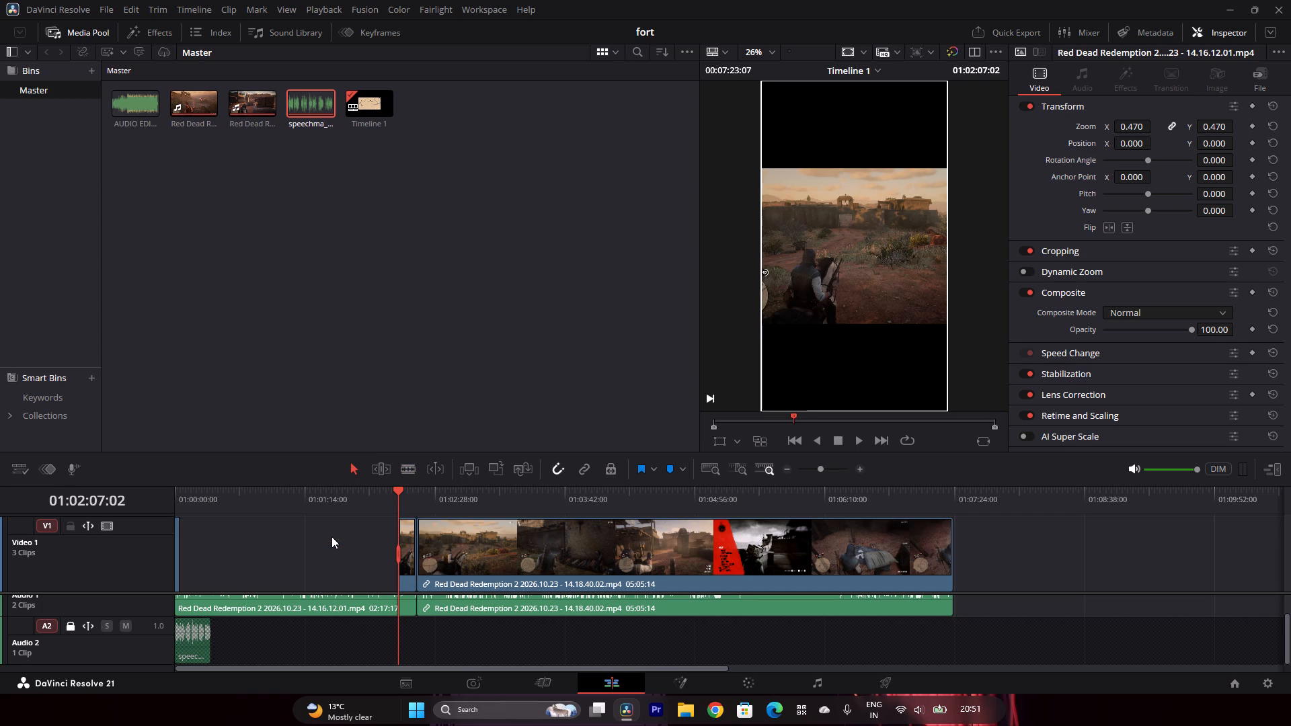
click(331, 536)
key(BackSpace)
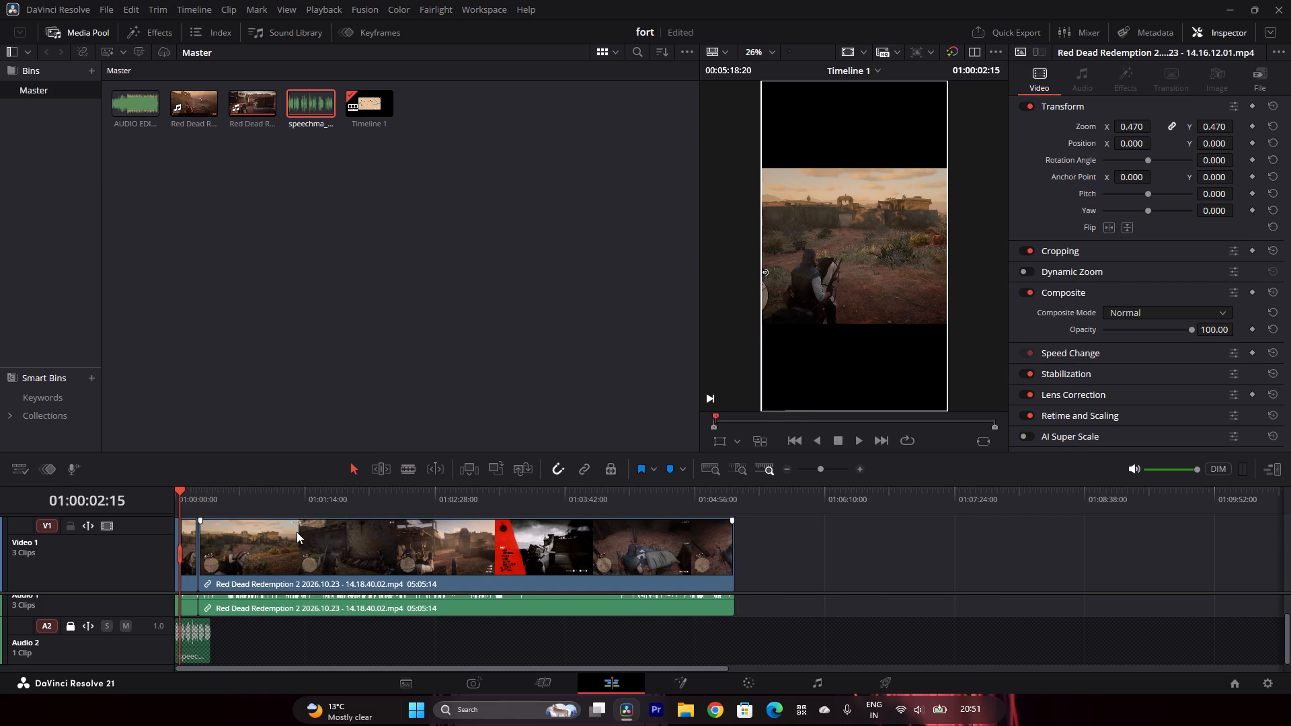
Play the opening against the narration and split the video of the rider-facing-fort shot at 01:00:05:06.
click(862, 466)
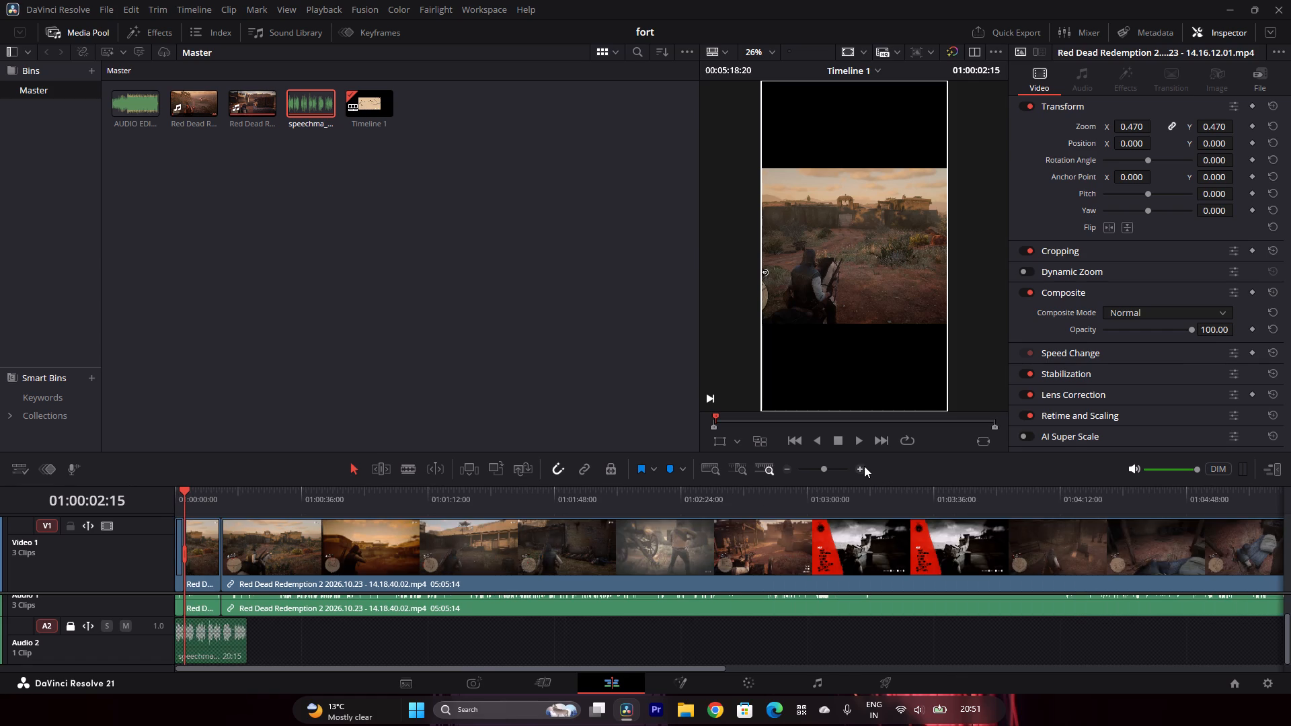
drag(187, 491, 151, 496)
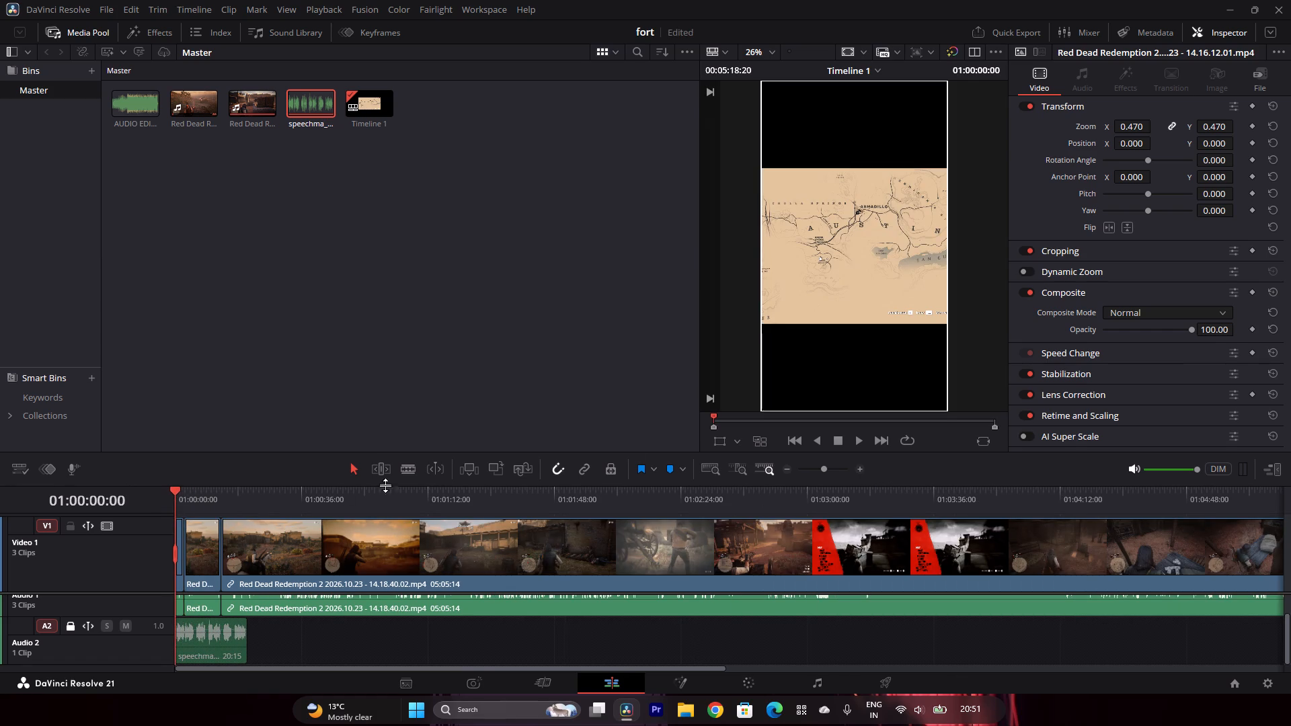
click(863, 438)
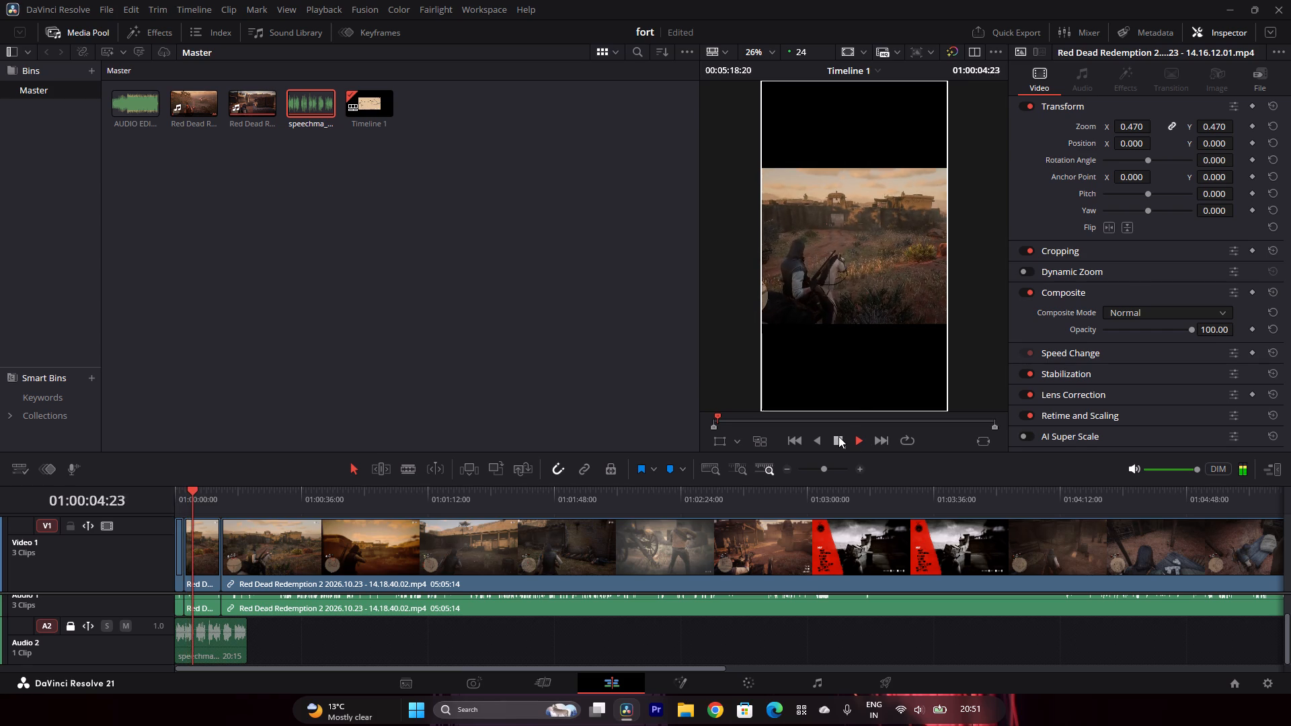
click(838, 436)
click(838, 436)
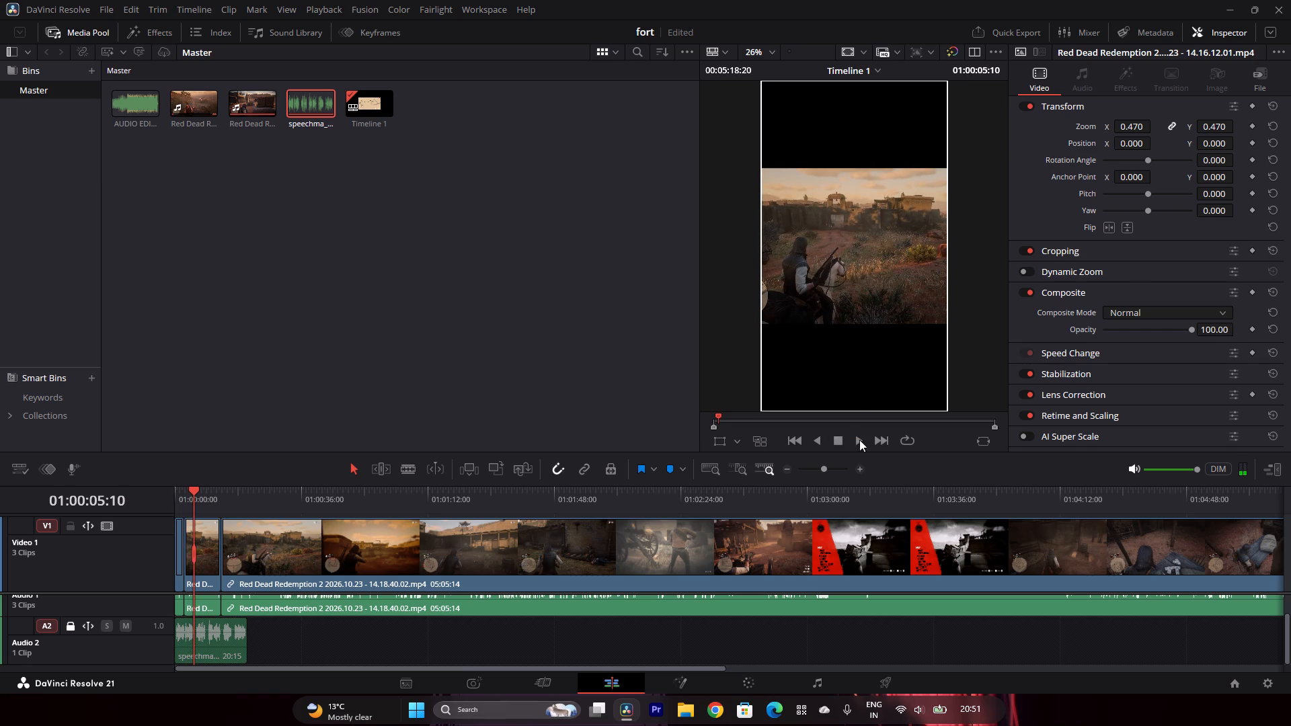
click(863, 440)
click(845, 439)
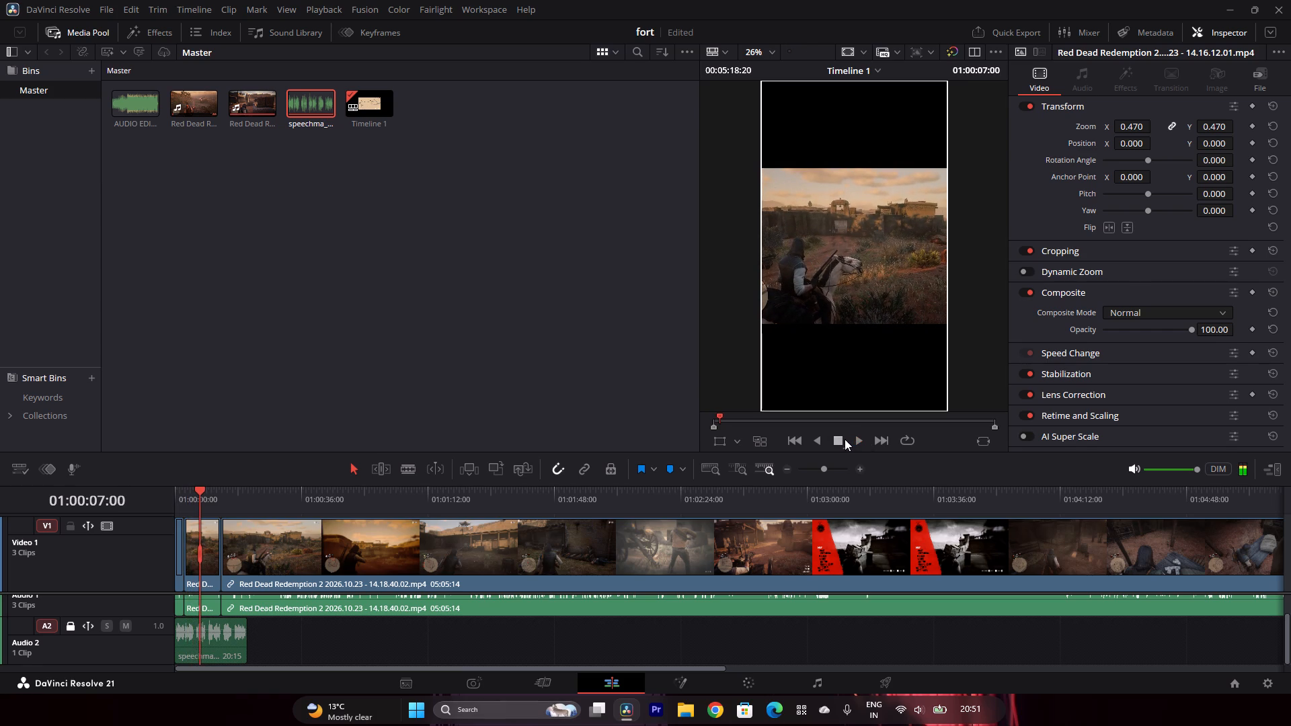
key(Left)
key(Left)
key(Left)
key(Left)
key(Left)
key(Left)
key(Left)
key(Left)
key(Left)
key(Left)
key(Left)
key(Left)
key(Left)
key(Left)
key(Left)
key(Left)
key(Left)
key(Left)
key(Left)
key(Left)
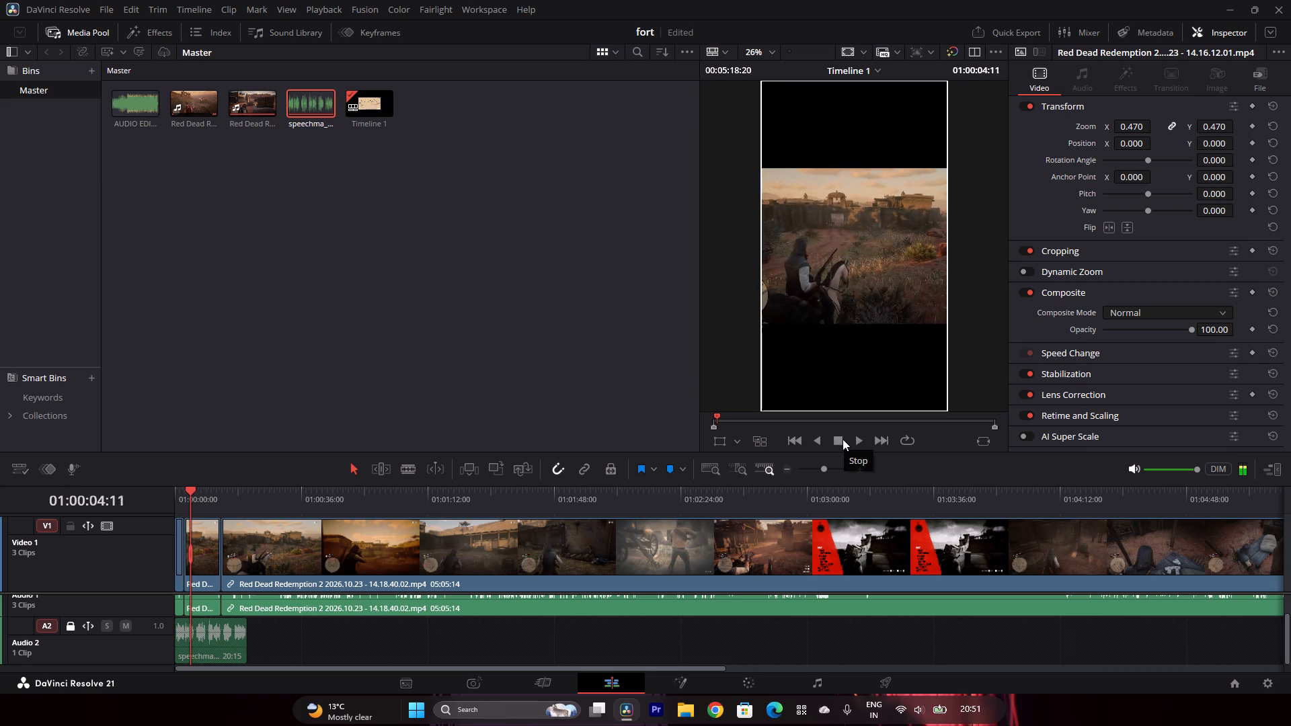
key(space)
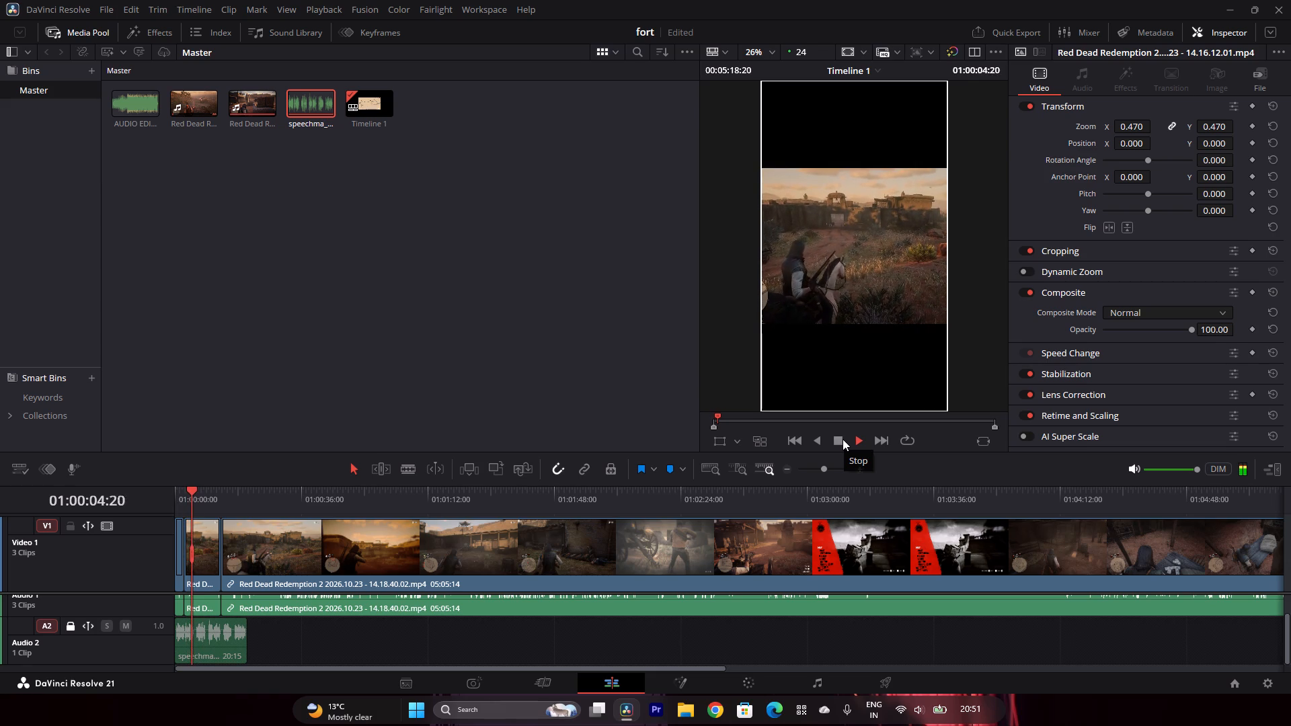
key(space)
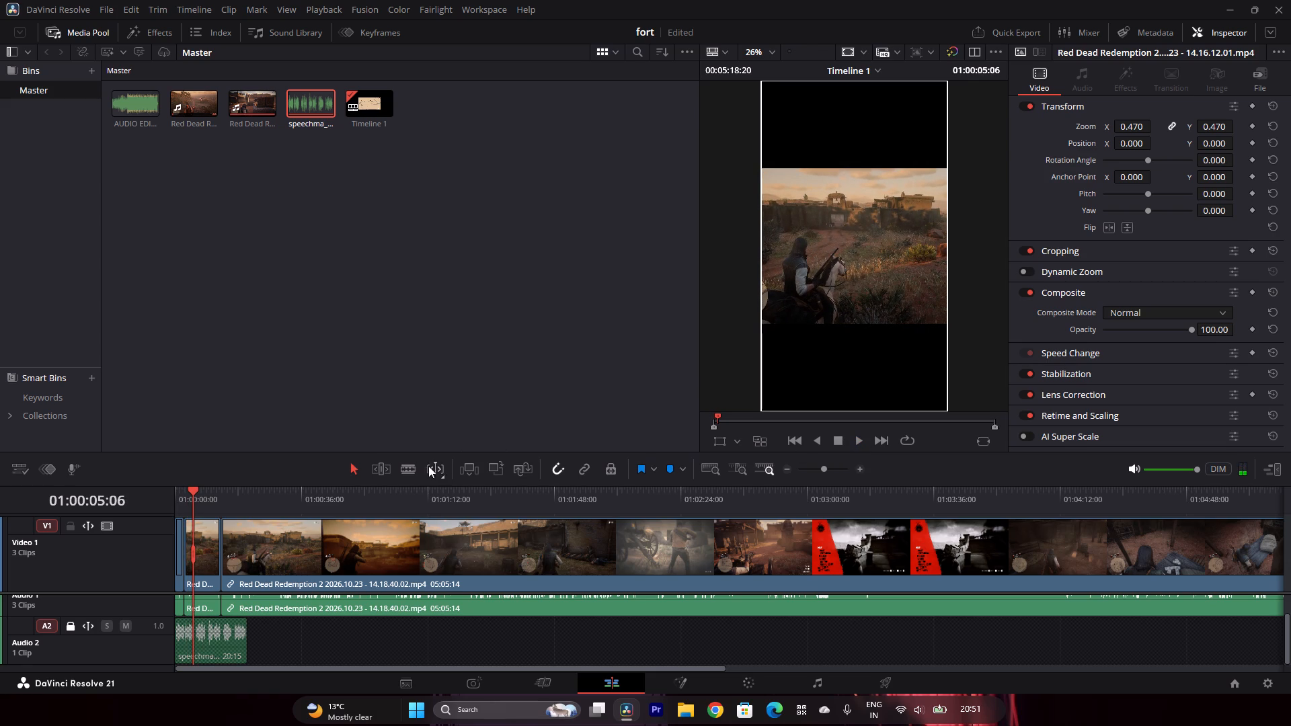
click(407, 464)
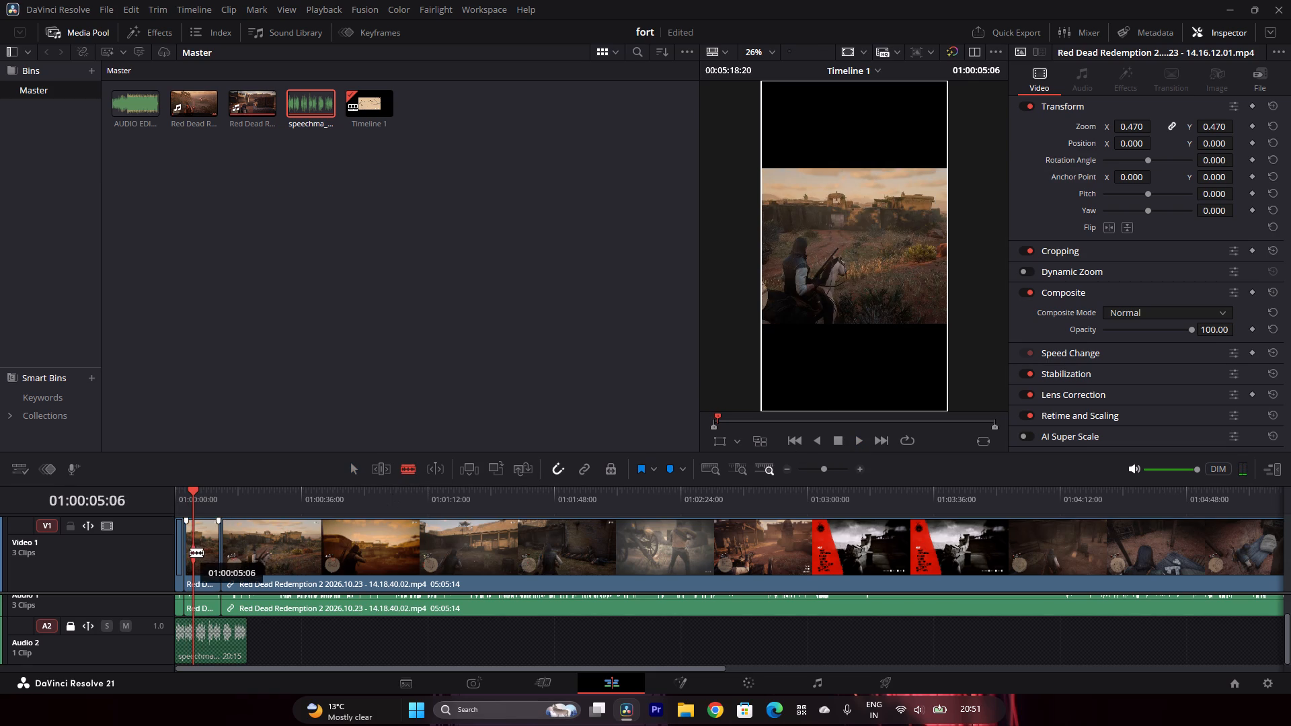
click(190, 552)
click(353, 469)
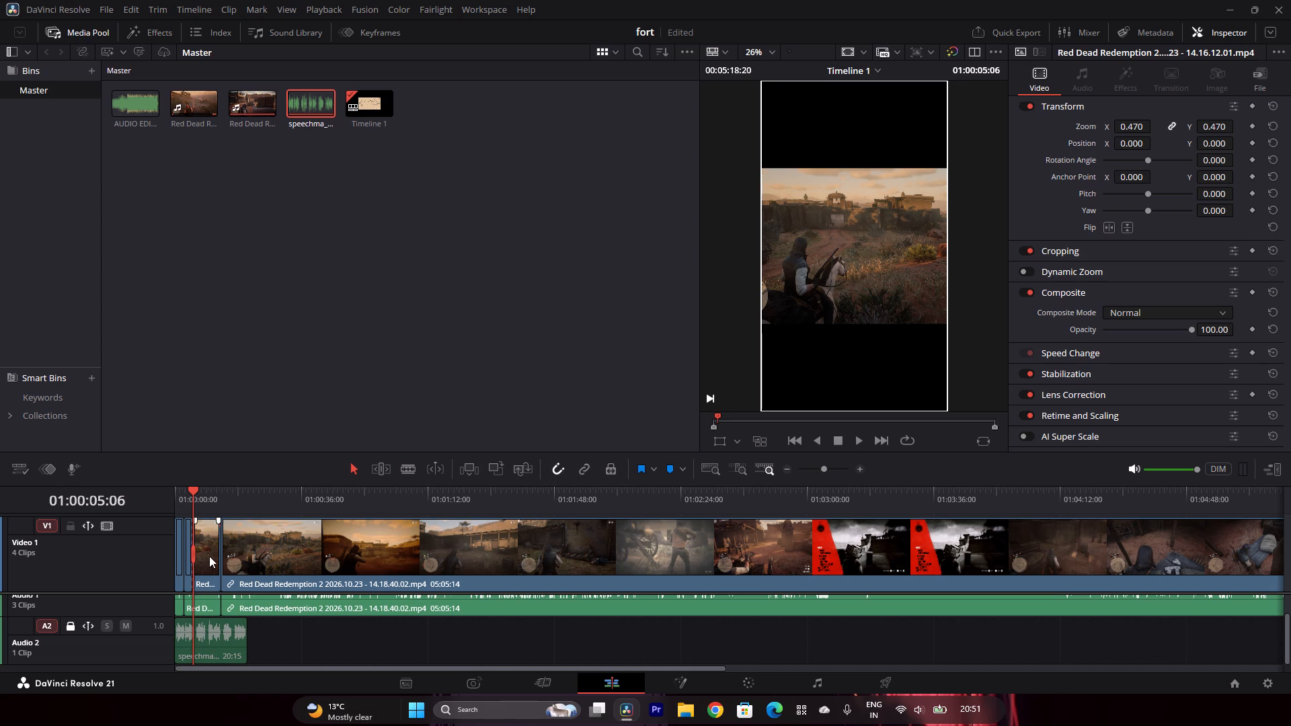
Delete the rest of the rider-facing-fort shot after 01:00:05:06 and close the gap before the 14.18.40.02 clip.
click(209, 556)
key(BackSpace)
click(210, 552)
key(BackSpace)
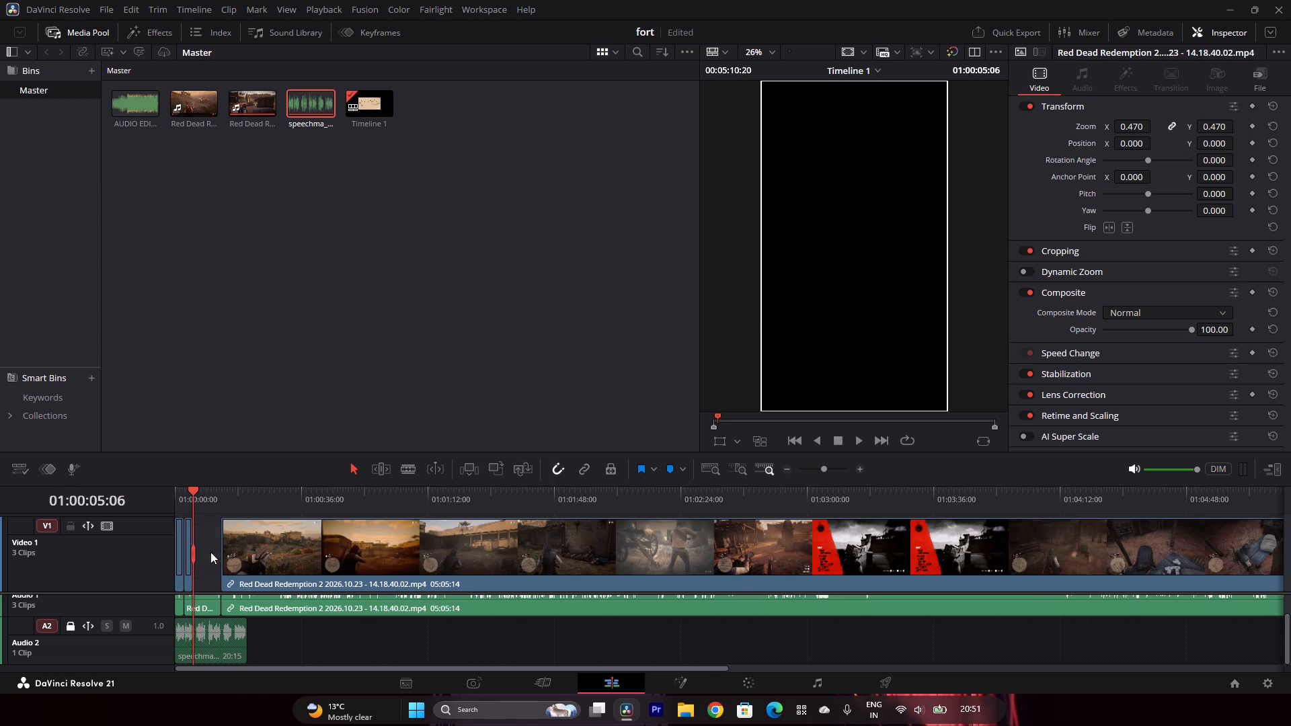
Play the trimmed opening, scrub the start of the 14.18.40.02 clip, and split its video at 01:00:18:04, on the walk toward the fort gate.
drag(190, 488, 162, 499)
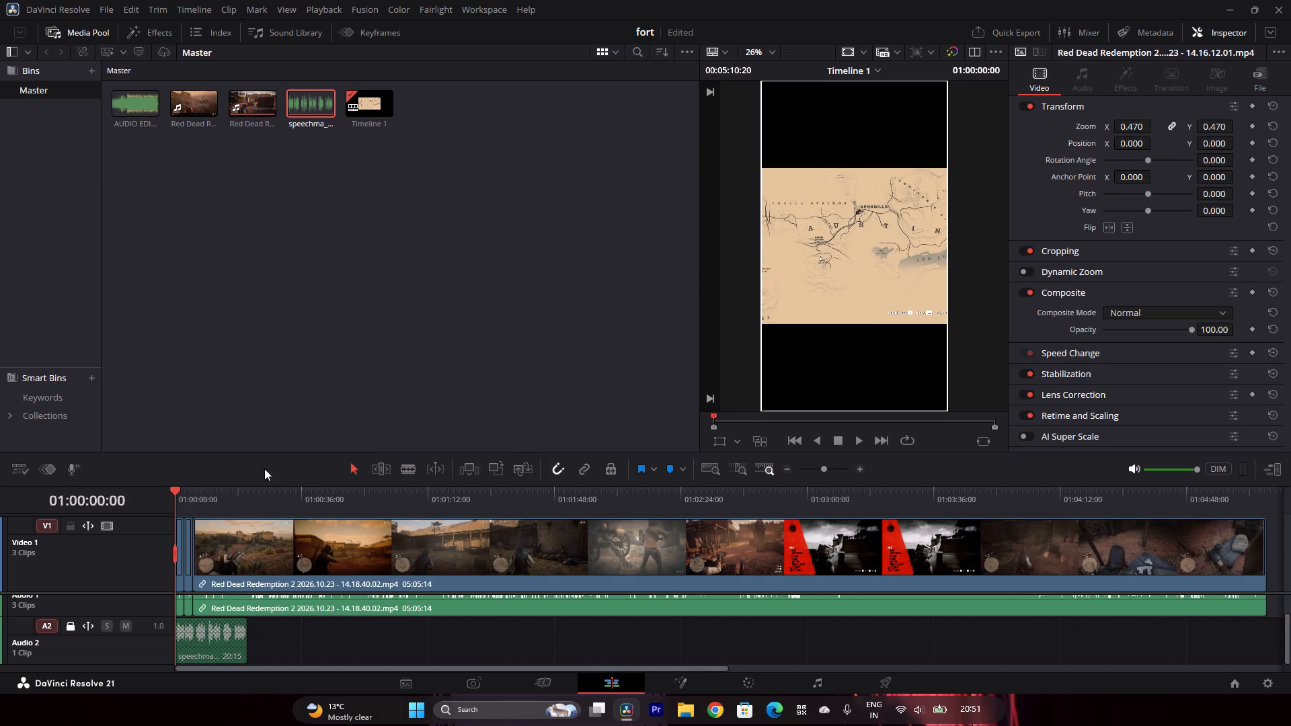
click(859, 440)
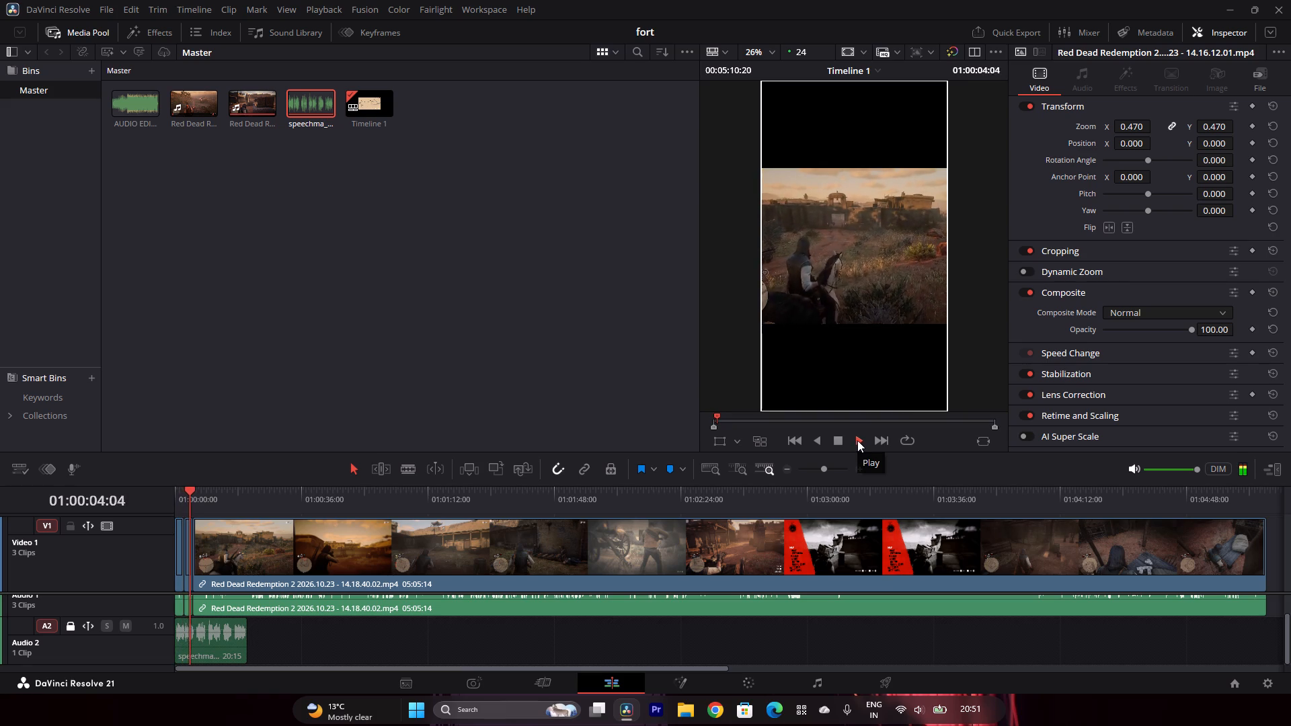
click(843, 445)
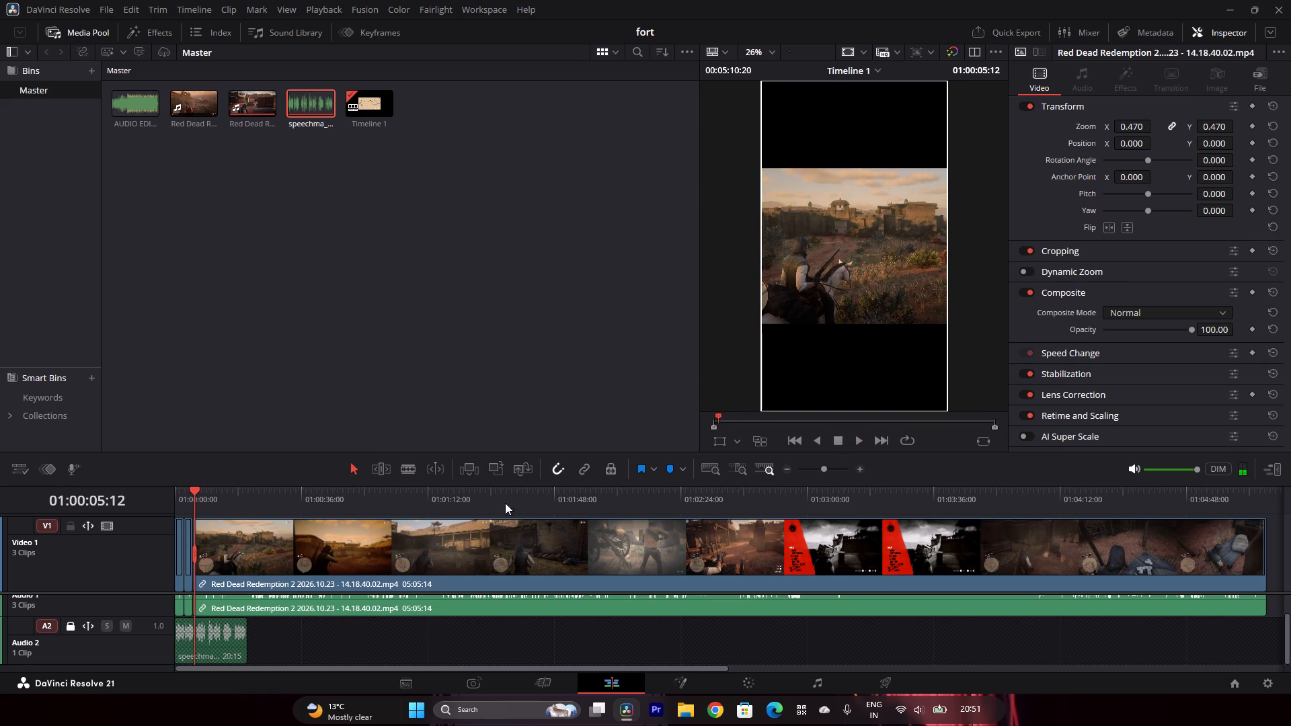
click(241, 491)
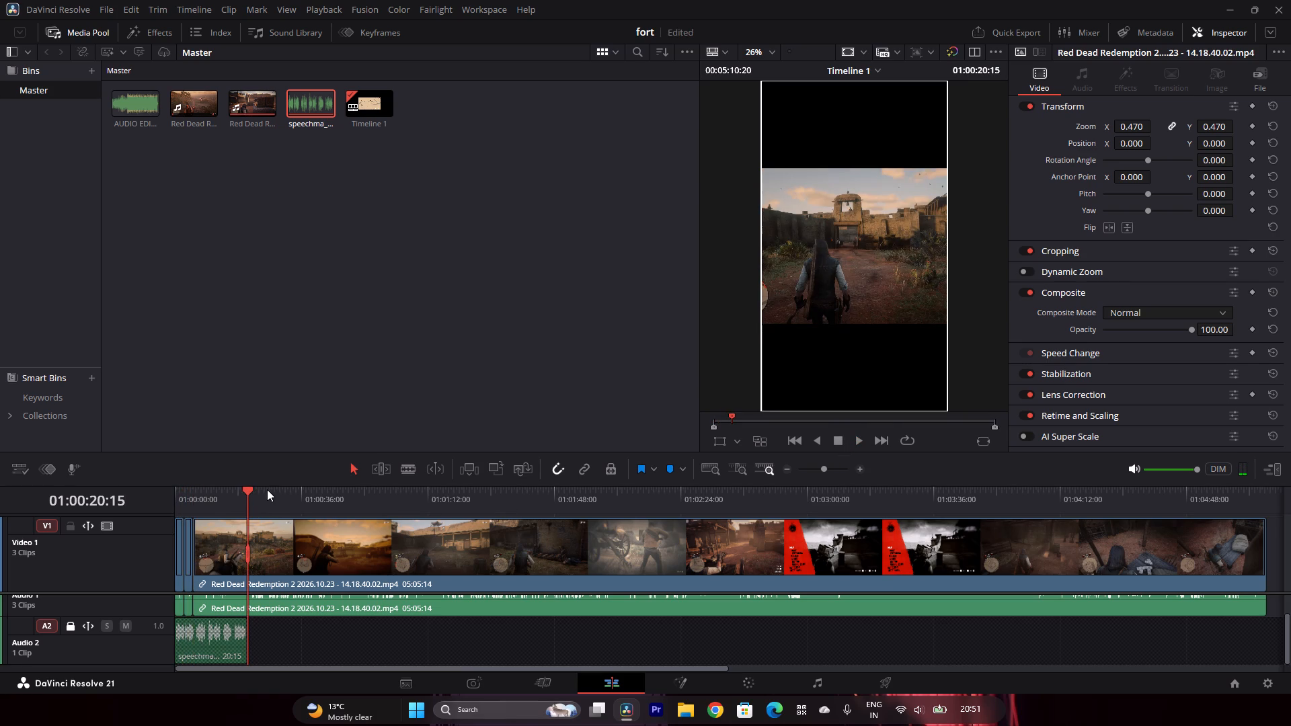
click(221, 492)
click(216, 492)
click(227, 489)
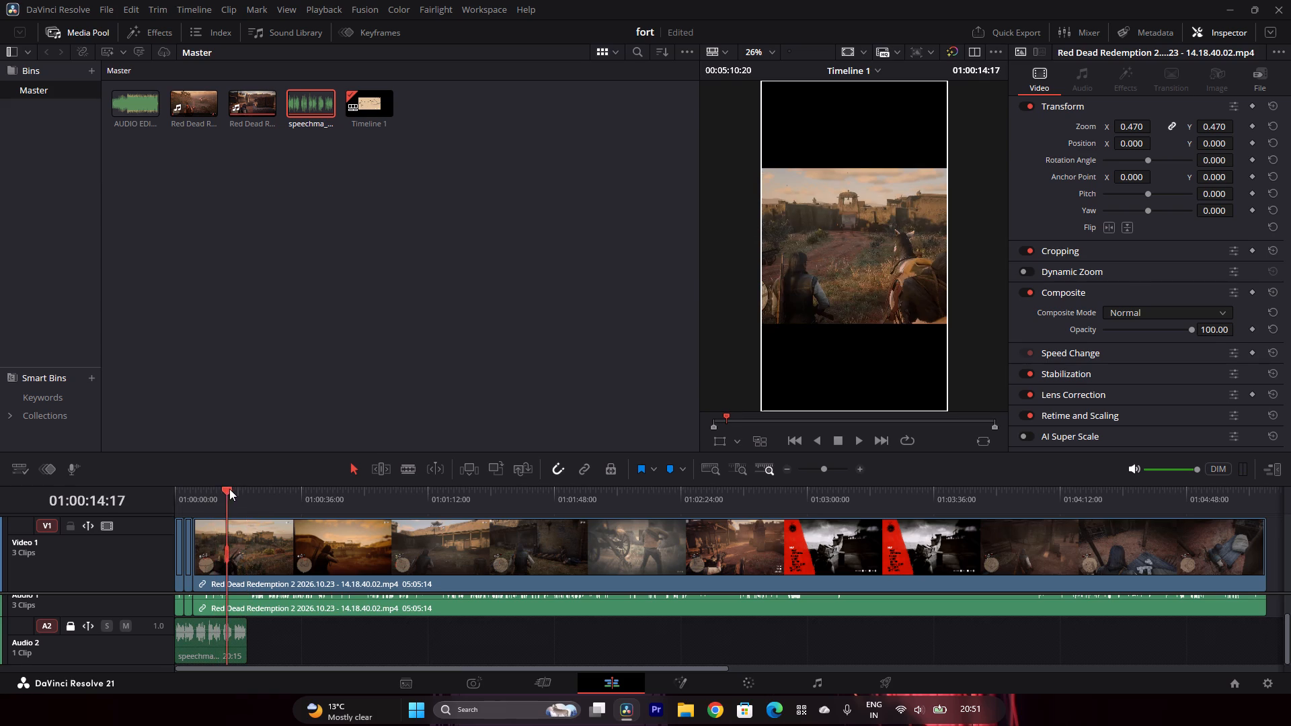
drag(232, 487, 239, 491)
click(247, 492)
click(252, 490)
click(257, 490)
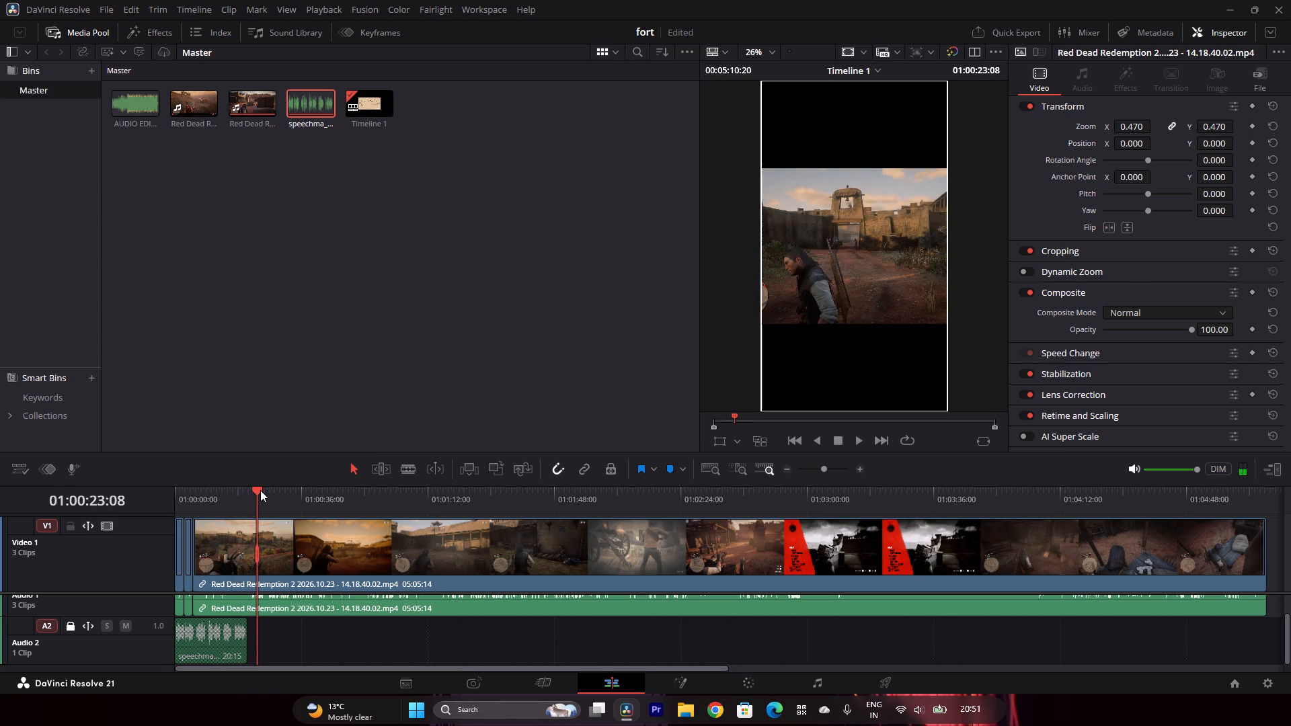
click(249, 490)
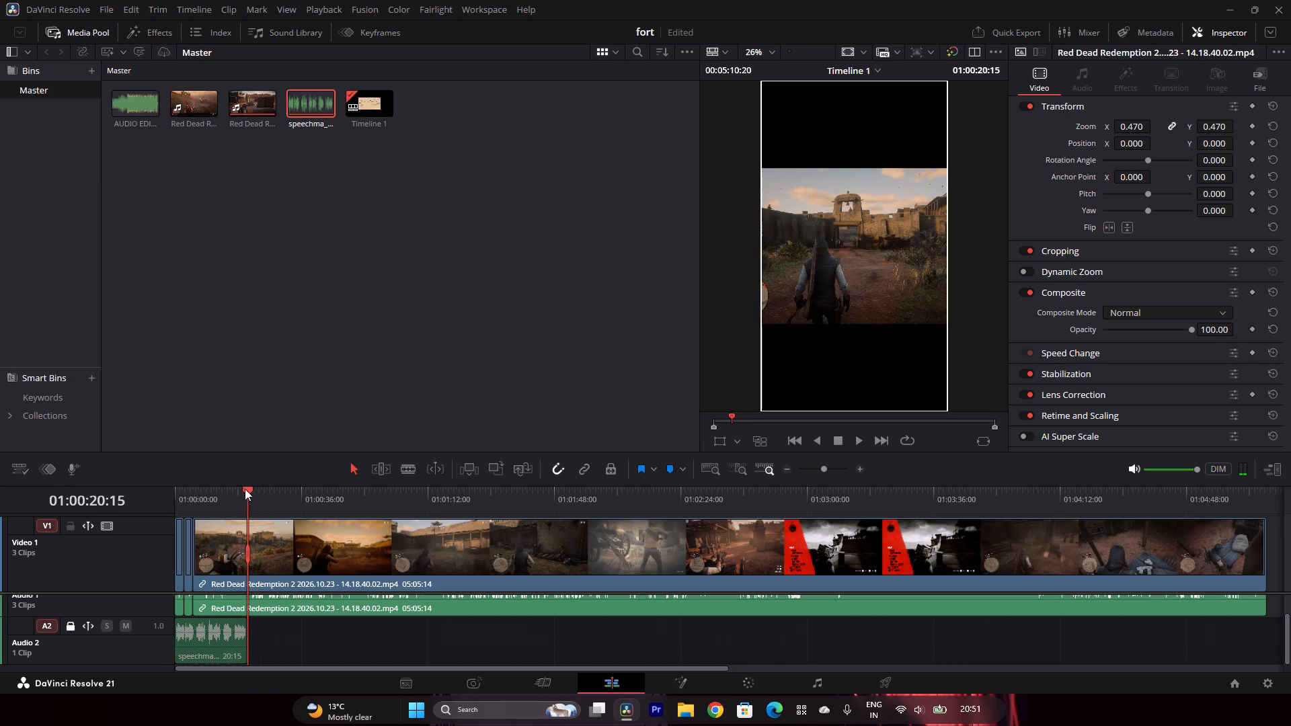
click(239, 489)
click(402, 468)
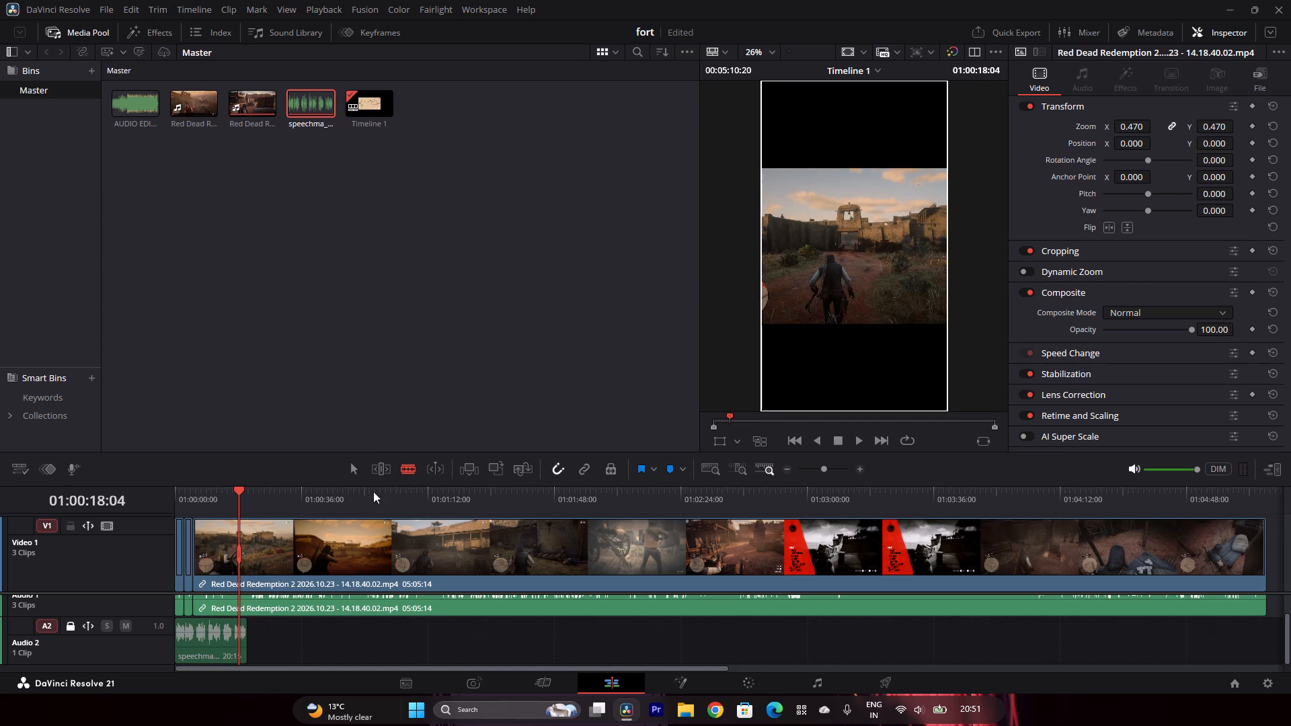
click(237, 549)
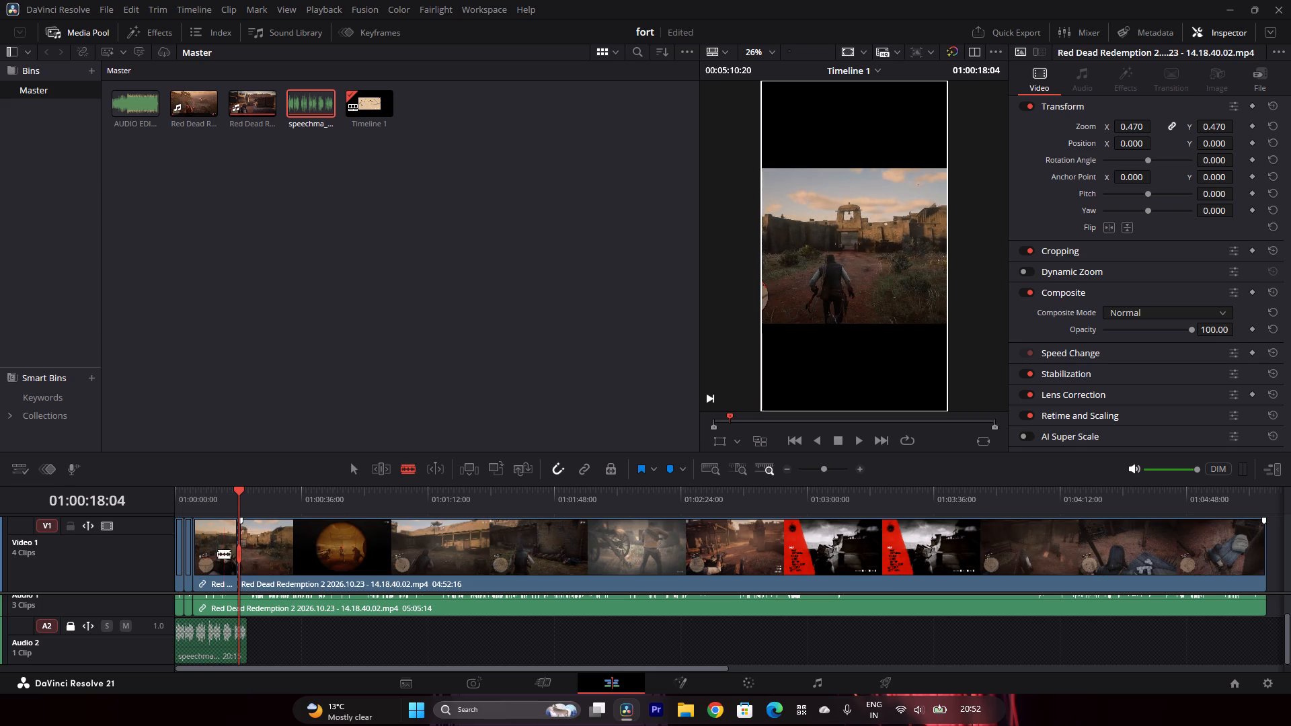
click(348, 469)
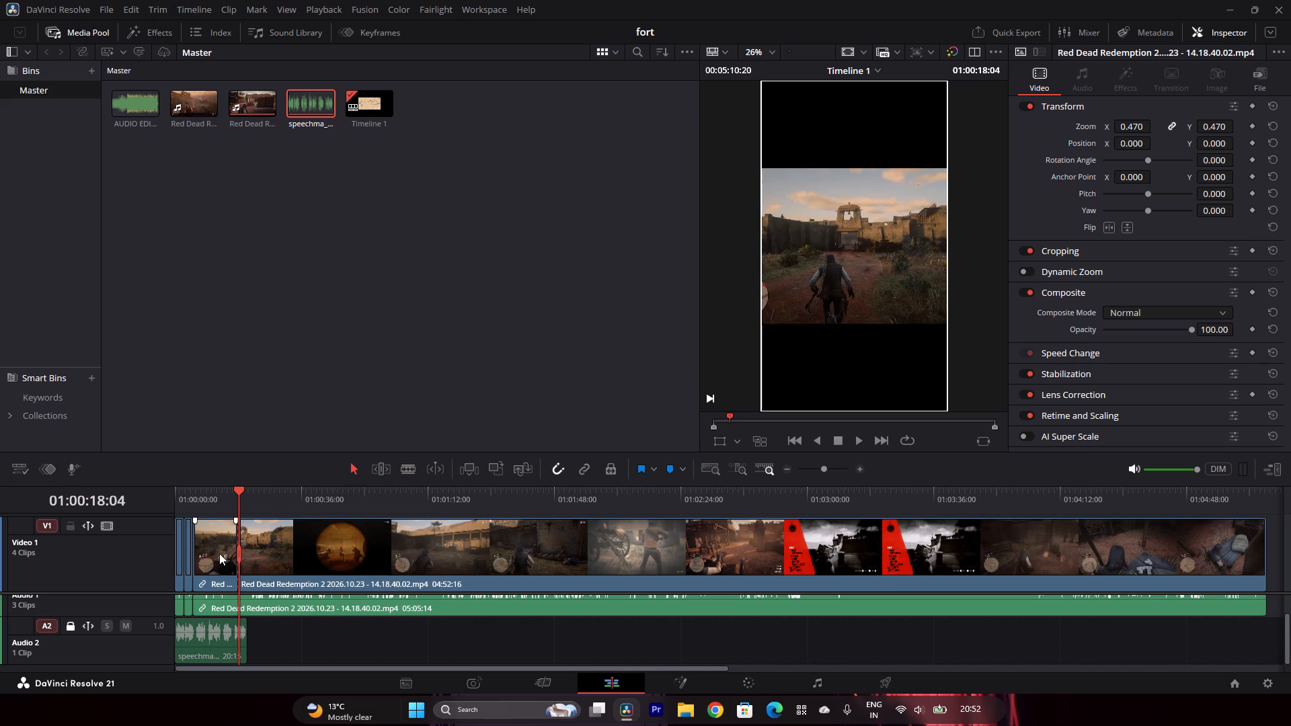
Delete the 14.18.40.02 clip's segment before 01:00:18:04 and close the gap so the fort-gate walk follows the rider shot.
click(220, 546)
key(BackSpace)
click(220, 546)
key(BackSpace)
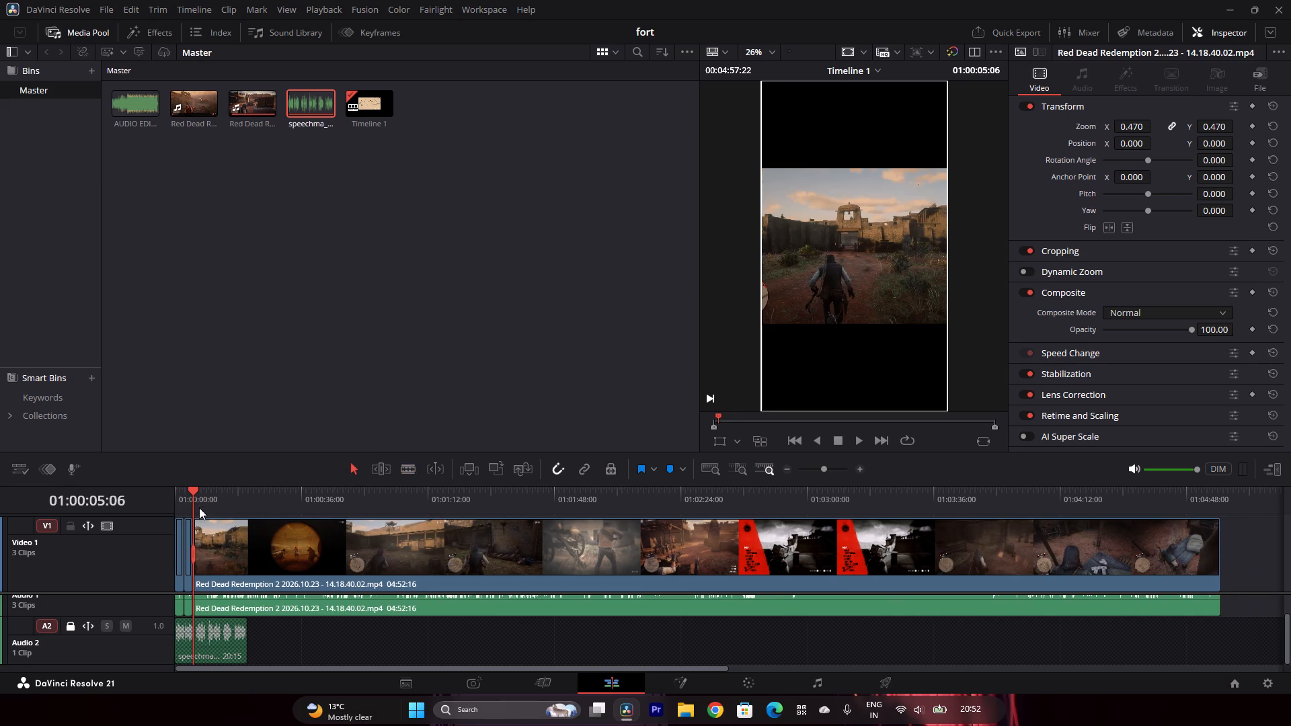
Play the edit from the start with the narration and split the fort-gate walk's video at 01:00:08:17.
drag(191, 491, 168, 501)
click(857, 439)
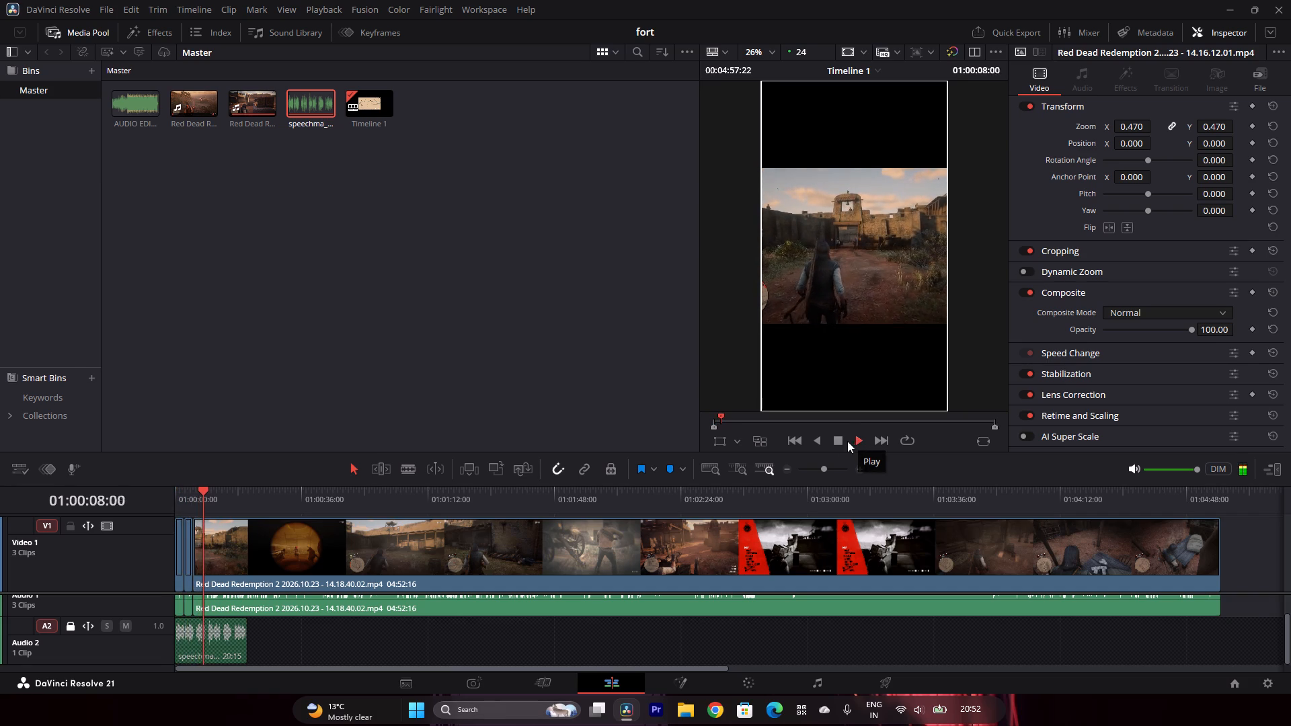
click(842, 442)
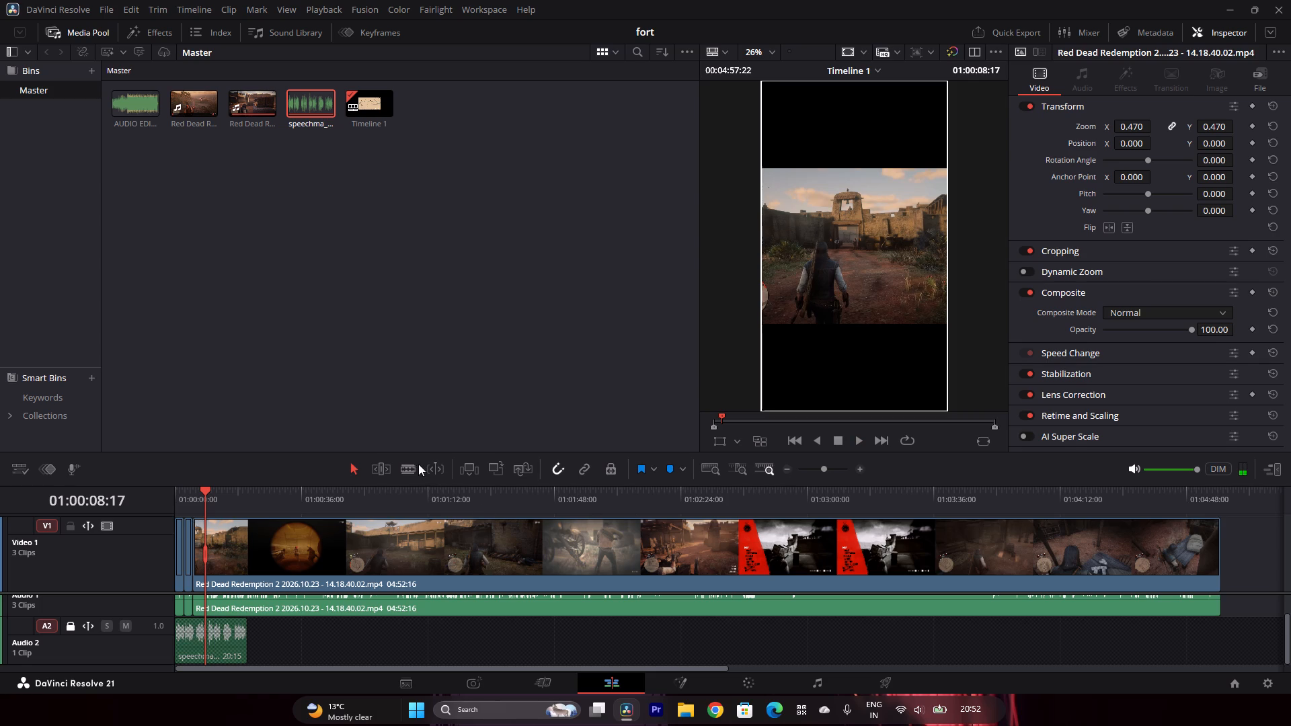
click(414, 465)
click(204, 553)
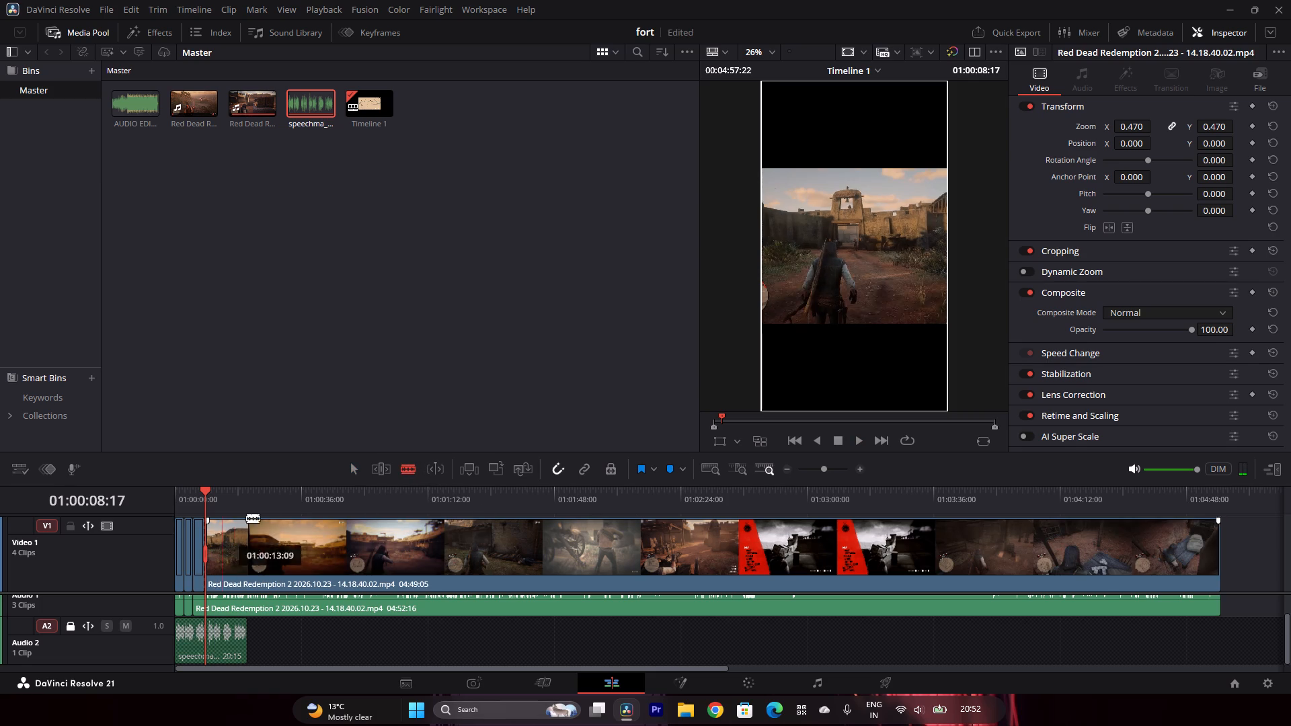
click(358, 470)
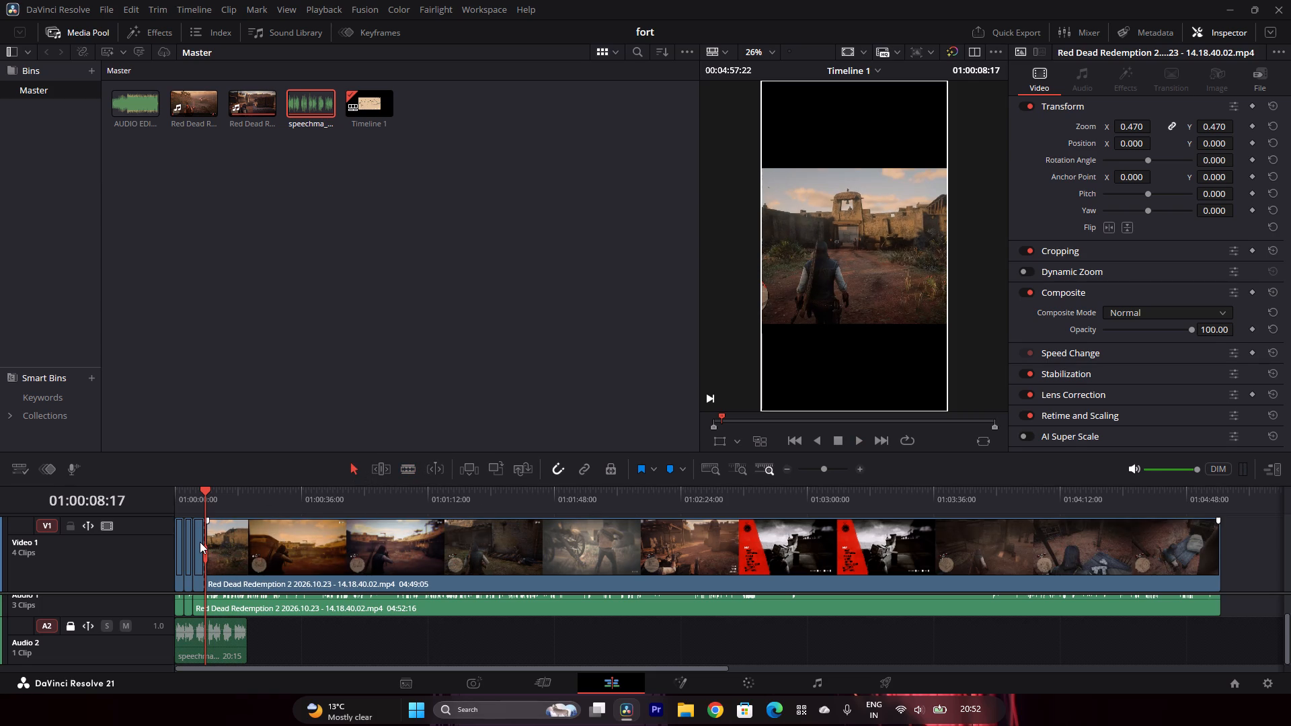
Delete the fort-gate walk's segment before 01:00:08:17 and close the gap after the rider shot.
click(200, 542)
key(BackSpace)
click(200, 542)
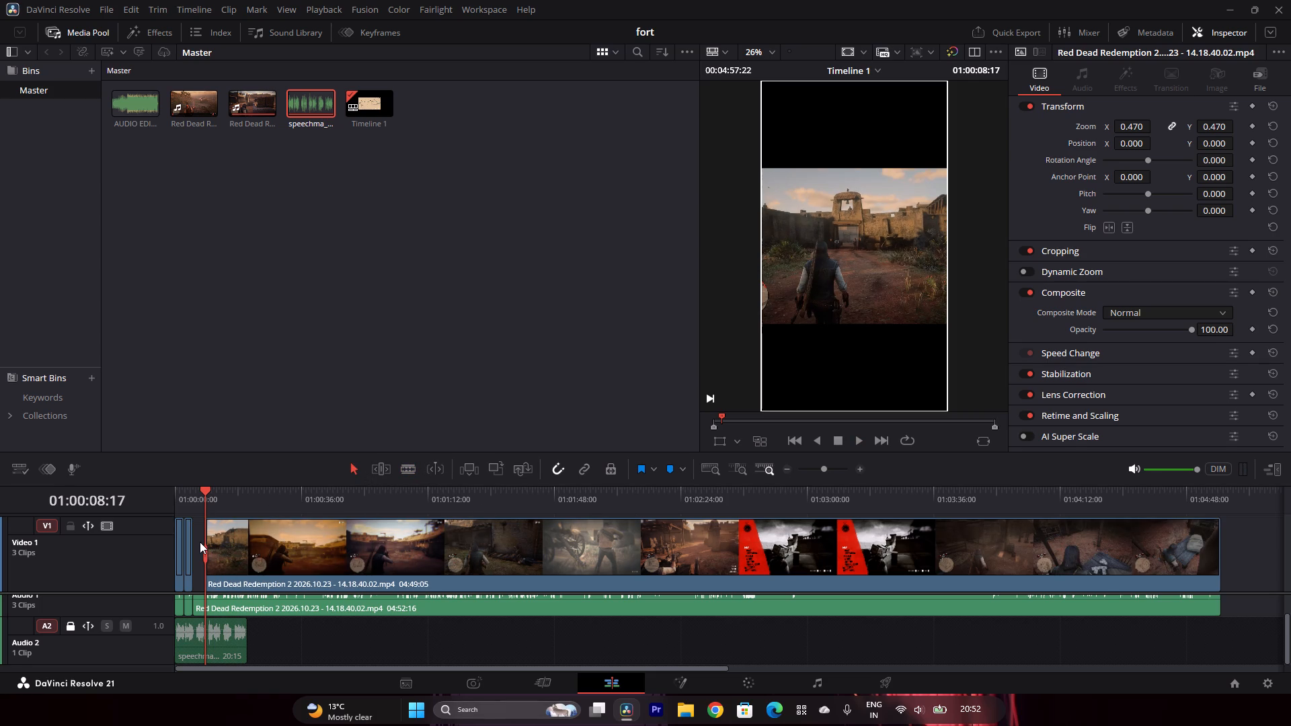
click(202, 532)
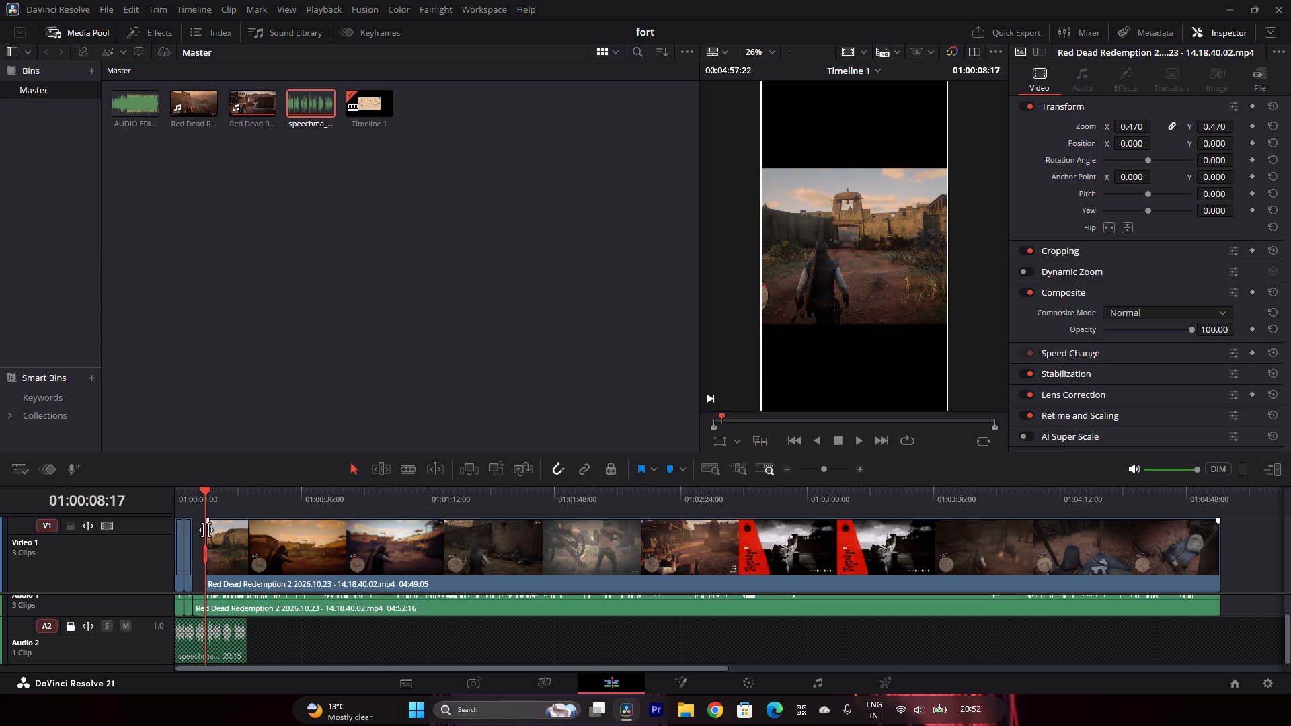
click(198, 535)
key(BackSpace)
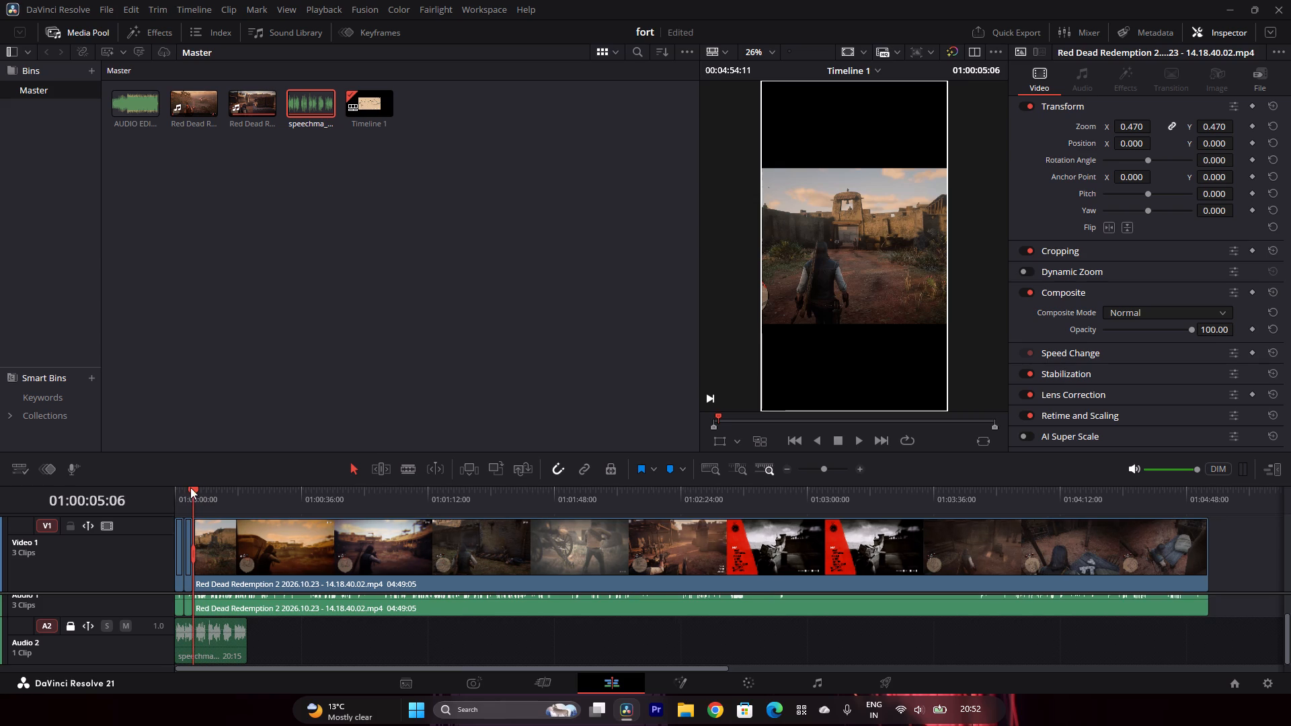
Play the edit from the start with the narration and step through the fort-gate walk around the weapon-wheel opening near 01:00:08.
drag(191, 487, 169, 491)
click(860, 436)
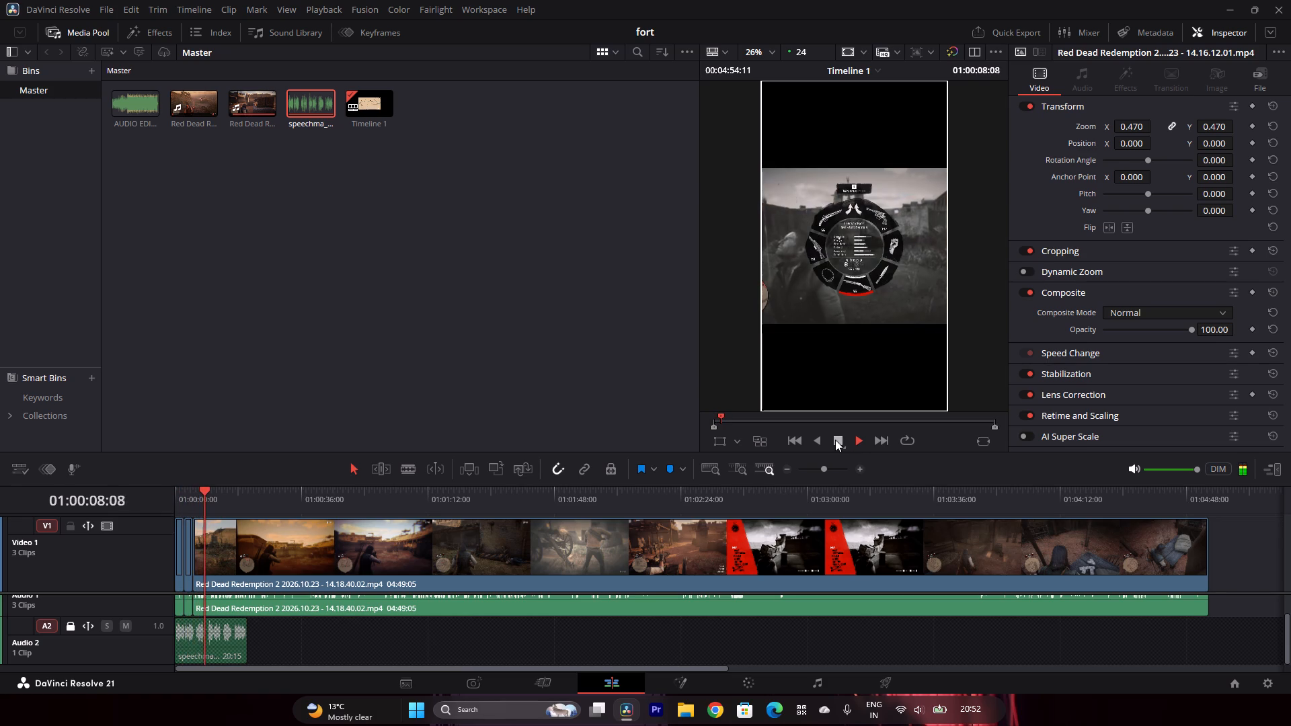
click(835, 440)
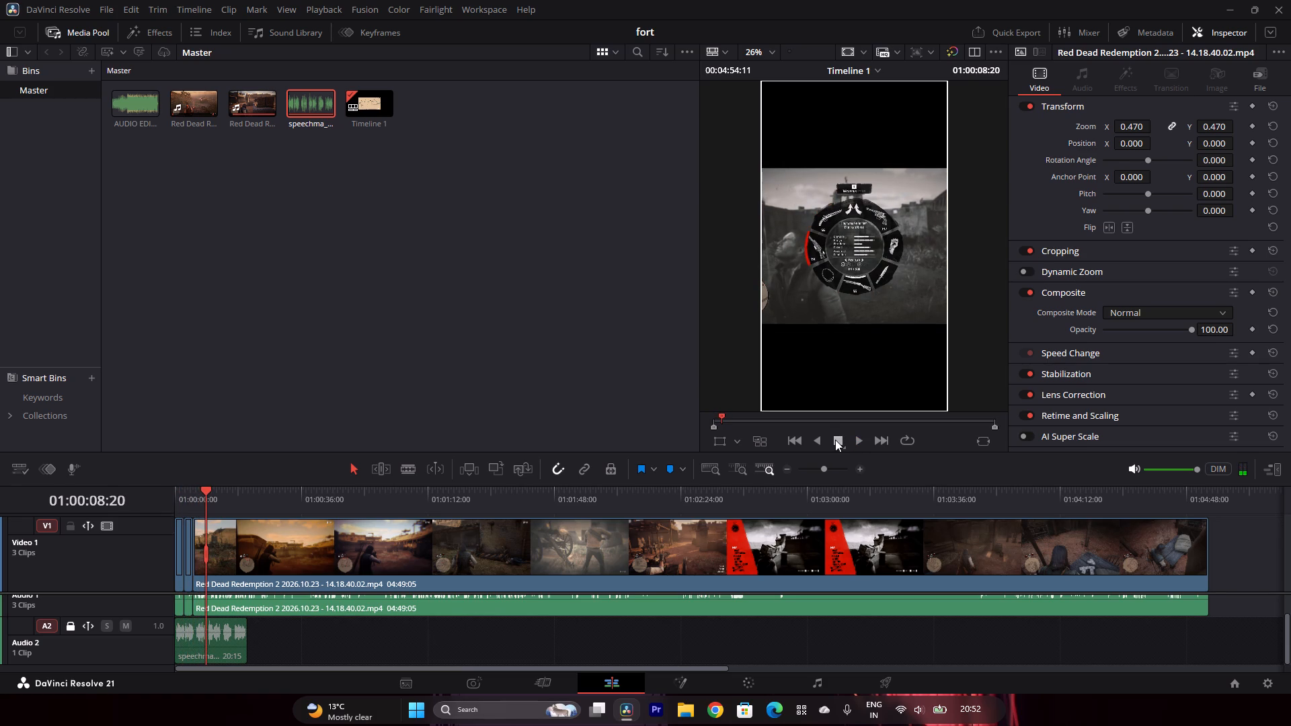
key(Left)
key(Left)
key(Left)
key(Left)
key(Left)
key(Left)
key(Left)
key(Left)
key(Left)
key(Left)
key(Left)
key(Left)
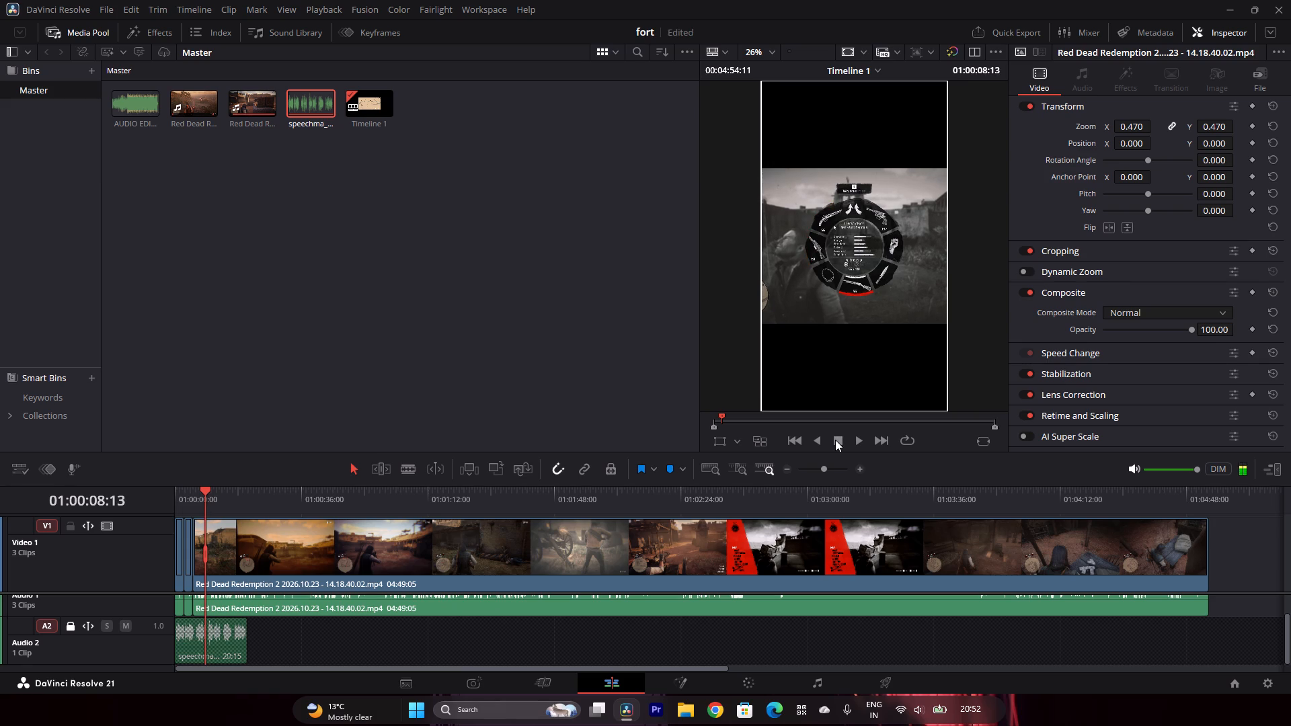
key(Left)
key(Left)
key(Left)
key(Left)
key(Left)
key(Left)
key(Left)
key(Left)
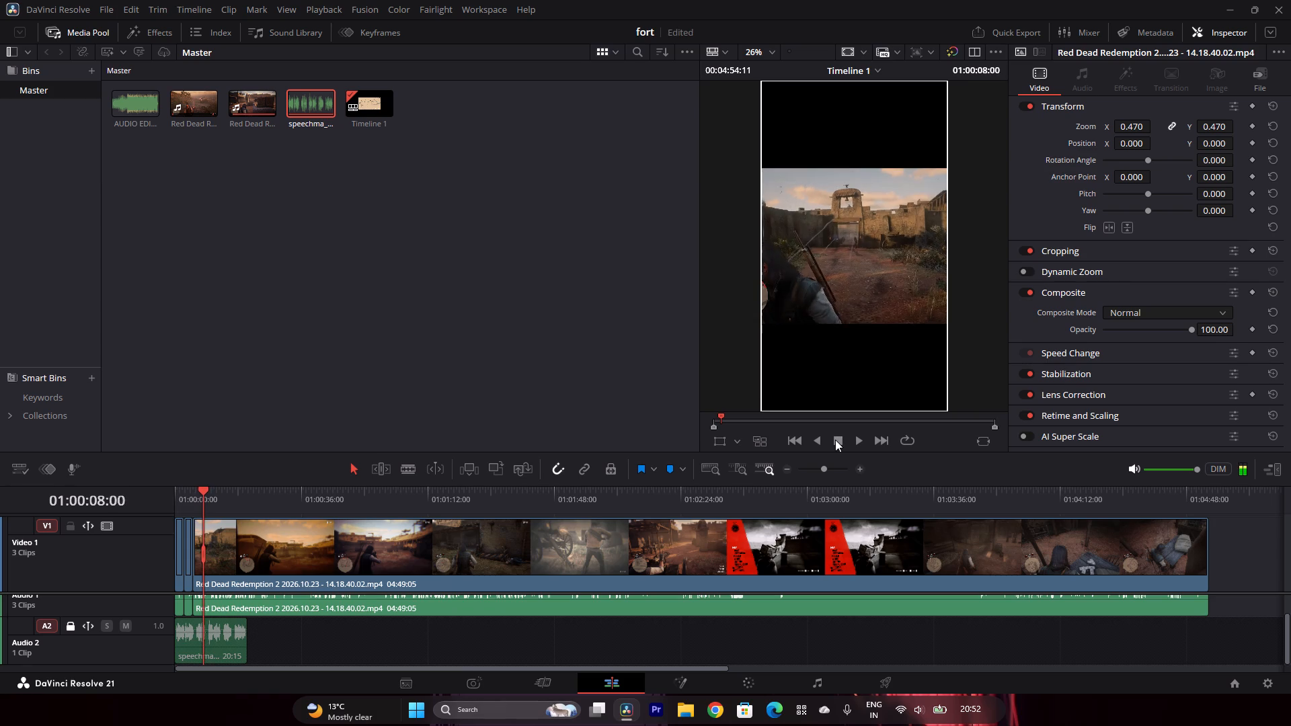
key(Left)
key(Left)
key(Left)
key(Left)
key(Left)
key(Left)
key(Left)
key(Left)
key(Left)
key(Left)
key(Left)
key(Left)
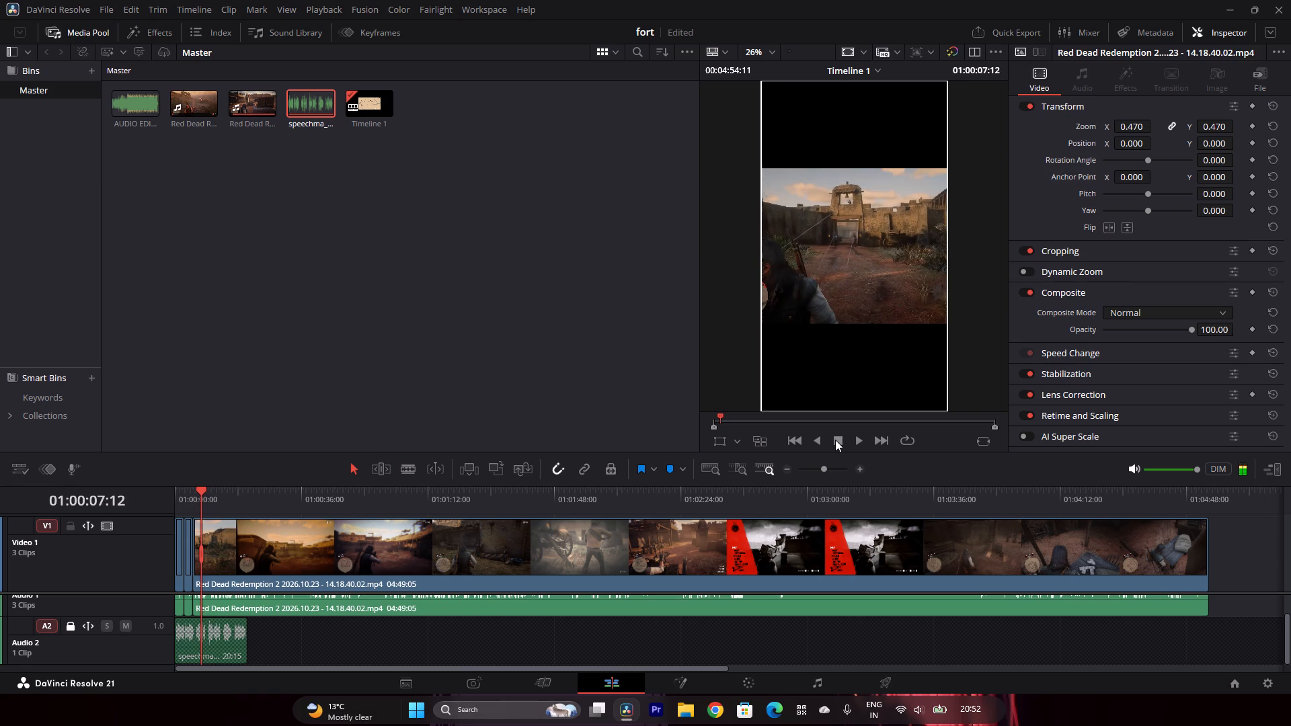
key(space)
key(space)
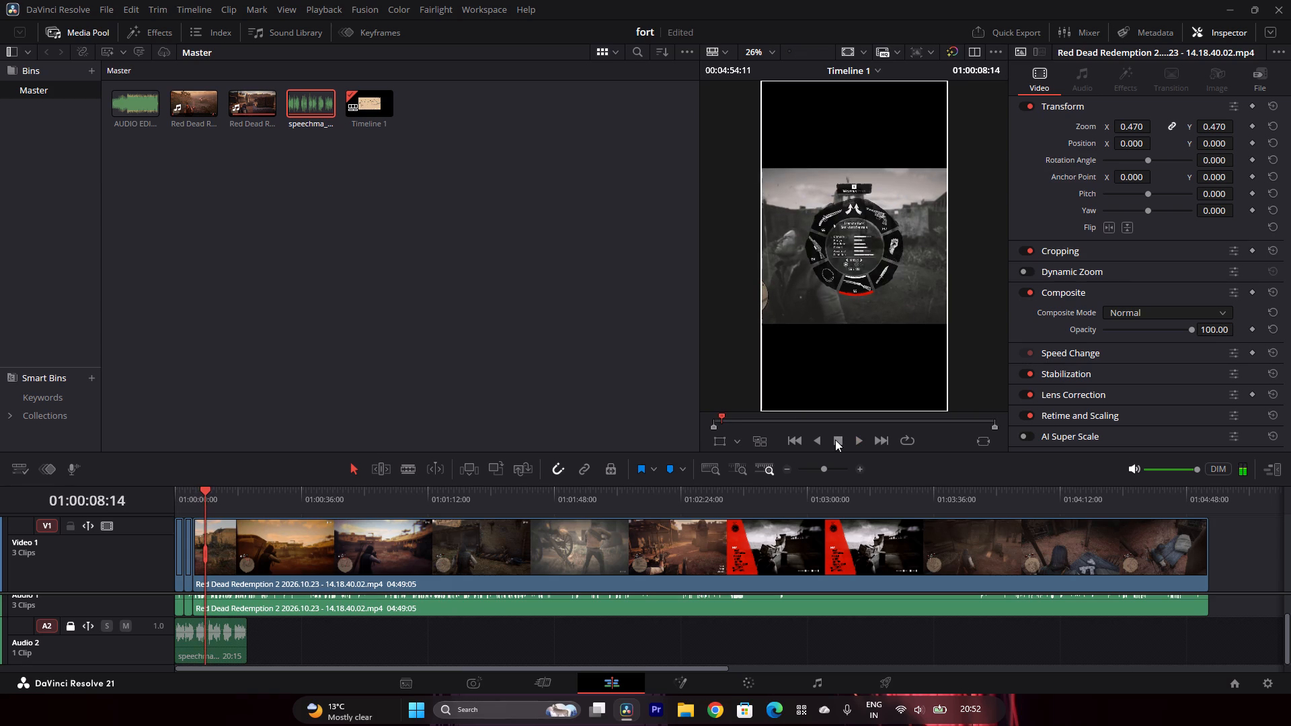
key(space)
key(space)
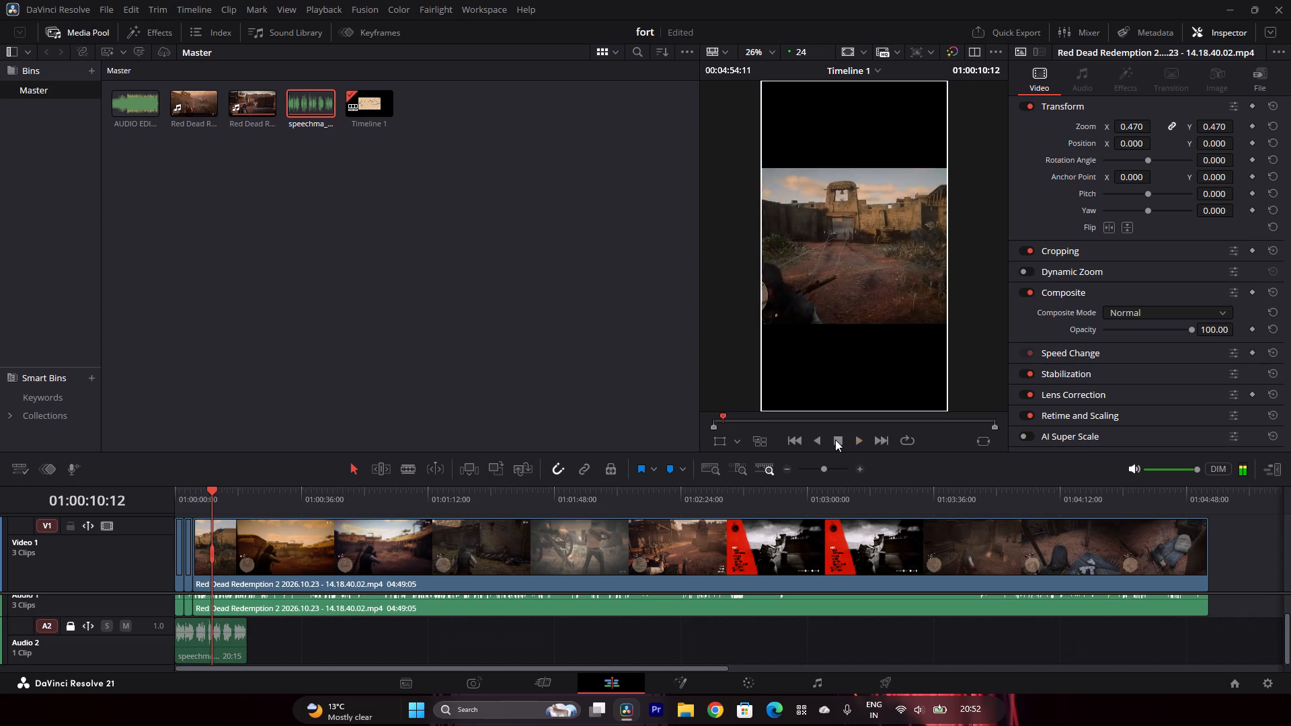
key(space)
key(space)
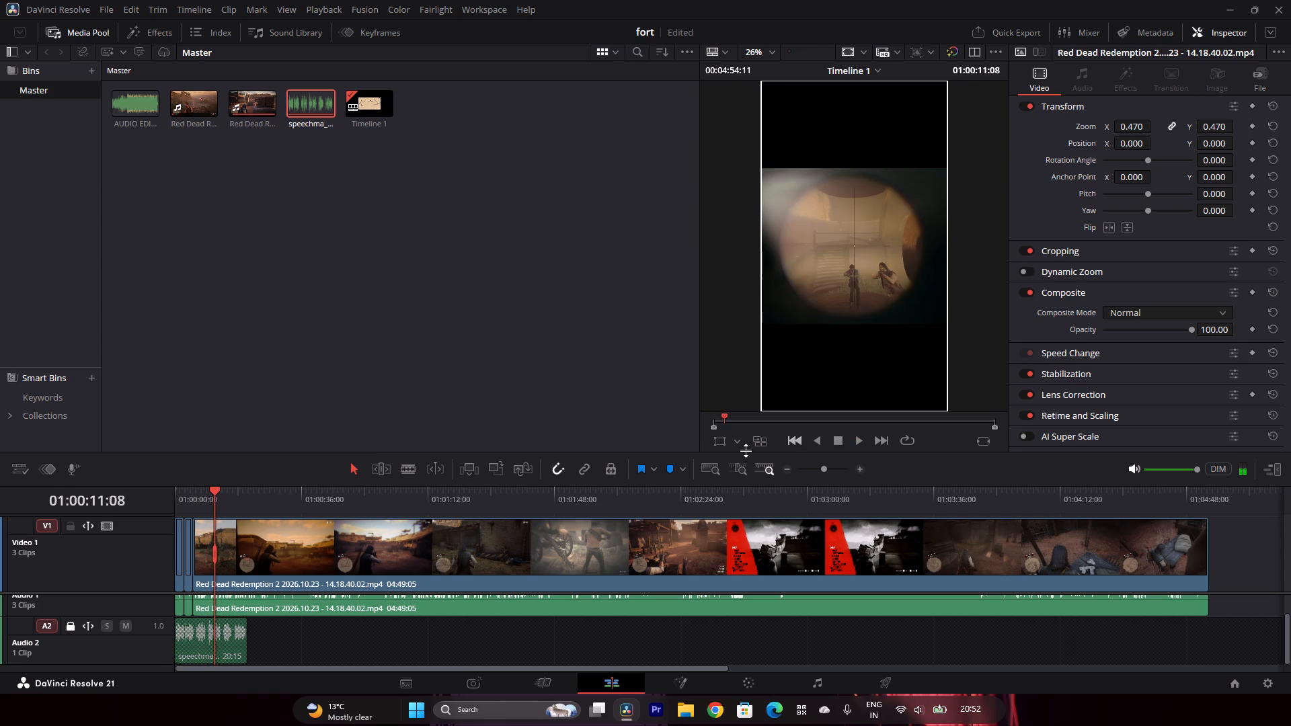
Find the last frame before the weapon wheel opens and split the fort-gate walk's video at 01:00:08:02.
click(202, 487)
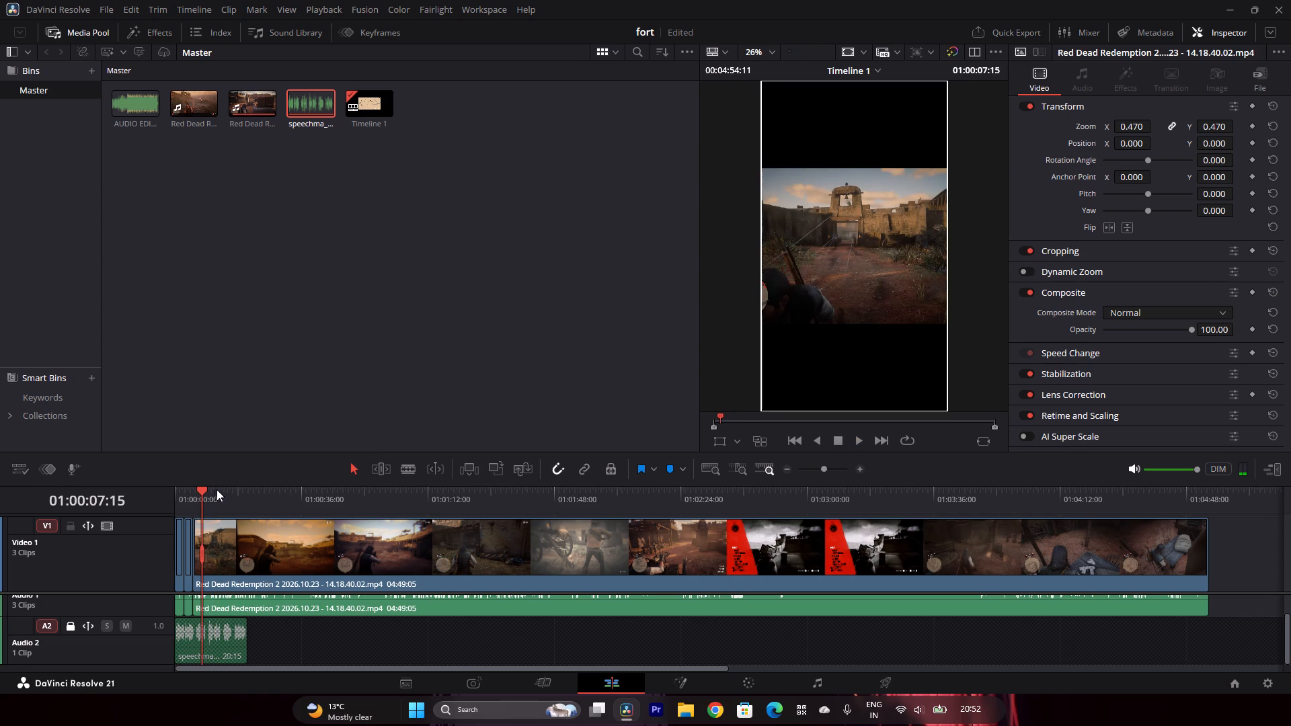
key(space)
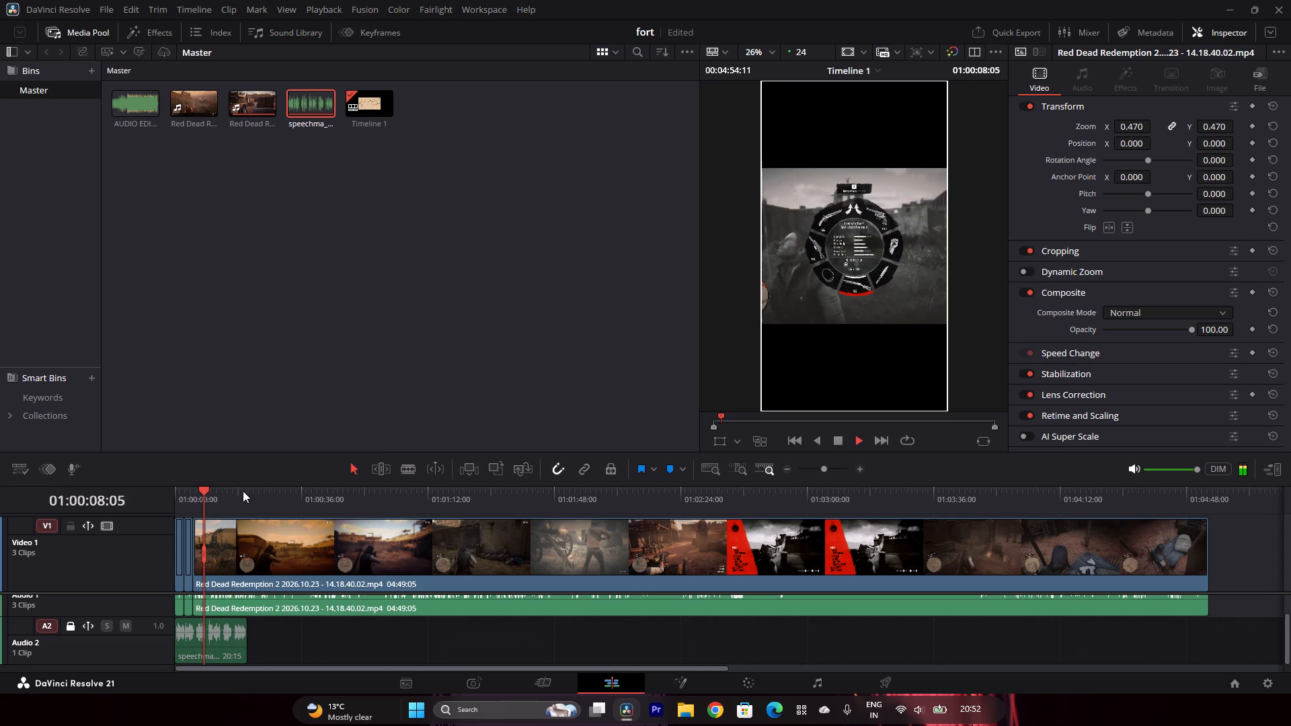
key(space)
key(Left)
key(Left)
key(Left)
key(Left)
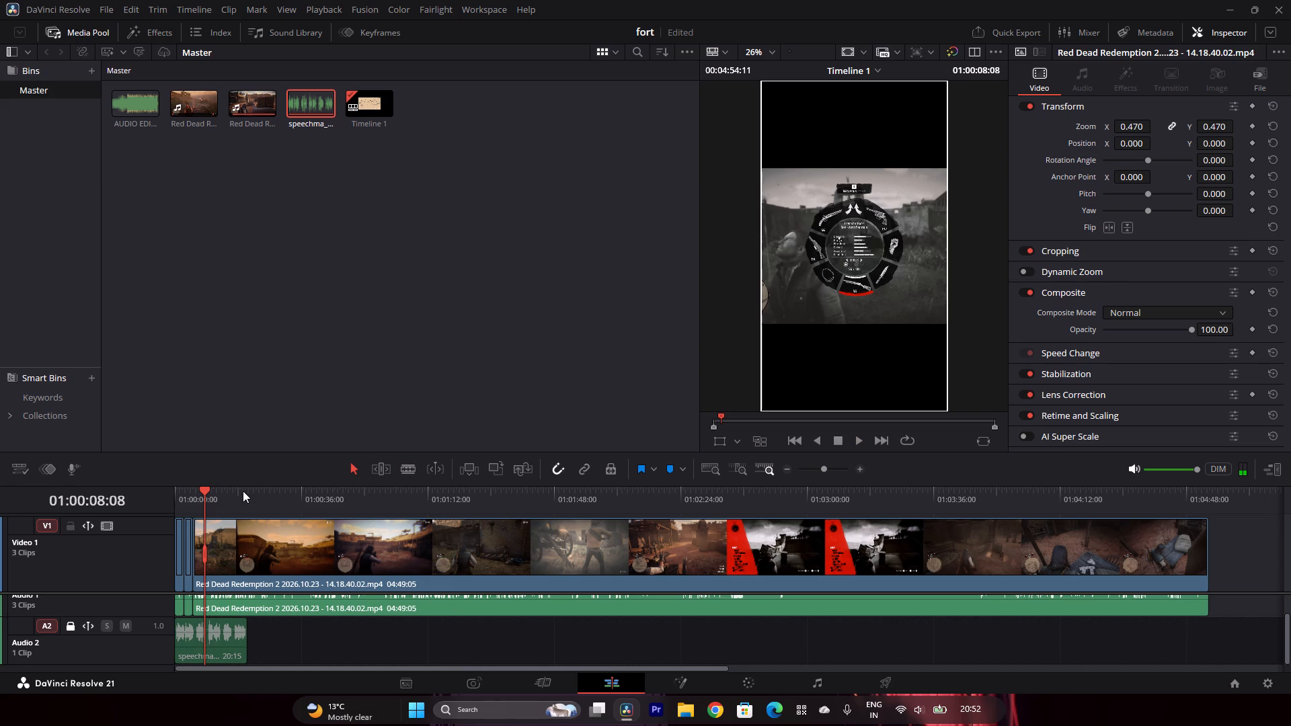
key(Left)
key(Left)
key(Left)
key(Left)
key(Left)
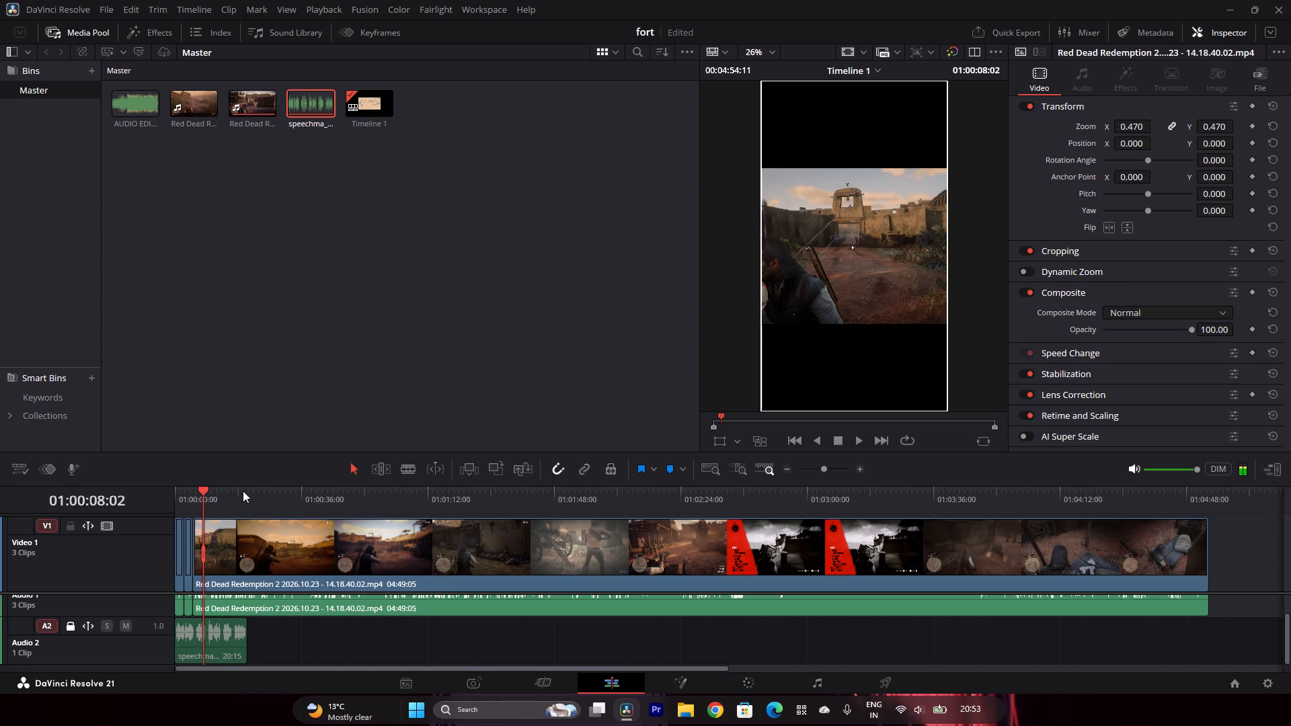
click(406, 468)
click(201, 546)
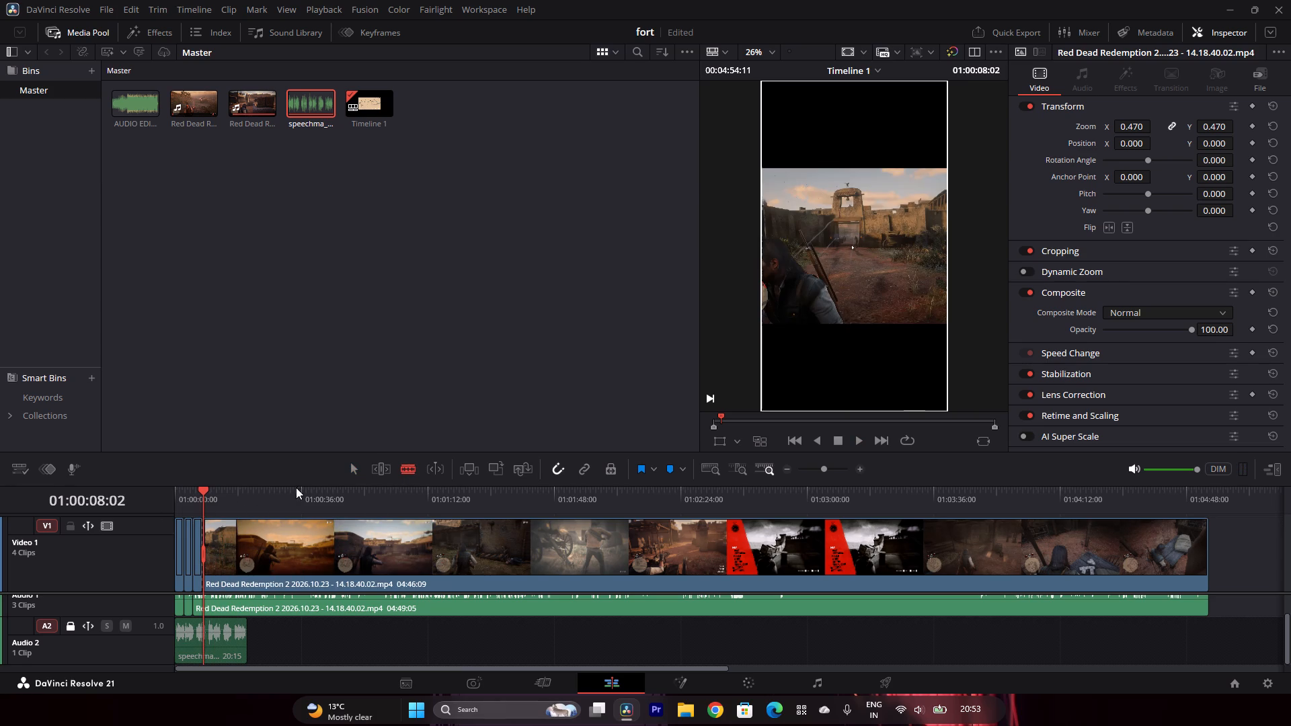
click(353, 467)
Scrub the scope footage and split the 14.18.40.02 clip's video at 01:00:12:01, on the aim at the enemies.
click(248, 490)
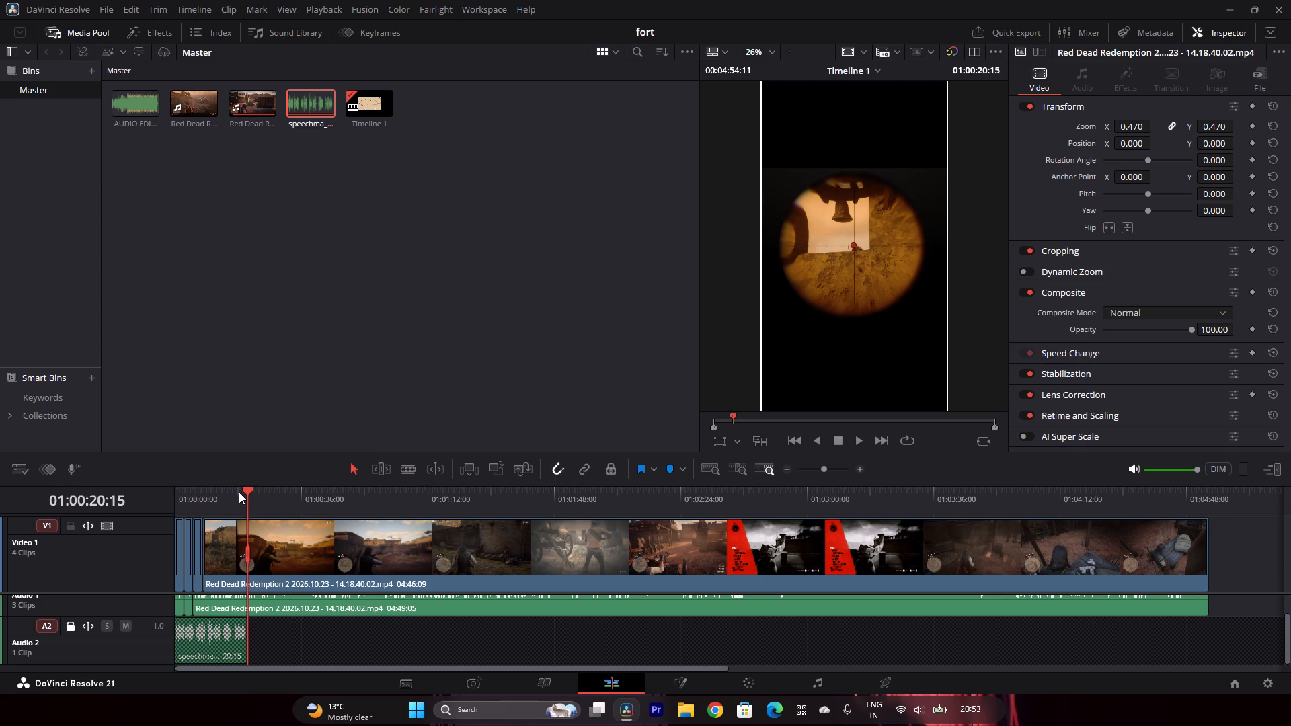
click(239, 492)
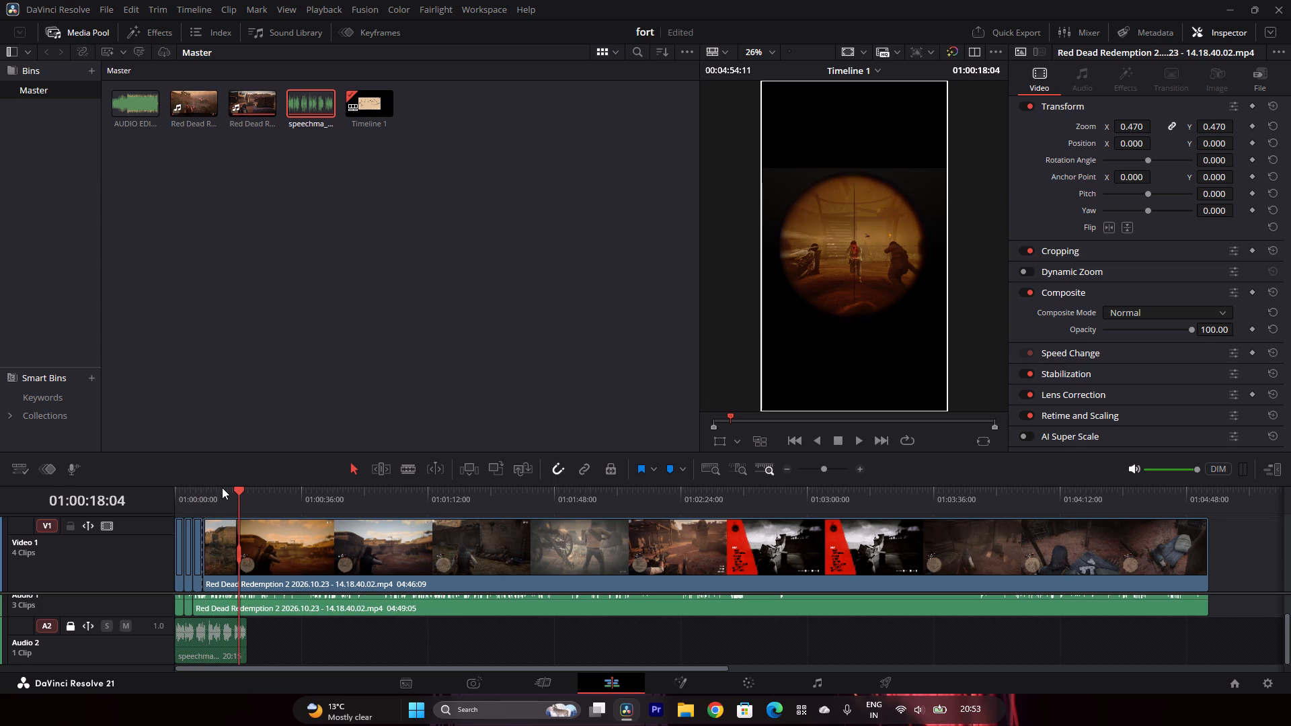
click(231, 490)
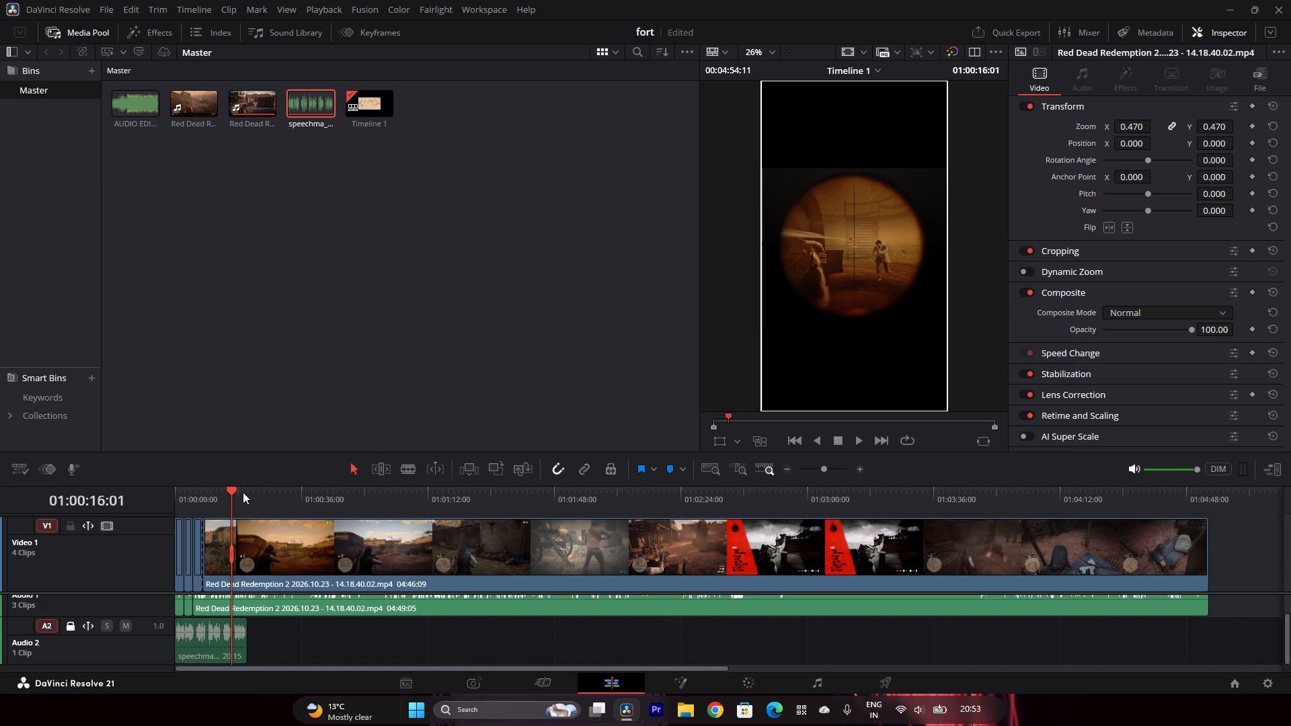
click(221, 493)
click(211, 489)
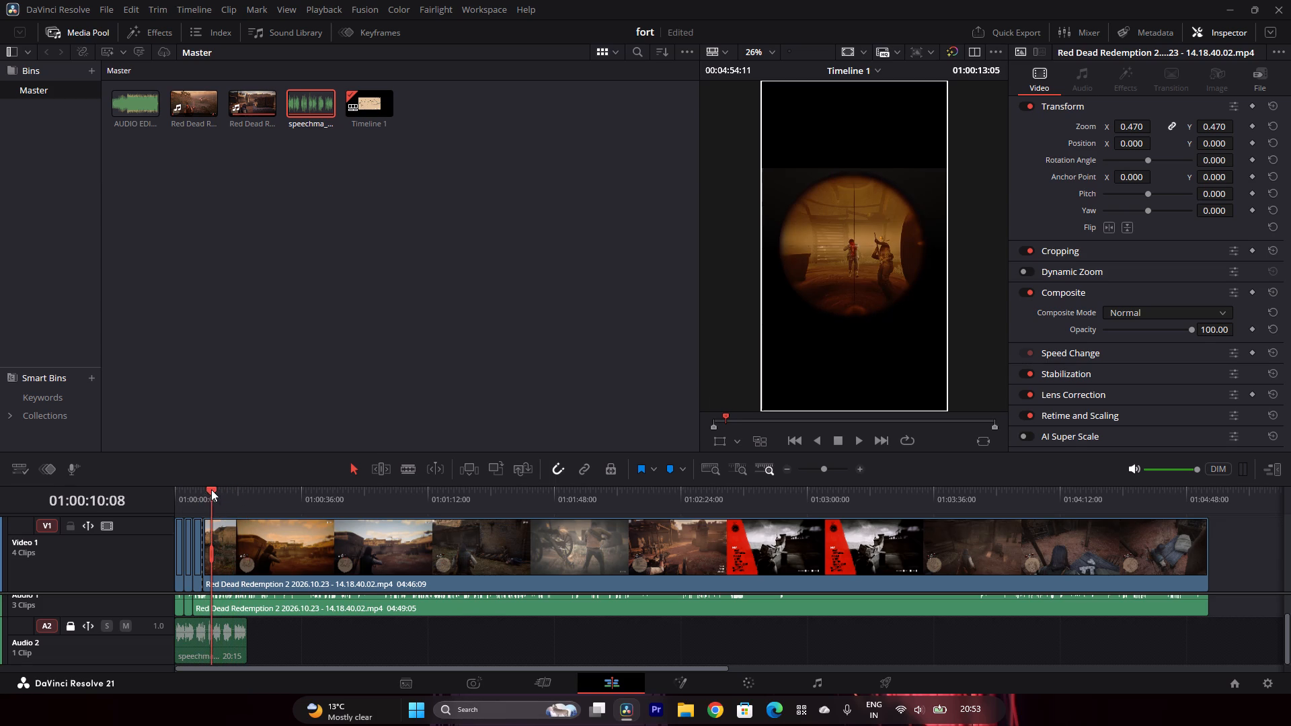
click(217, 489)
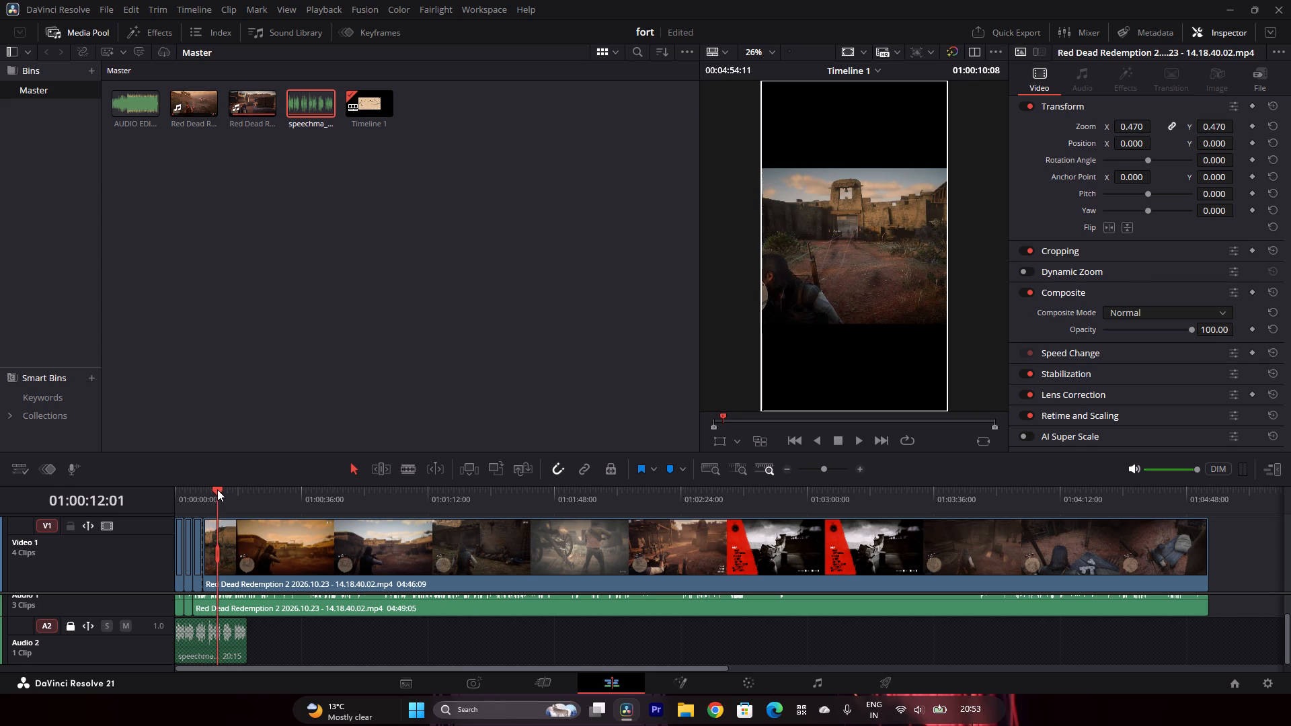
click(401, 468)
click(219, 538)
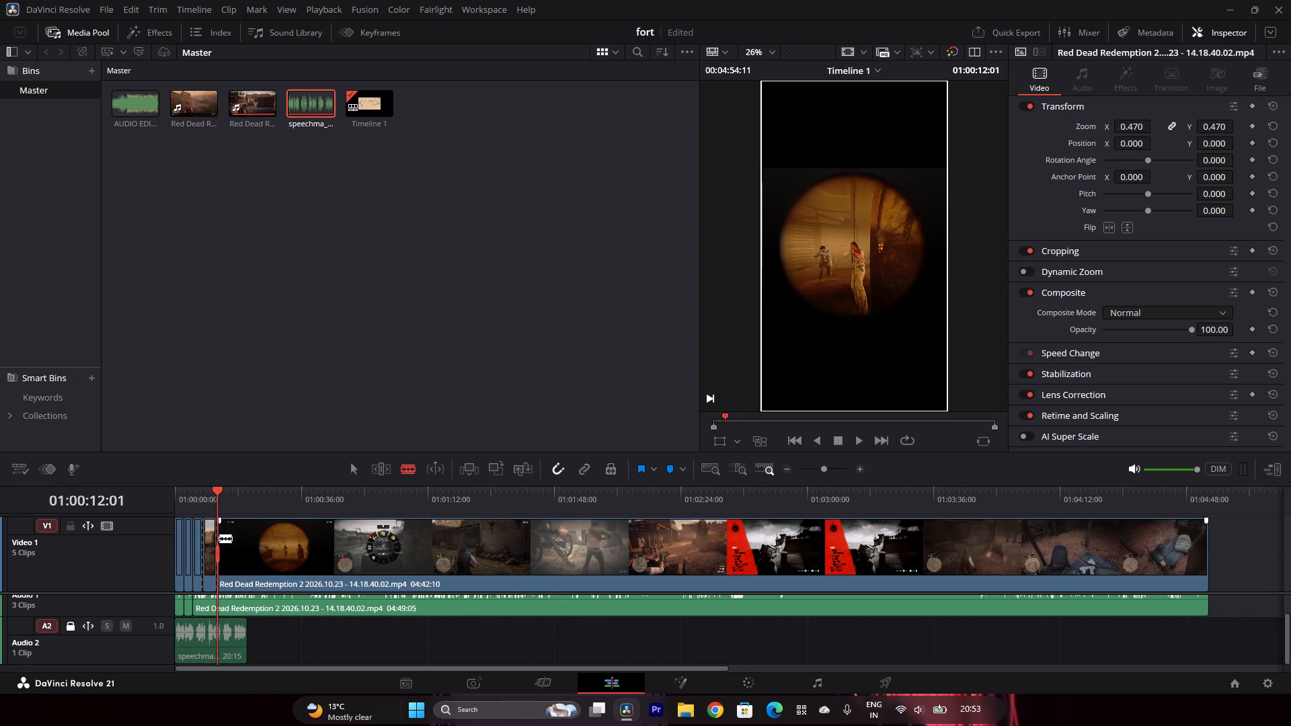
click(349, 473)
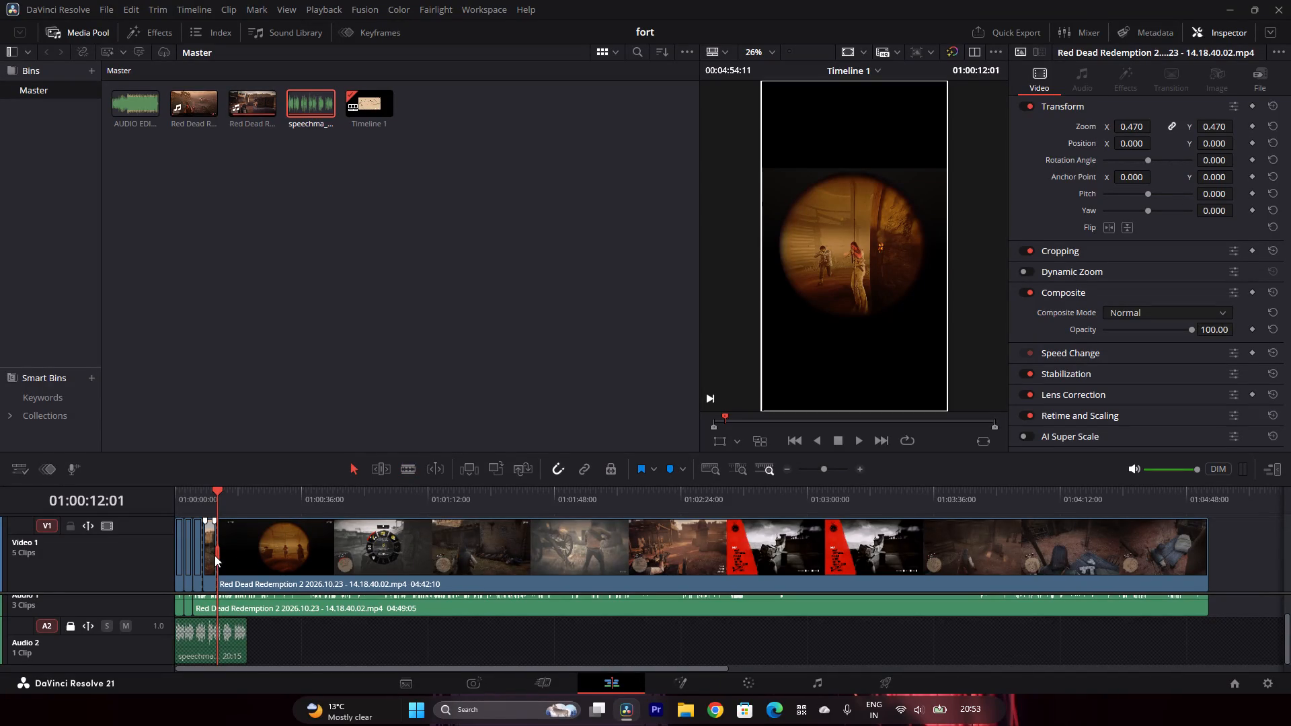
Delete the segment between 01:00:08:02 and 01:00:12:01 and close the gap so the scope shot follows the fort-gate walk.
click(211, 549)
key(BackSpace)
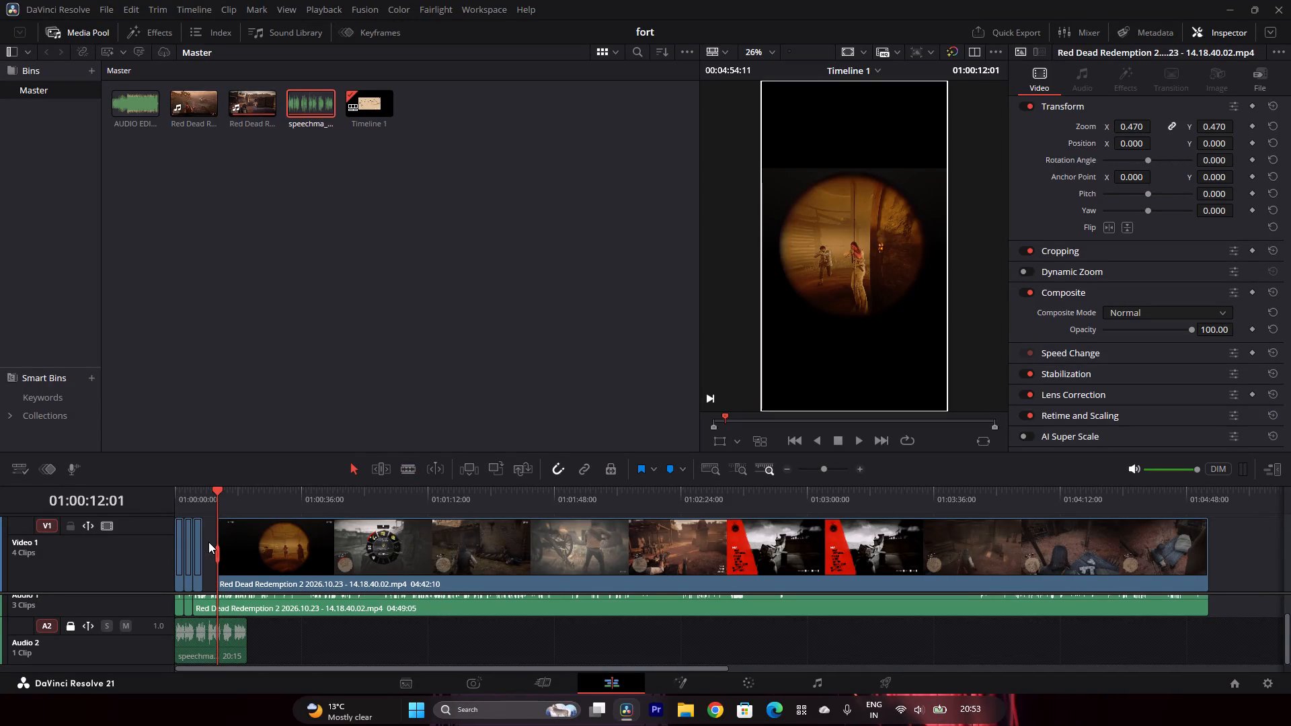
click(208, 542)
key(BackSpace)
Play the edit from the start and check the scope shot against the narration, stepping back through frames to 01:00:11:01.
drag(200, 490, 165, 501)
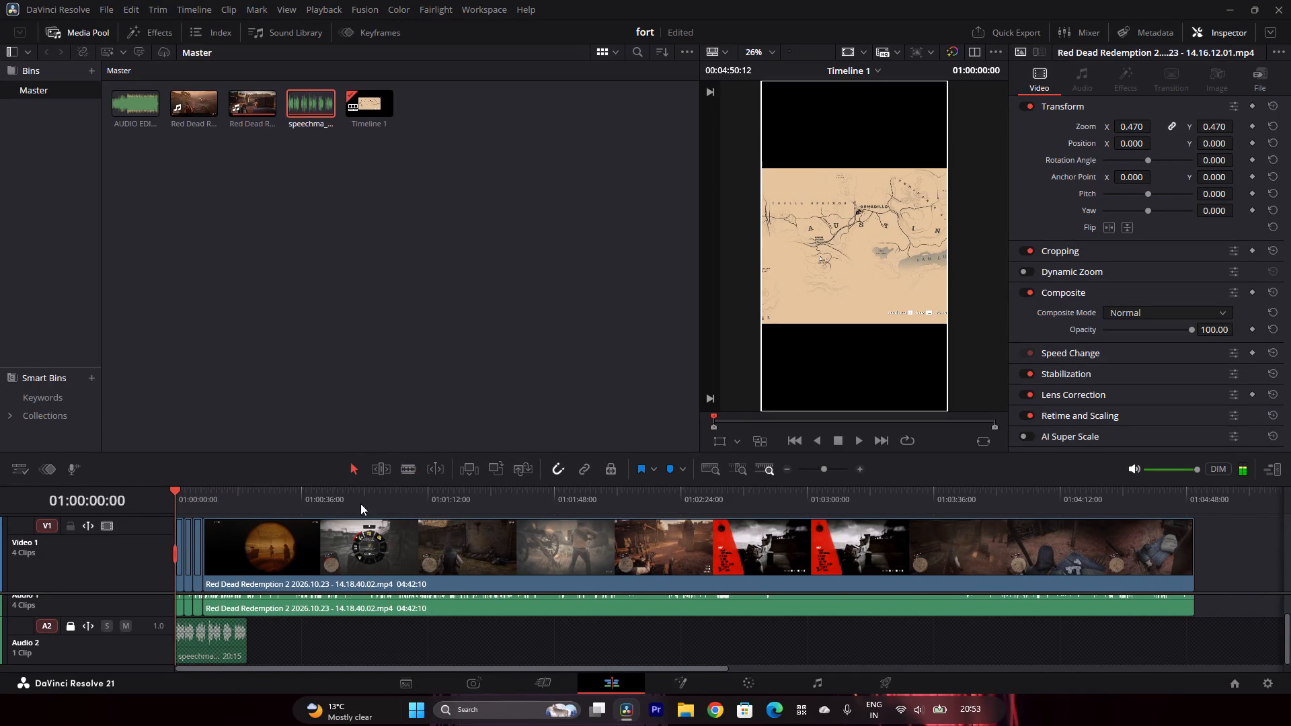
click(861, 440)
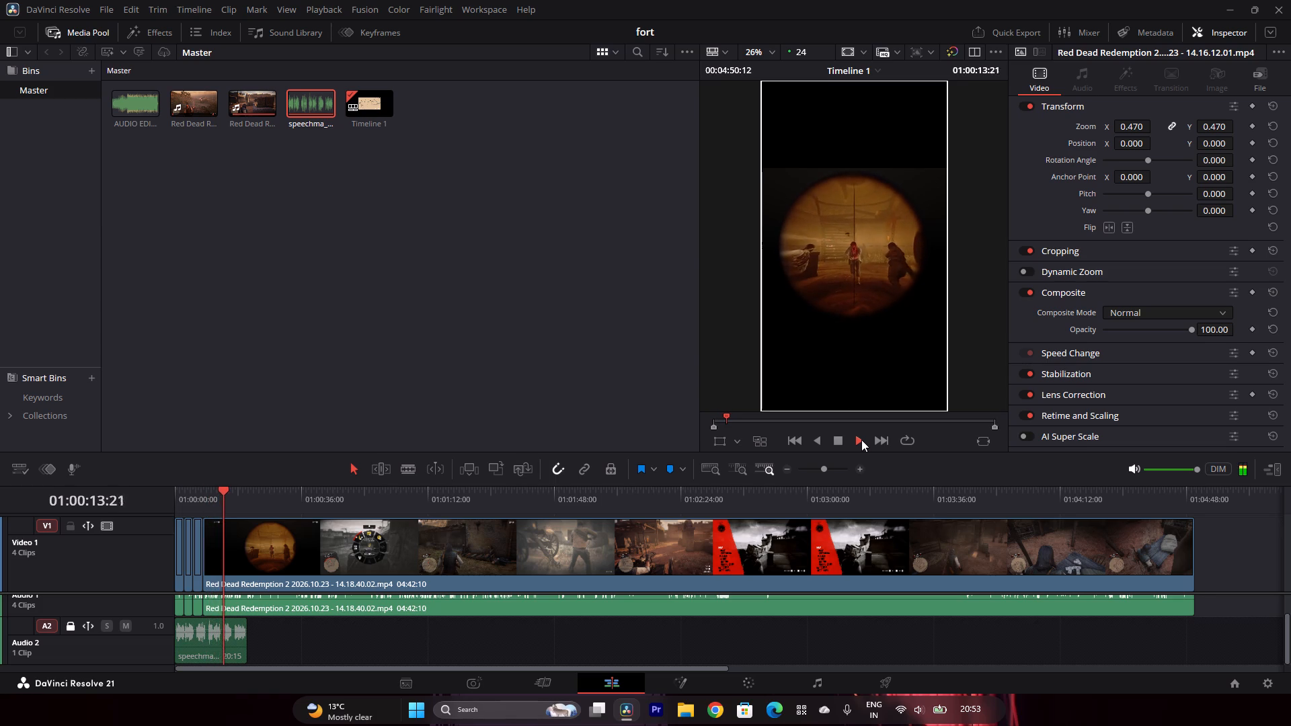
click(208, 490)
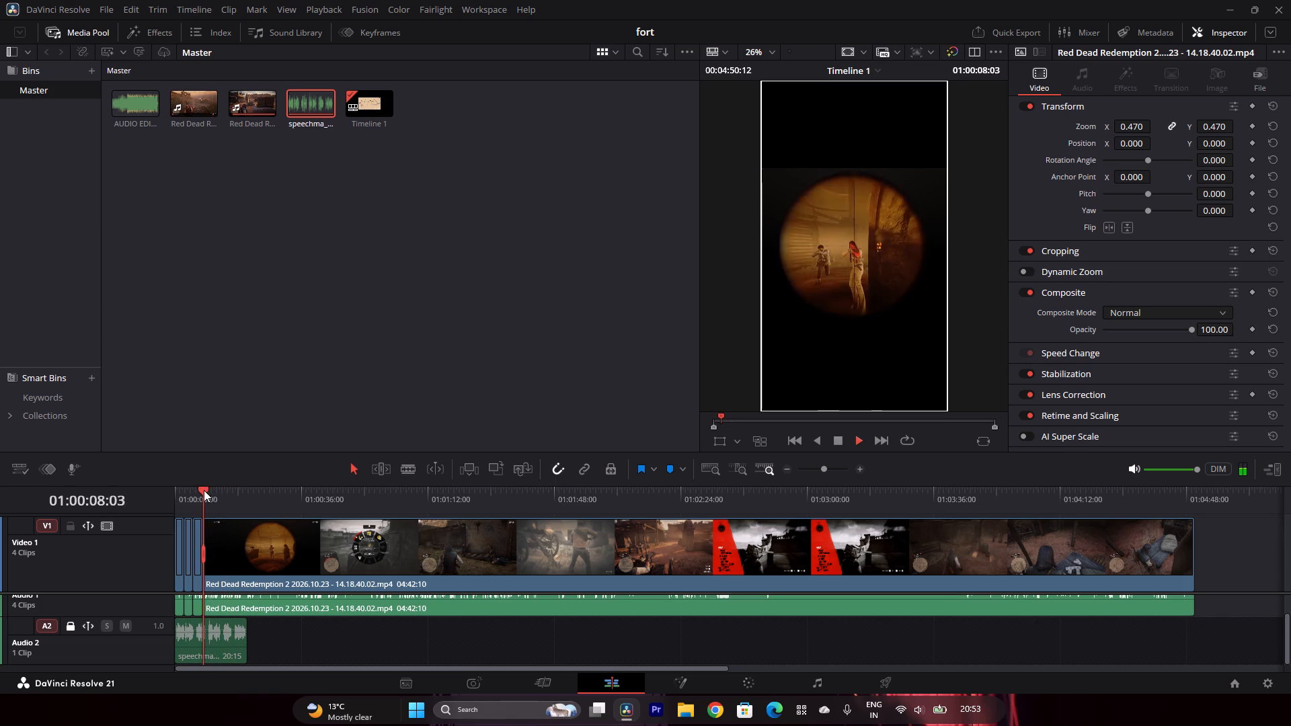
click(832, 440)
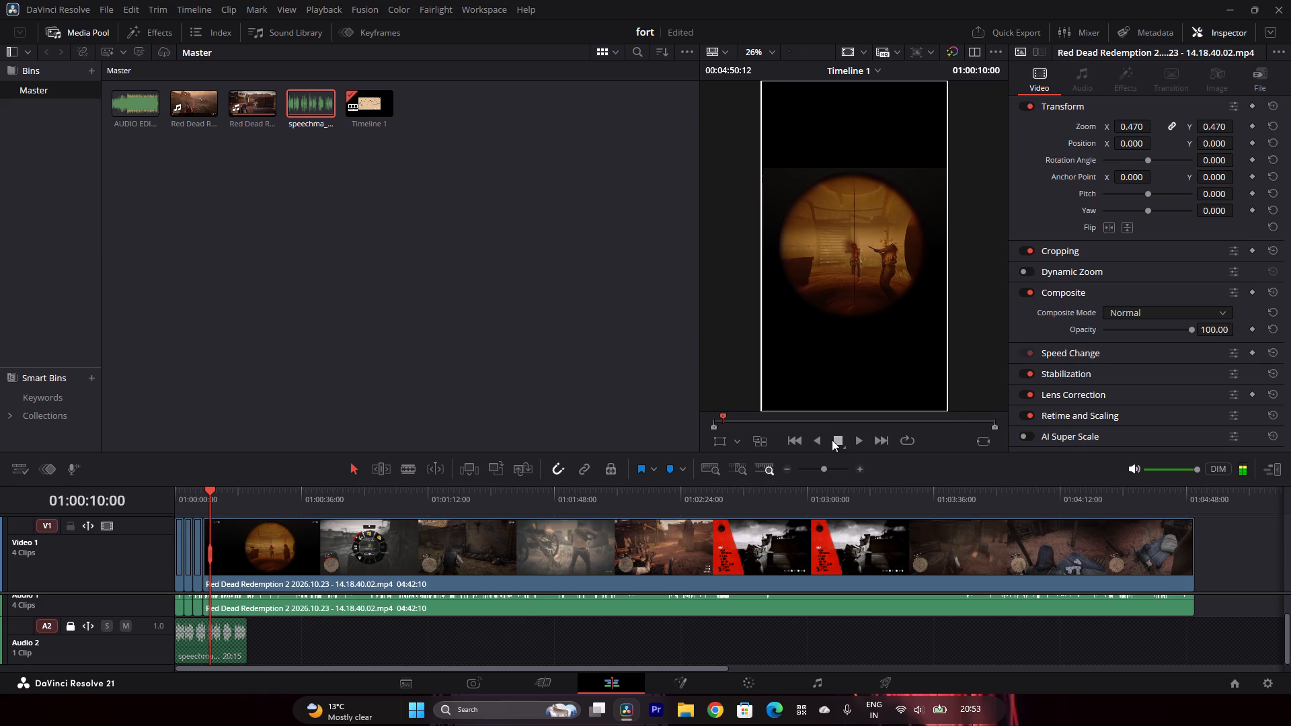
click(838, 439)
click(854, 440)
click(836, 436)
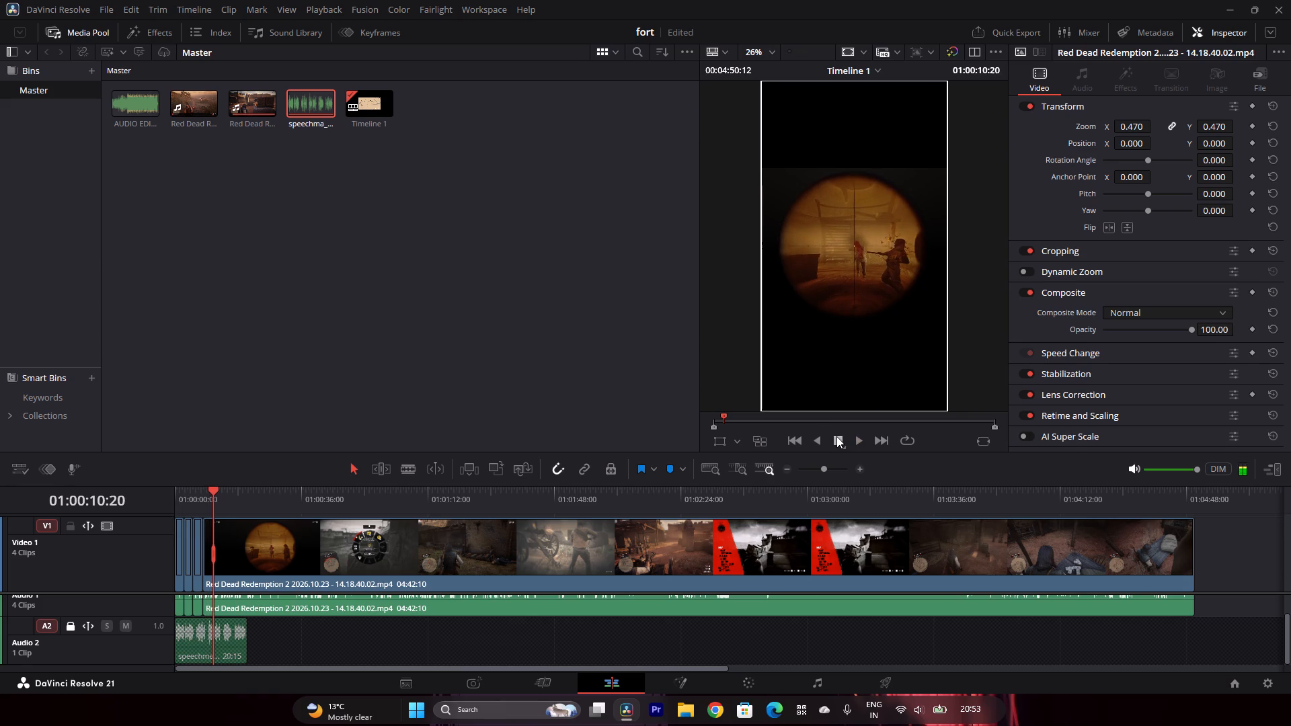
click(857, 439)
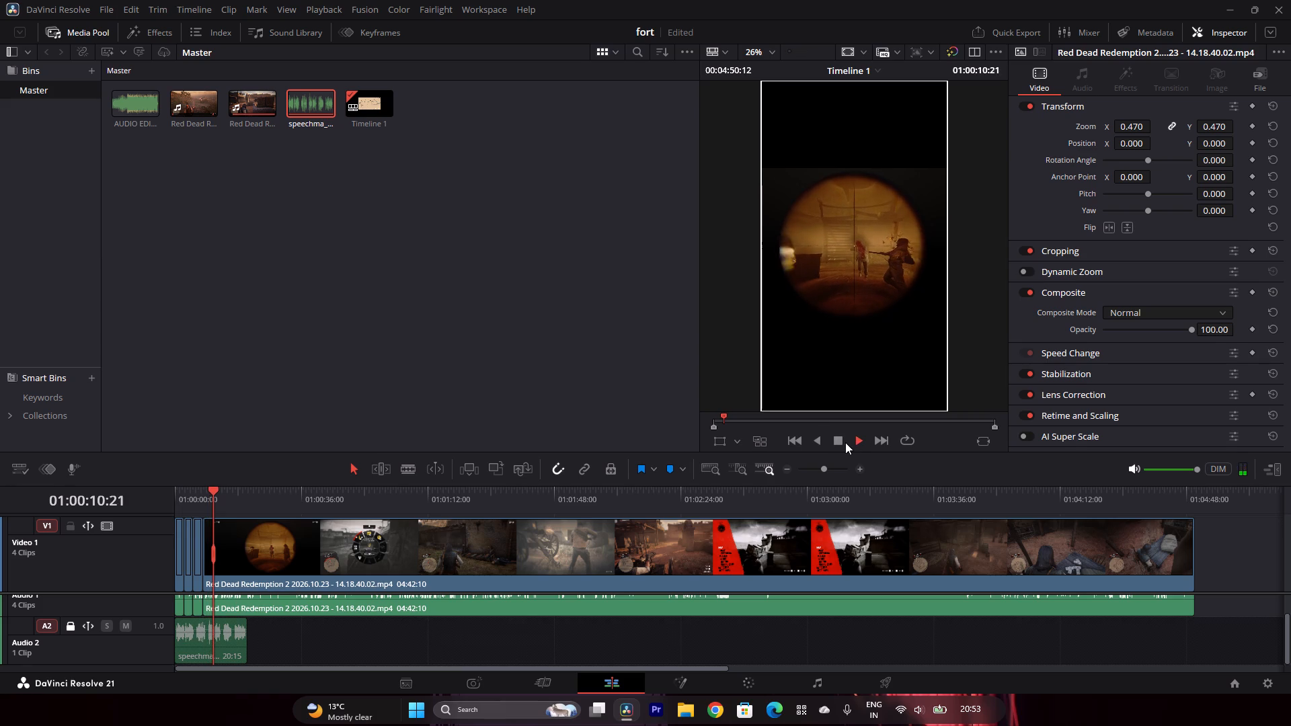
click(840, 438)
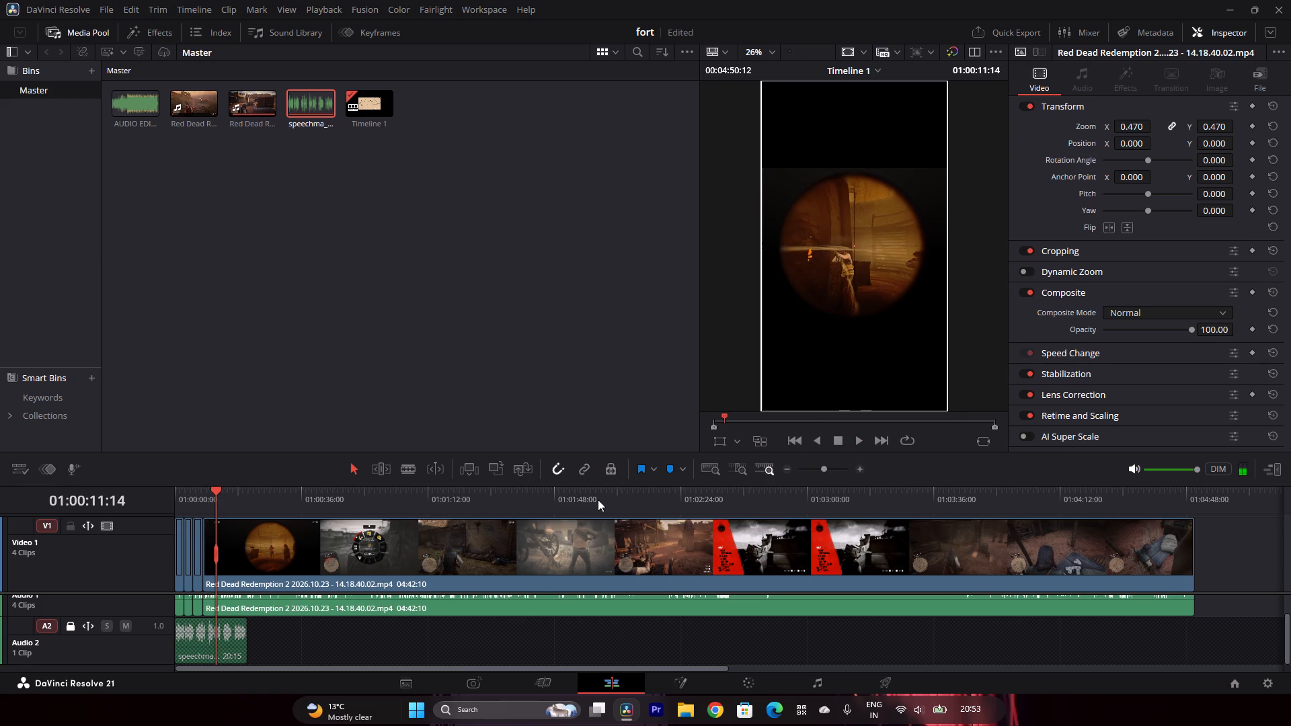
key(Left)
key(Left)
key(Left)
key(Left)
key(Left)
key(Left)
key(Left)
key(Left)
key(Left)
key(Left)
key(Left)
key(Left)
key(Left)
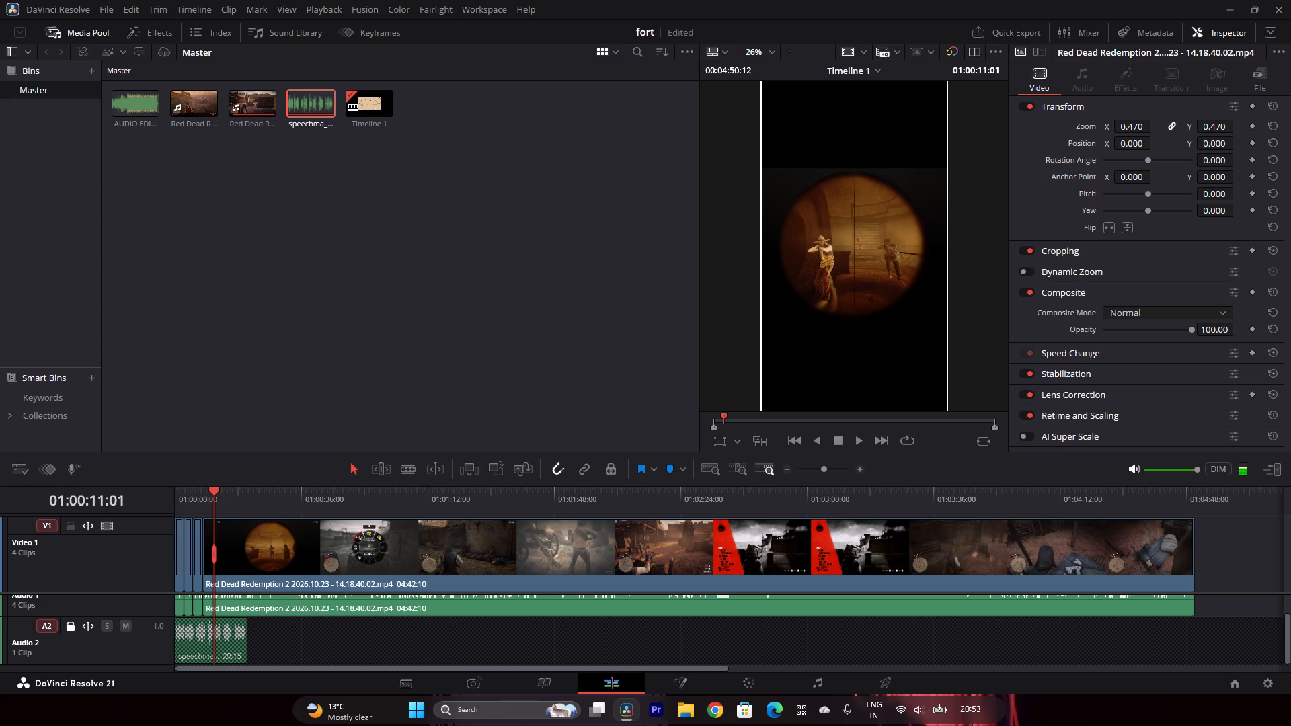
Play the edit from 01:00:05:22 against the narration and split the scope clip's video at 01:00:10:18.
click(836, 465)
drag(602, 481, 541, 493)
drag(525, 488, 397, 508)
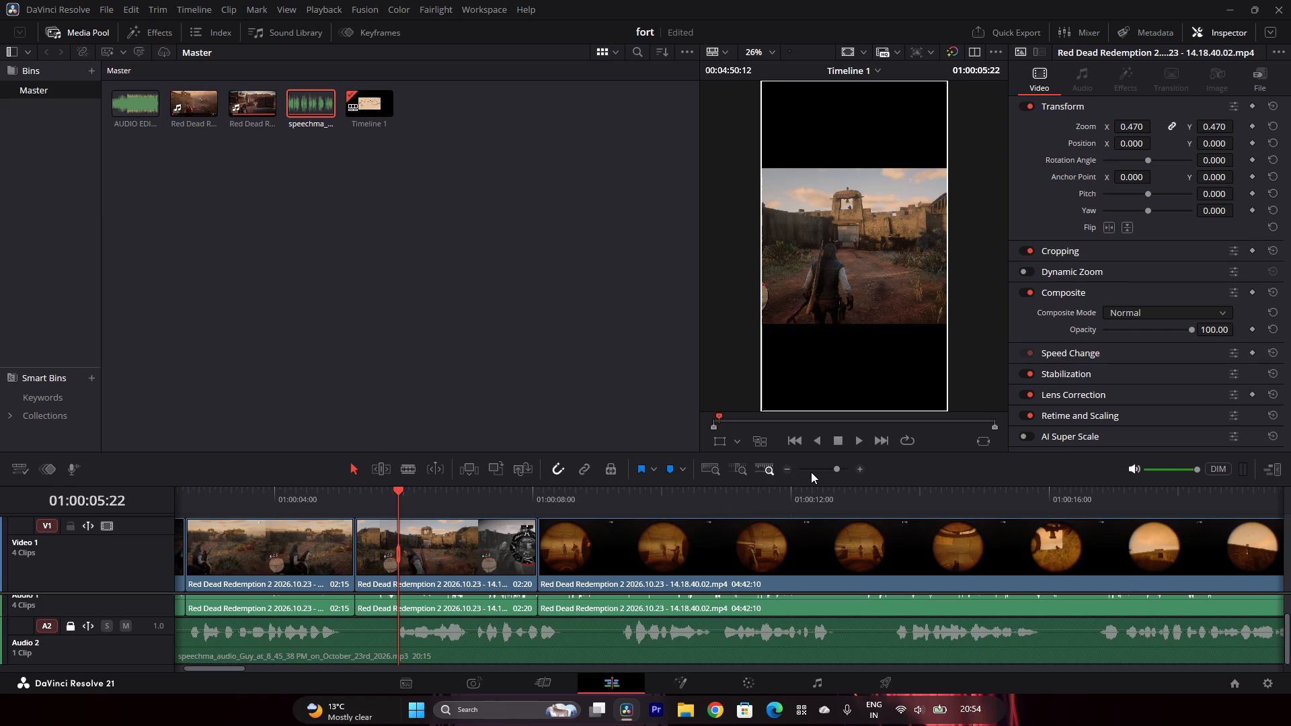
click(863, 439)
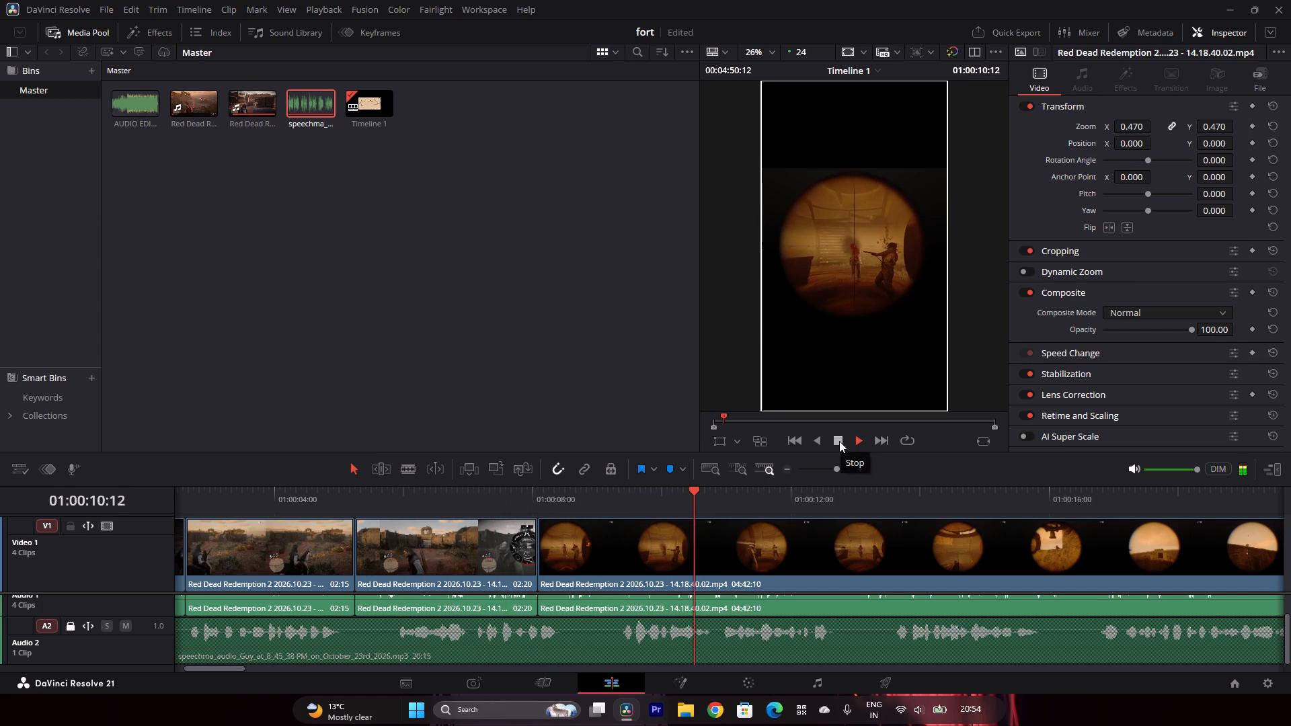
click(839, 441)
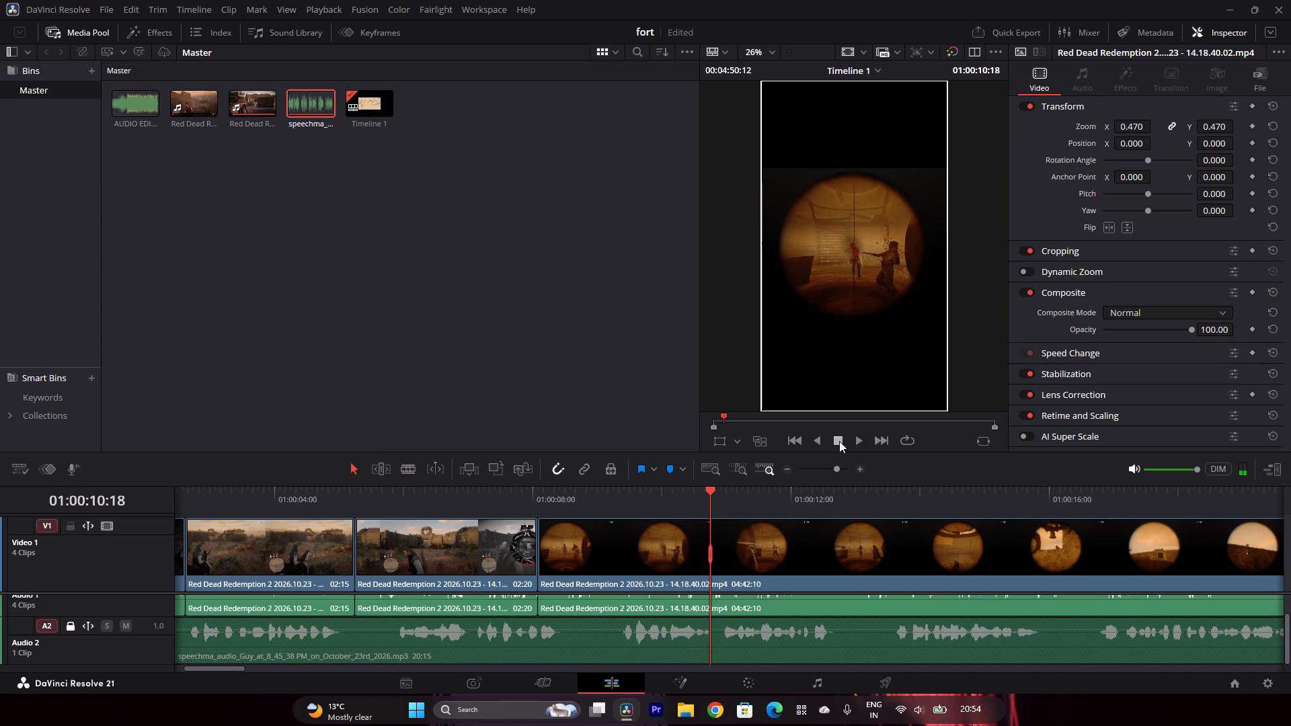
click(412, 465)
click(706, 559)
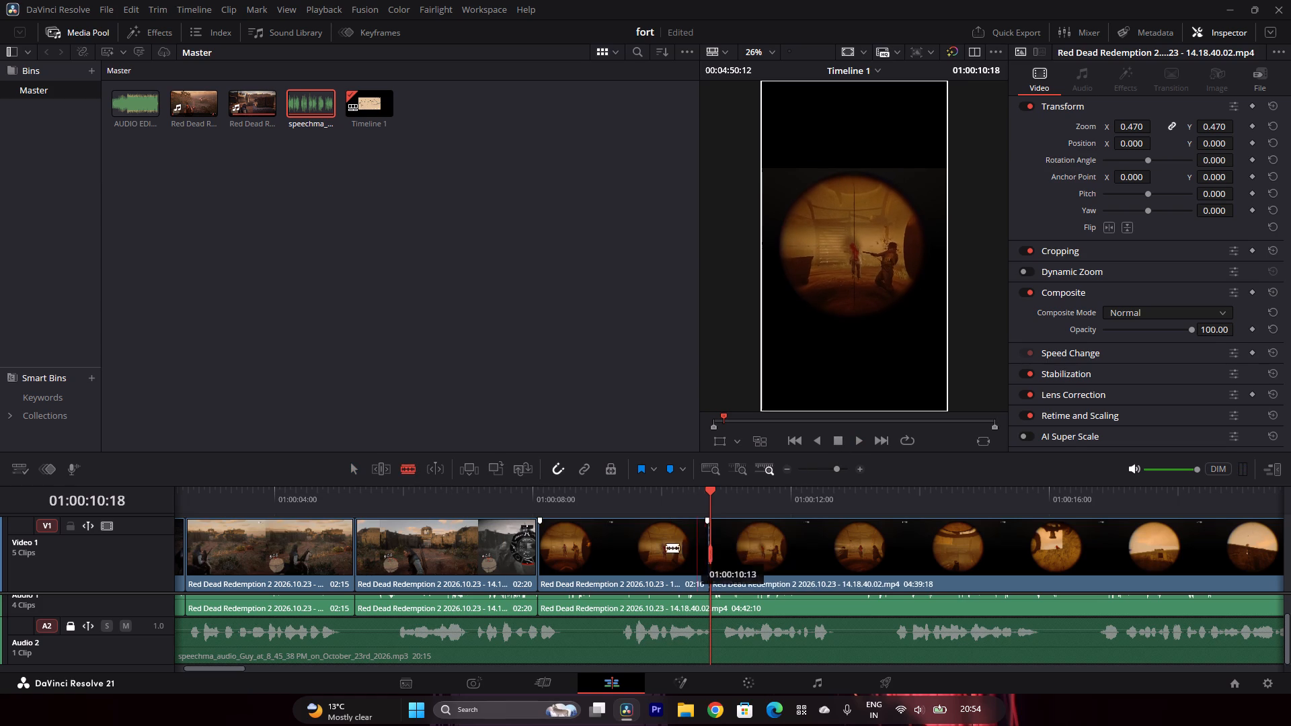
click(354, 469)
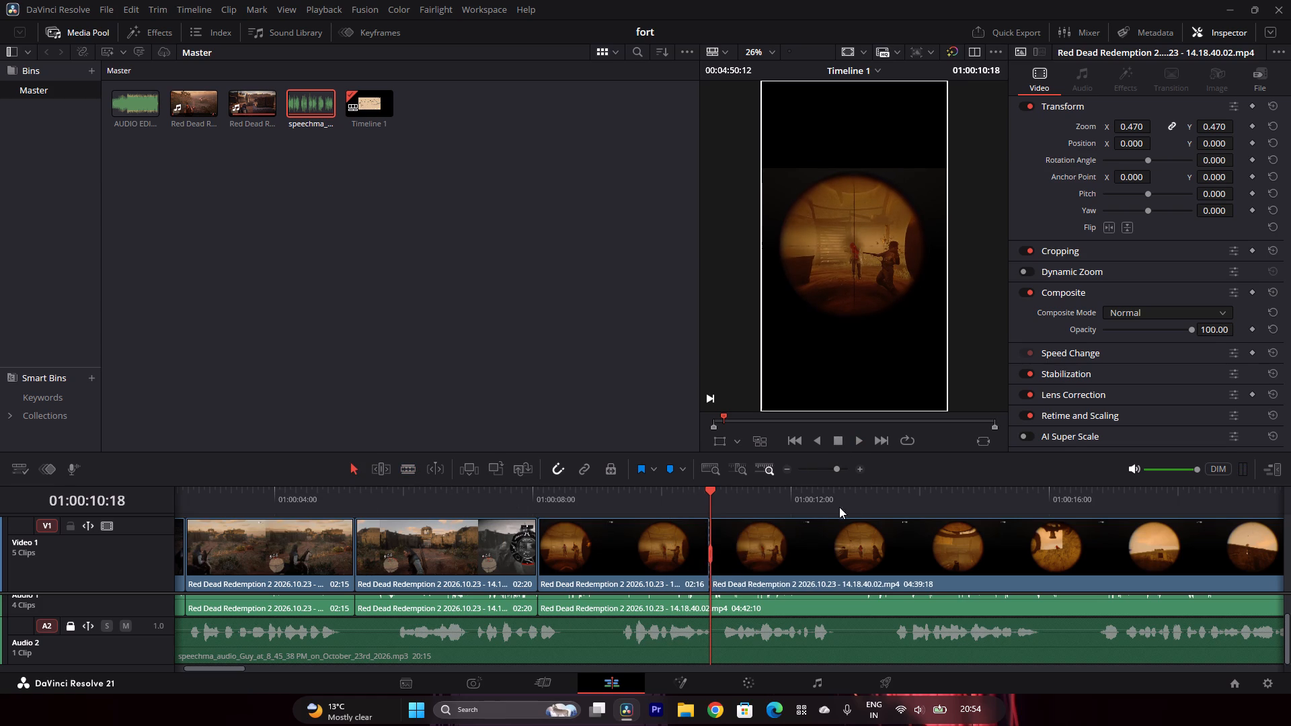
Play on past the new cut to 01:00:13:01 and skim the remaining gameplay up to 01:00:42:18 for the next shot.
click(854, 440)
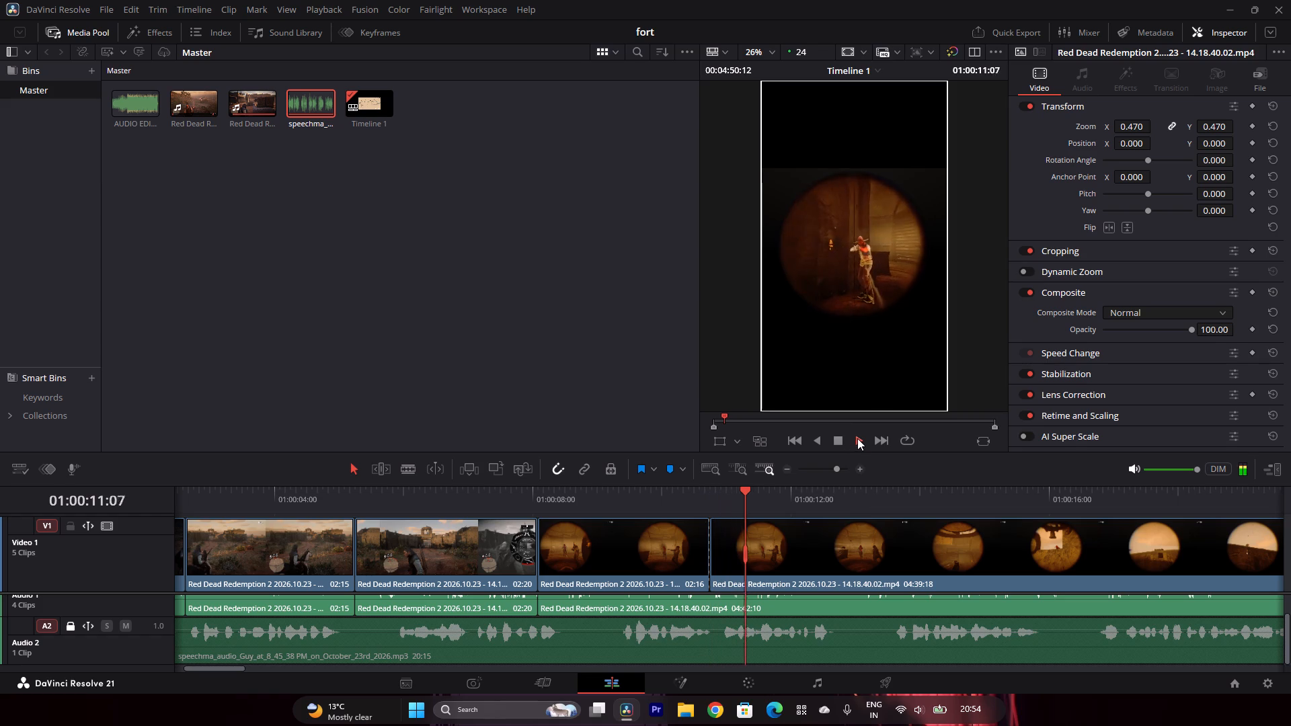
click(838, 444)
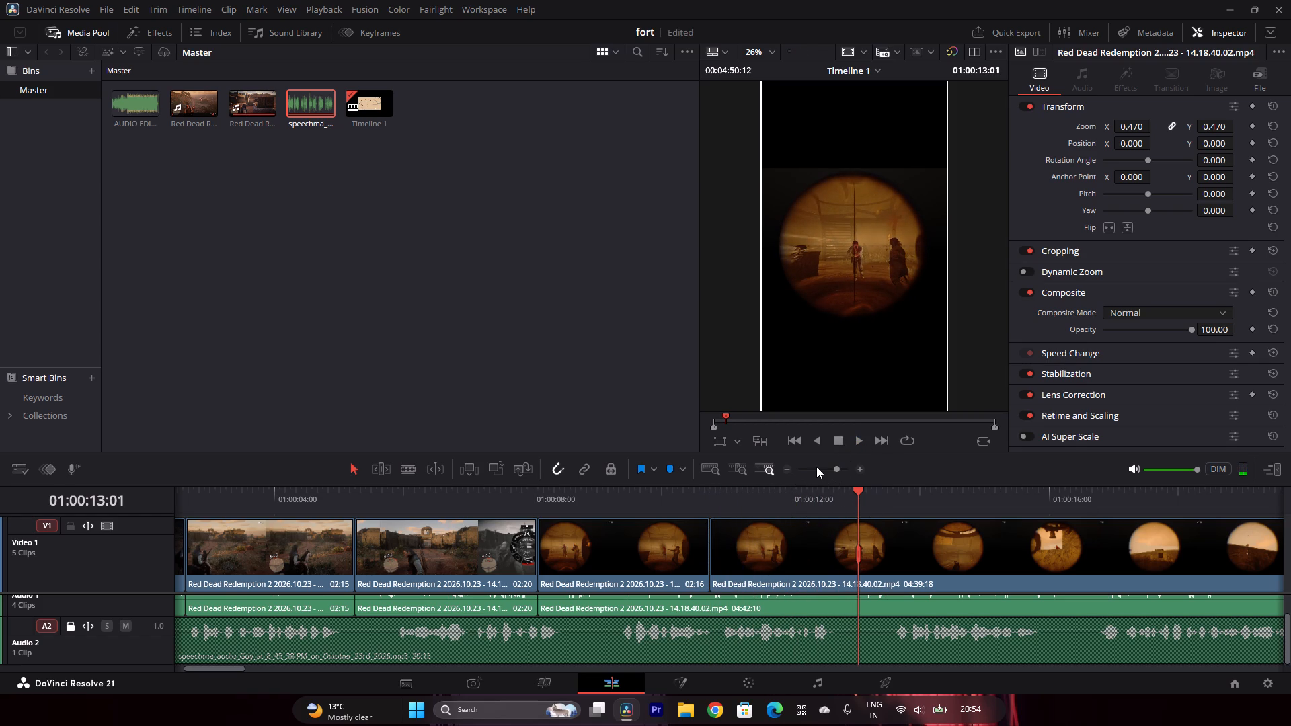
click(816, 467)
click(822, 468)
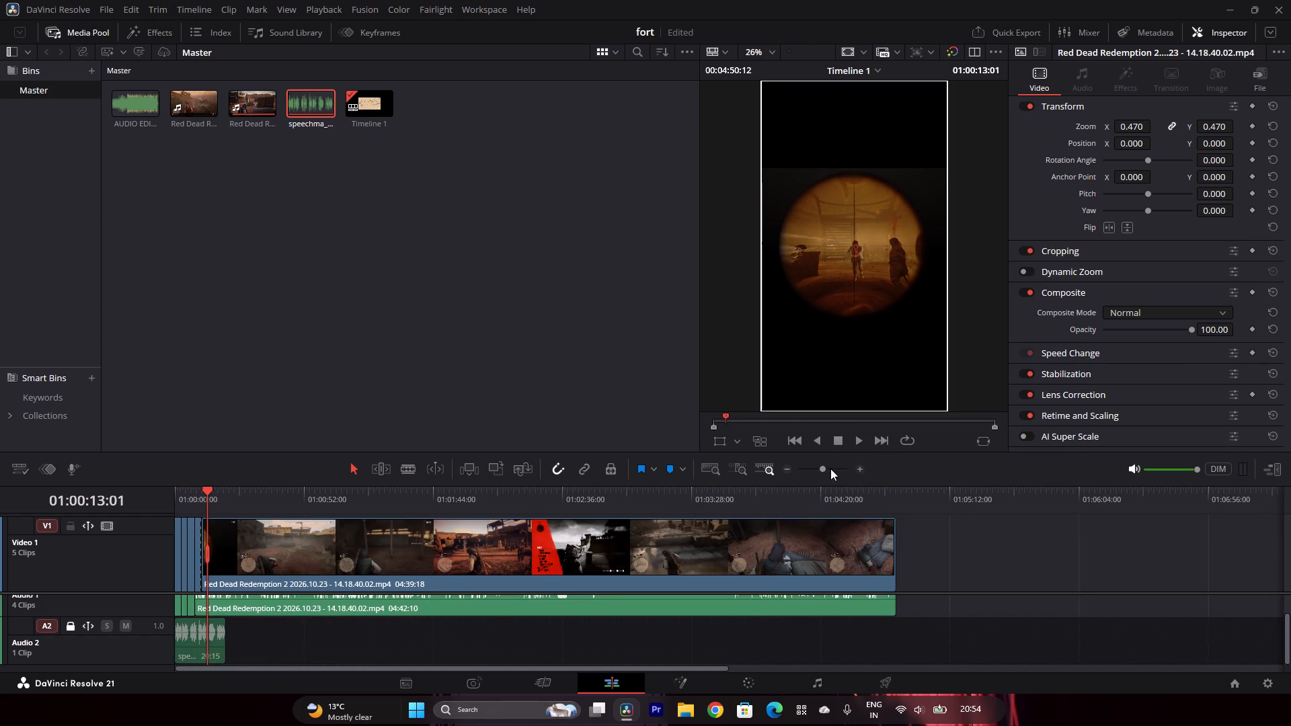
click(830, 469)
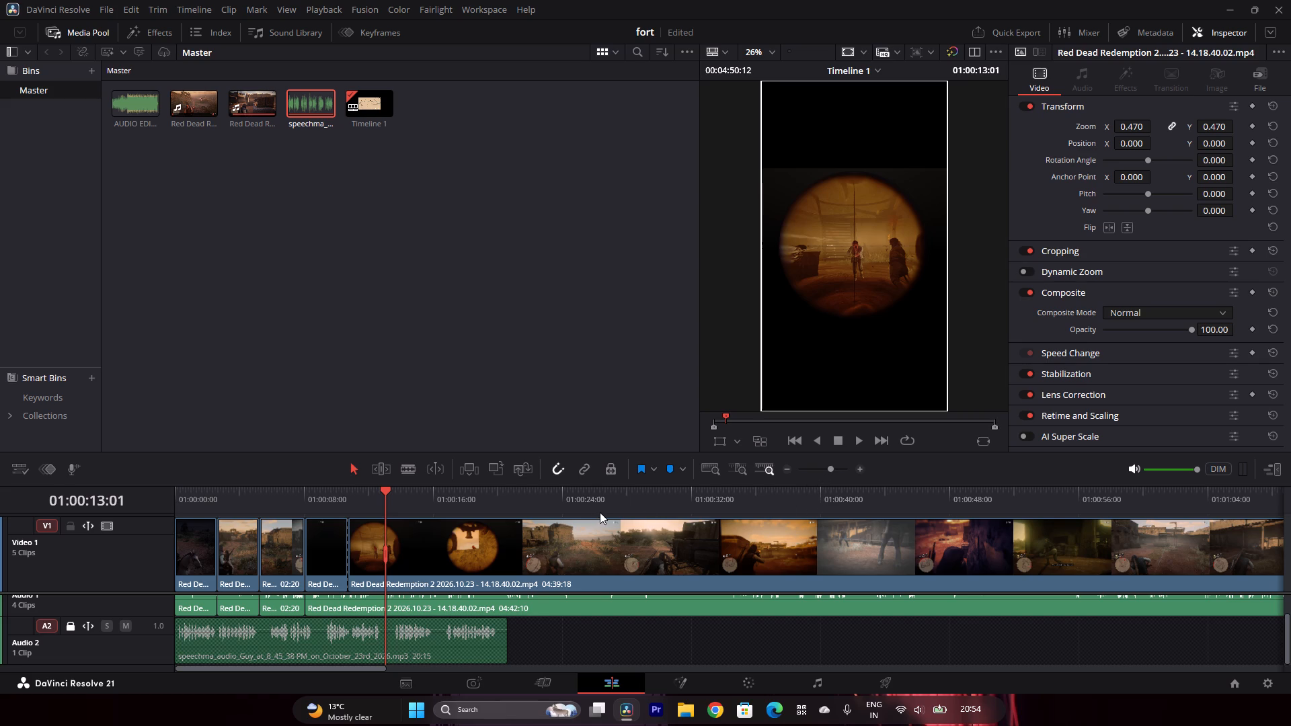
click(537, 491)
click(651, 497)
click(735, 494)
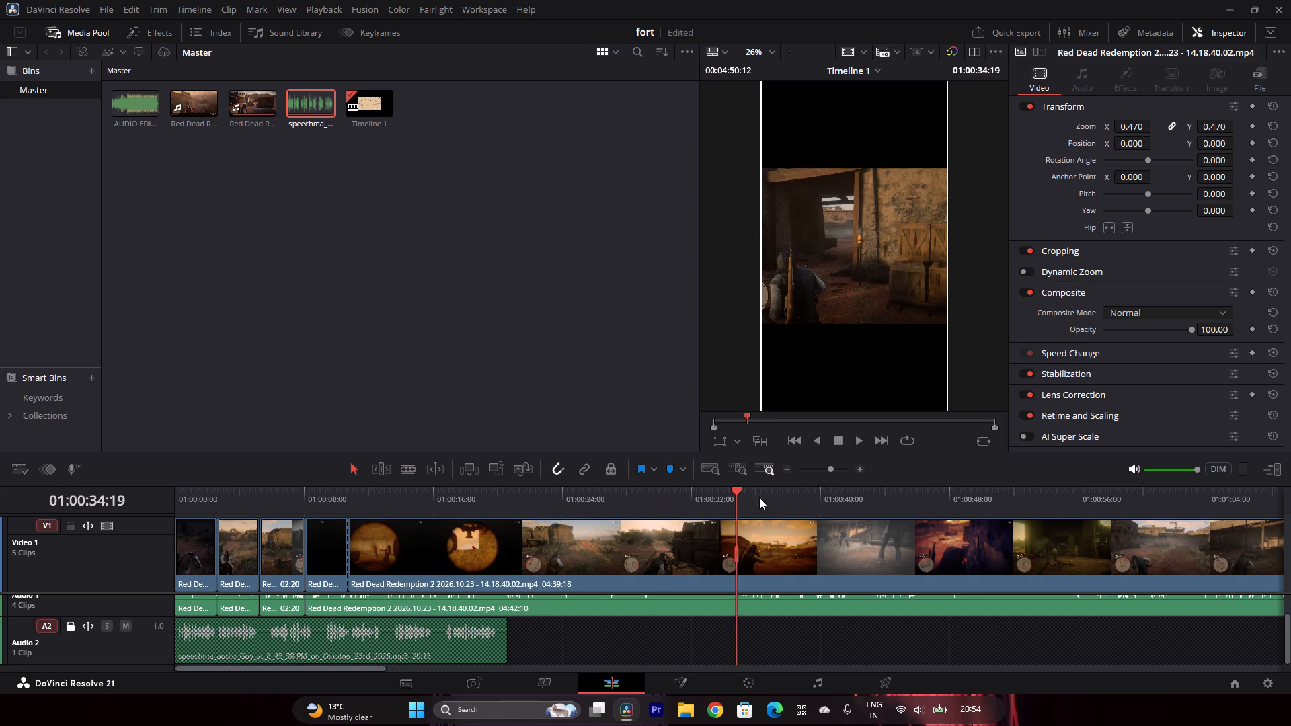
click(771, 494)
click(801, 493)
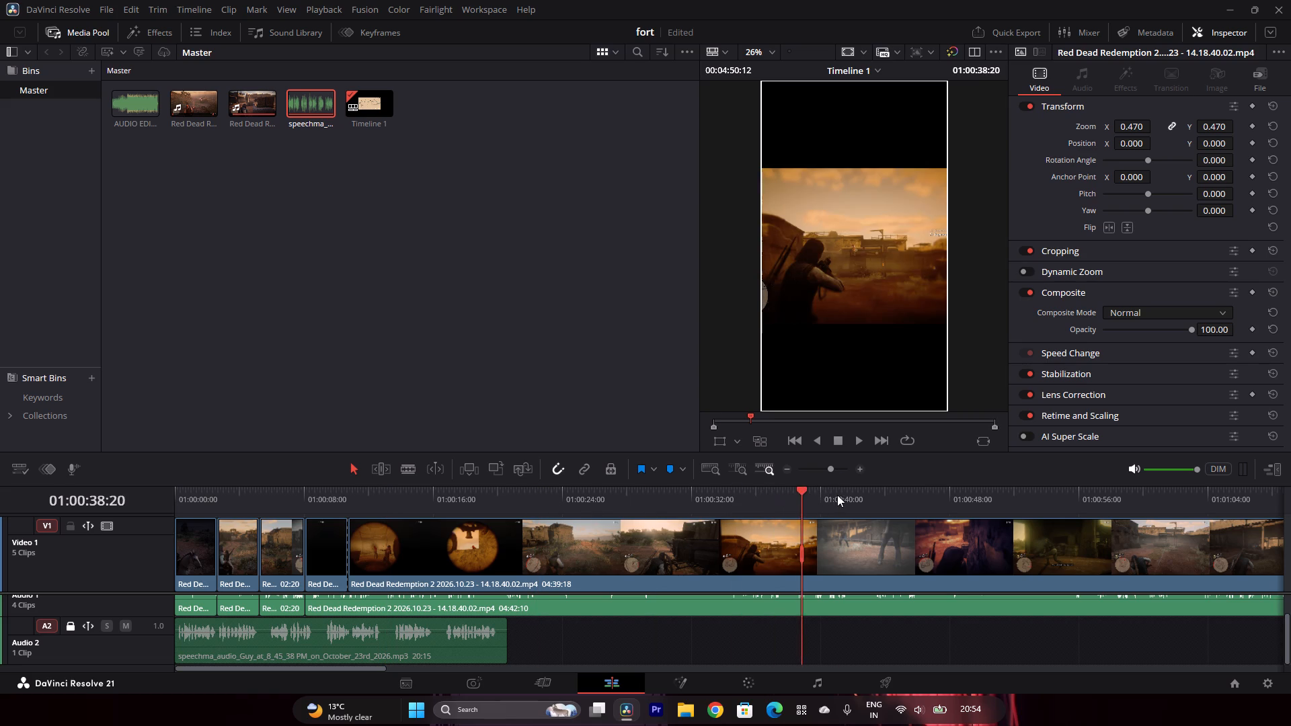
click(837, 495)
drag(857, 489, 865, 491)
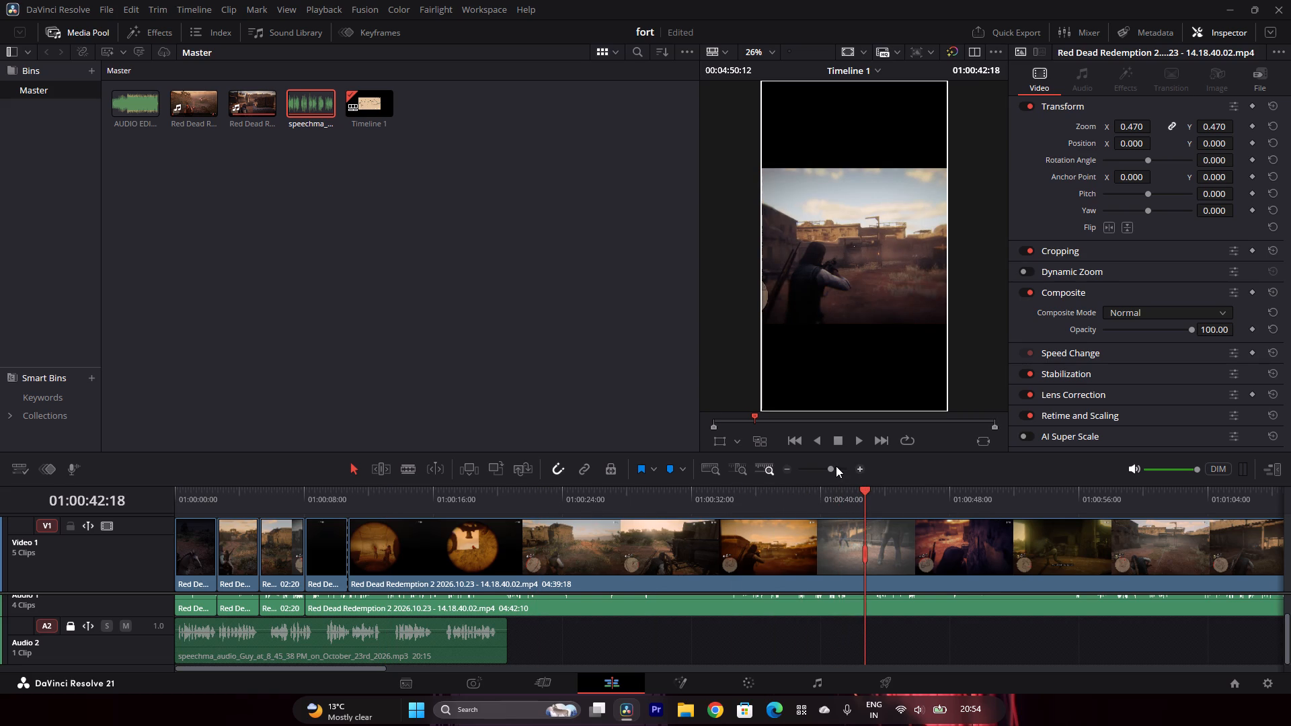
Scrub closely through the courtyard gunfight footage up to 01:00:55:18, looking for a usable shot.
click(836, 467)
click(804, 493)
click(861, 495)
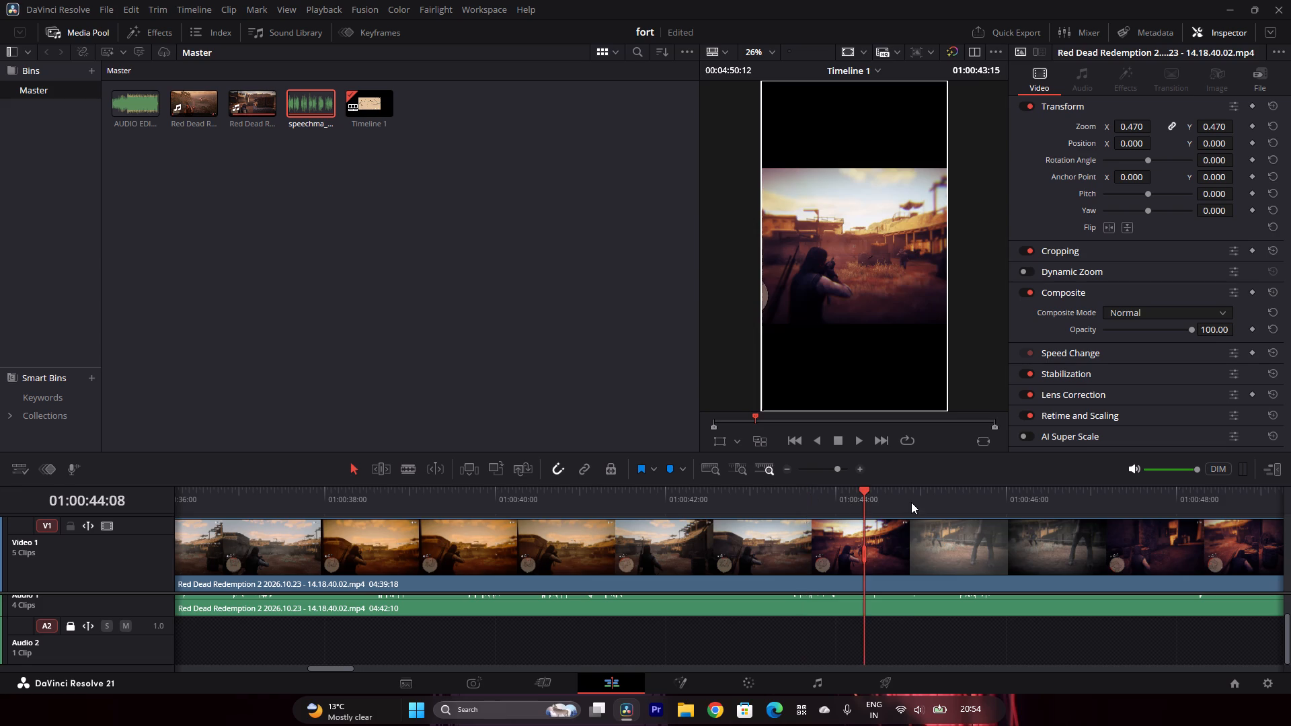
drag(911, 501, 921, 503)
drag(980, 496, 1000, 500)
drag(1102, 500, 1109, 500)
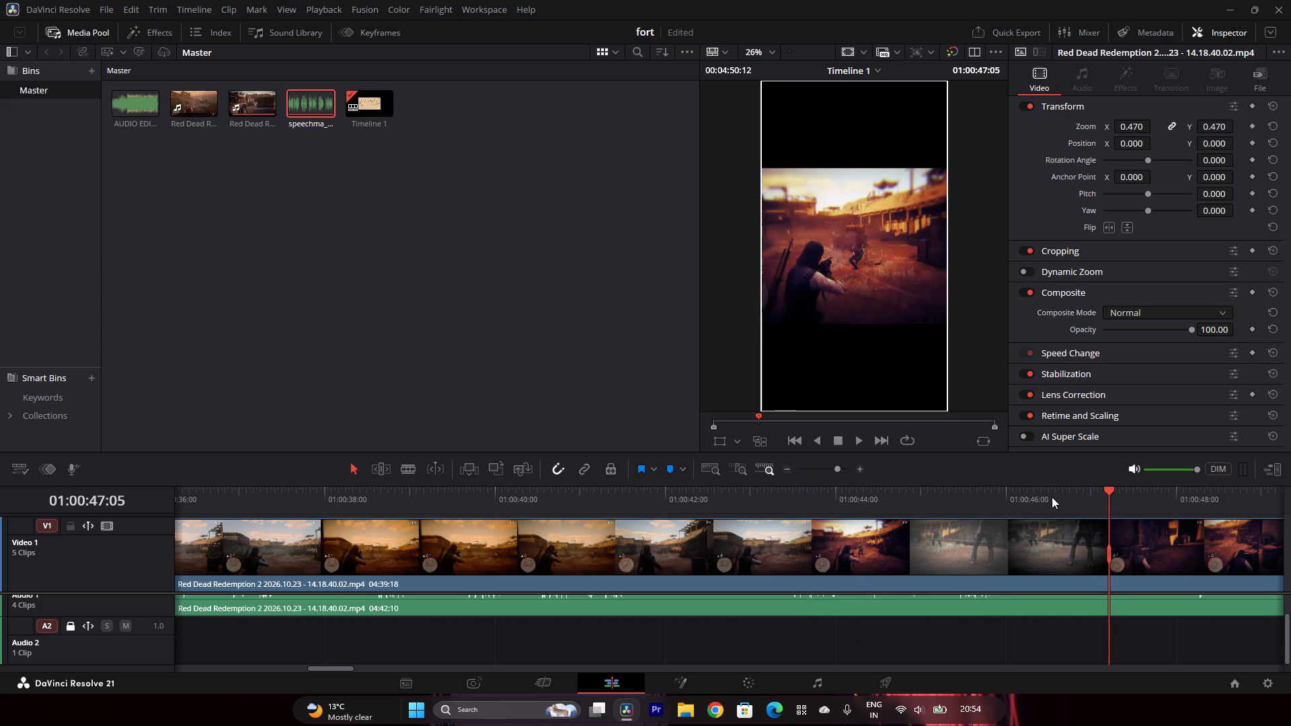
click(844, 471)
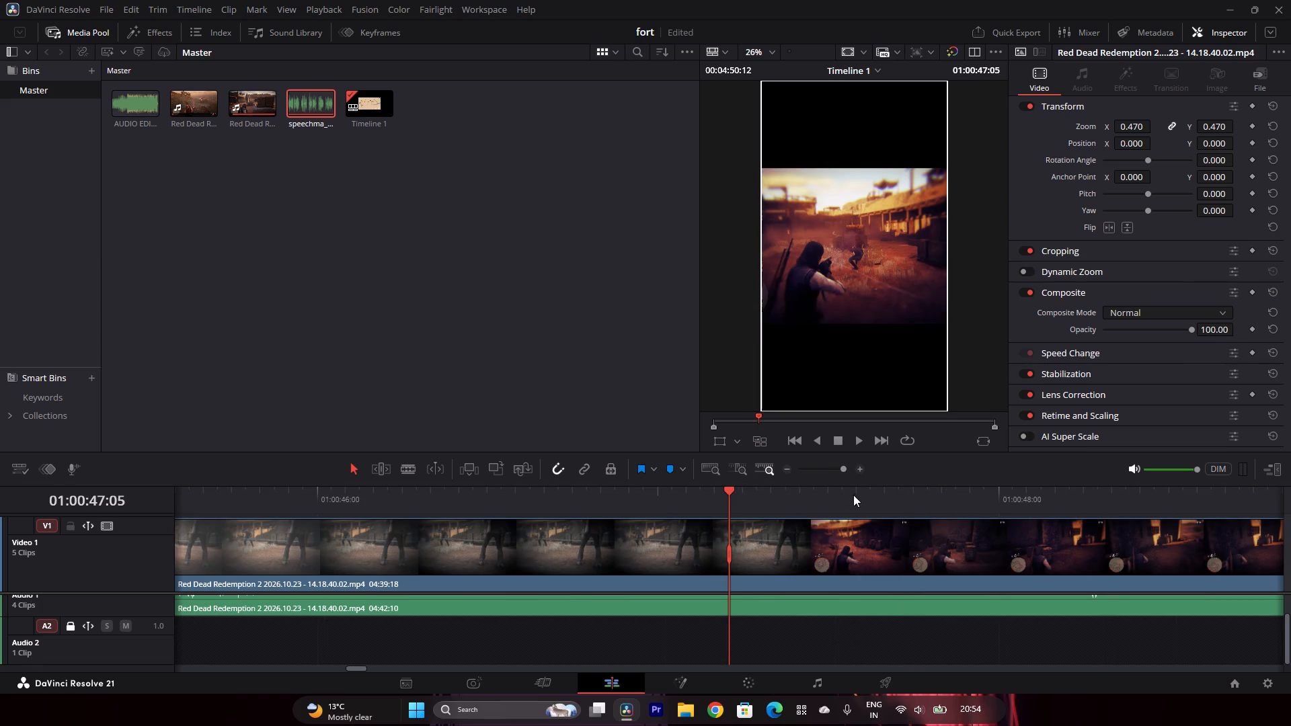
click(854, 493)
drag(902, 497, 910, 500)
drag(1013, 505, 1257, 510)
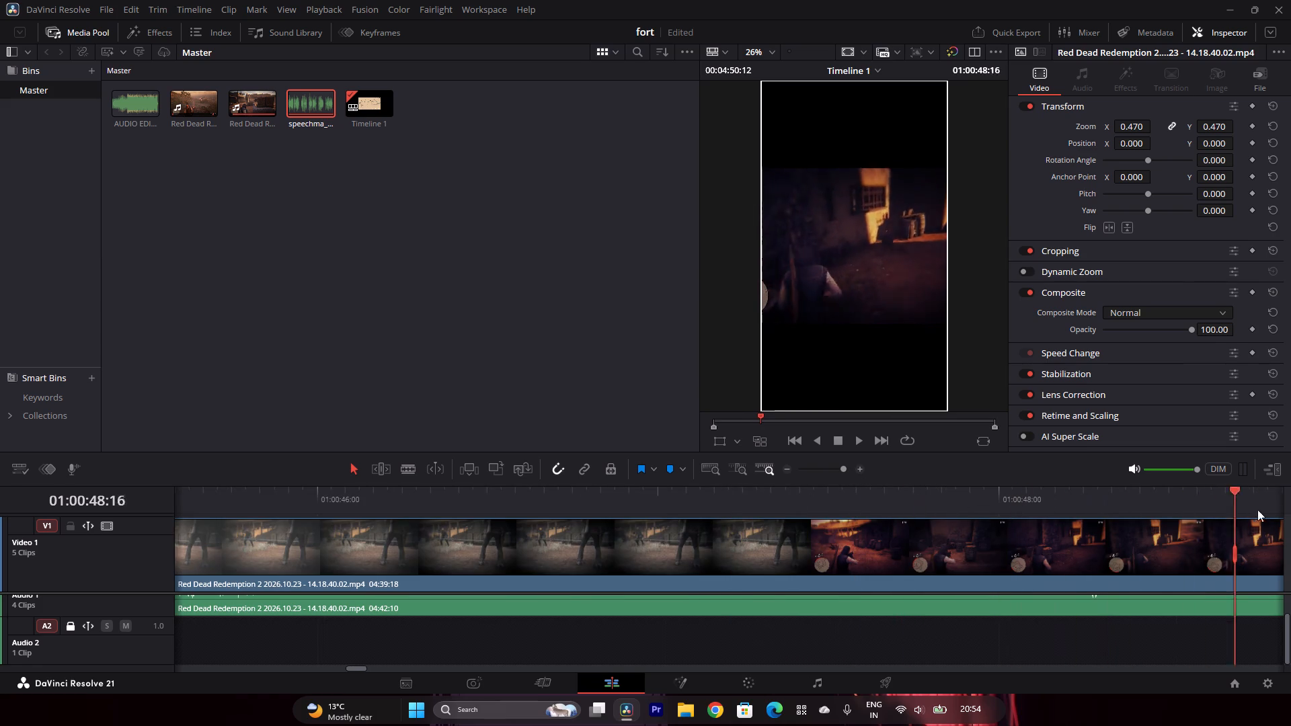
drag(1257, 510, 1290, 516)
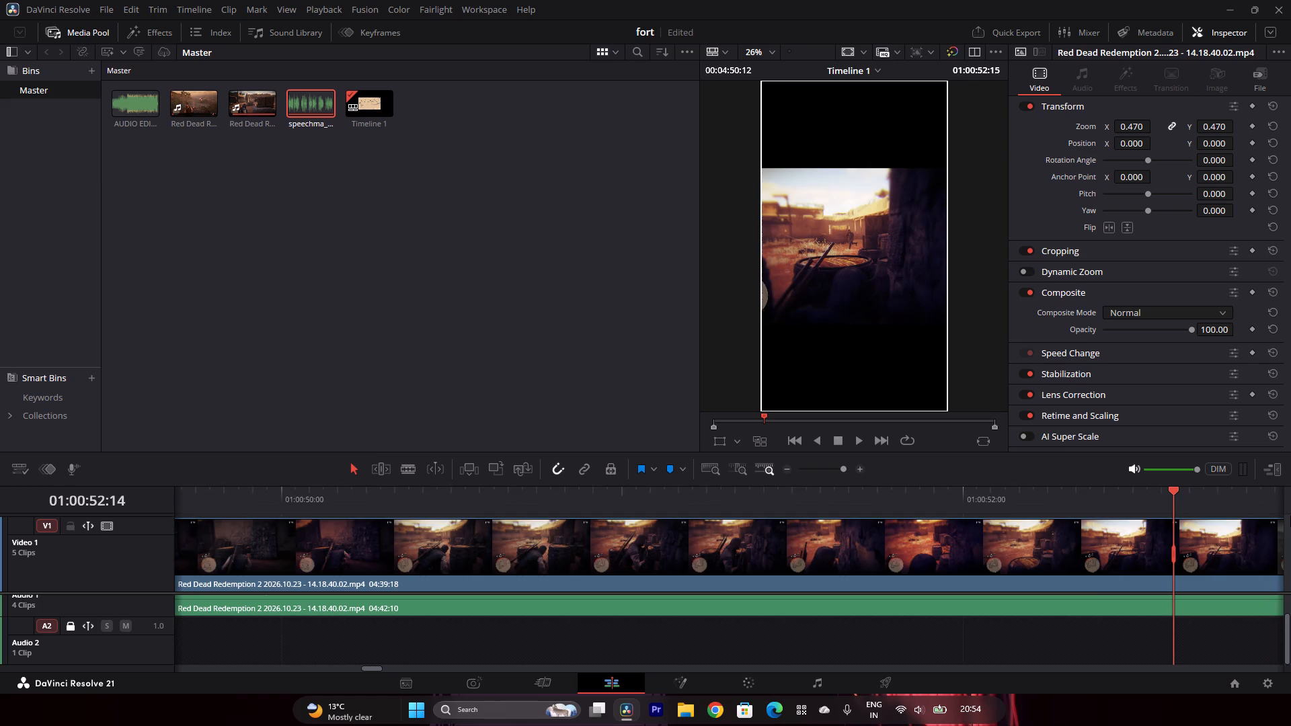
drag(1290, 516, 1290, 525)
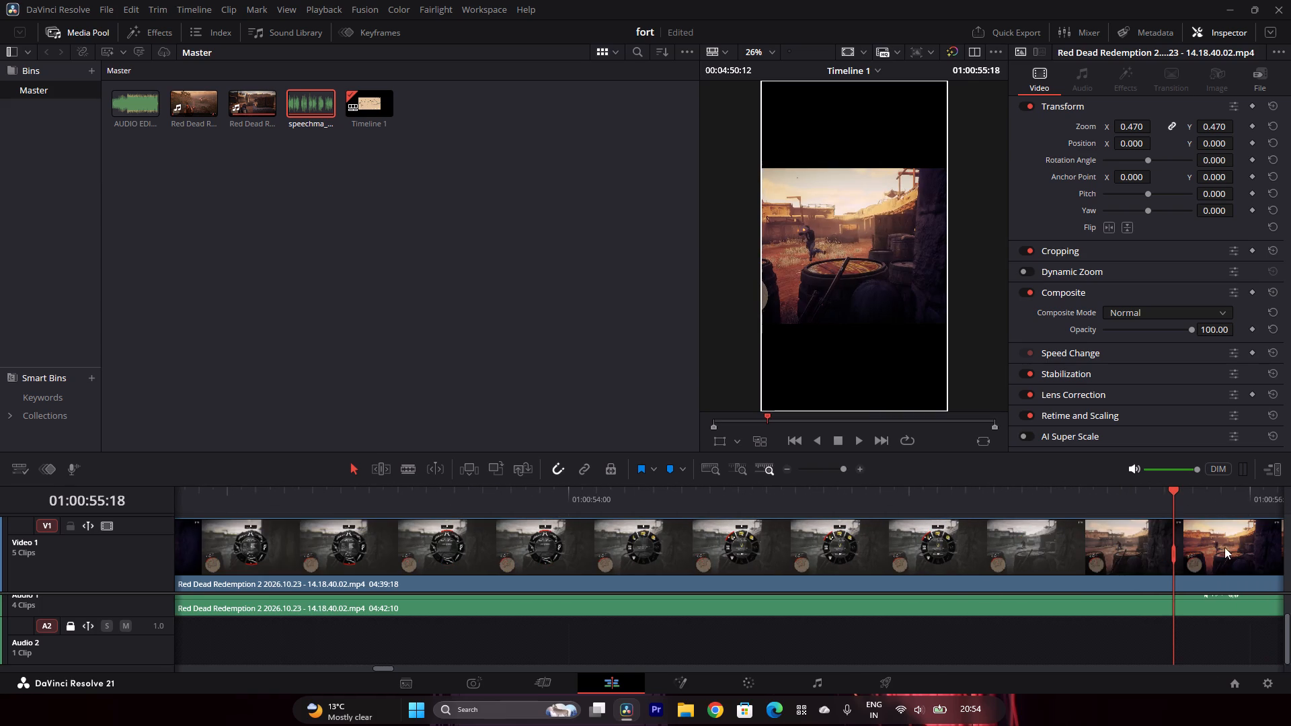
Skim the fort gunfight footage from 01:00:55:18 to 01:02:00:11, looking for the next shot.
drag(379, 663, 387, 667)
drag(384, 670, 522, 678)
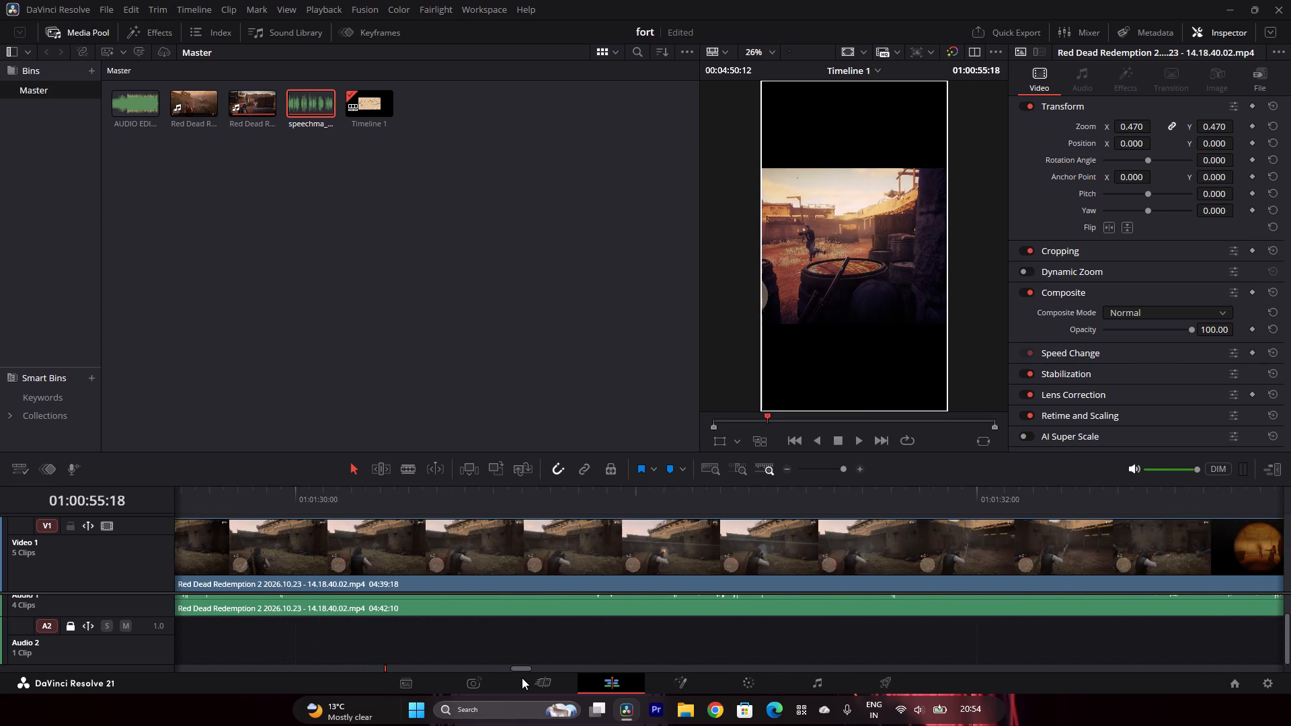
drag(522, 678, 963, 688)
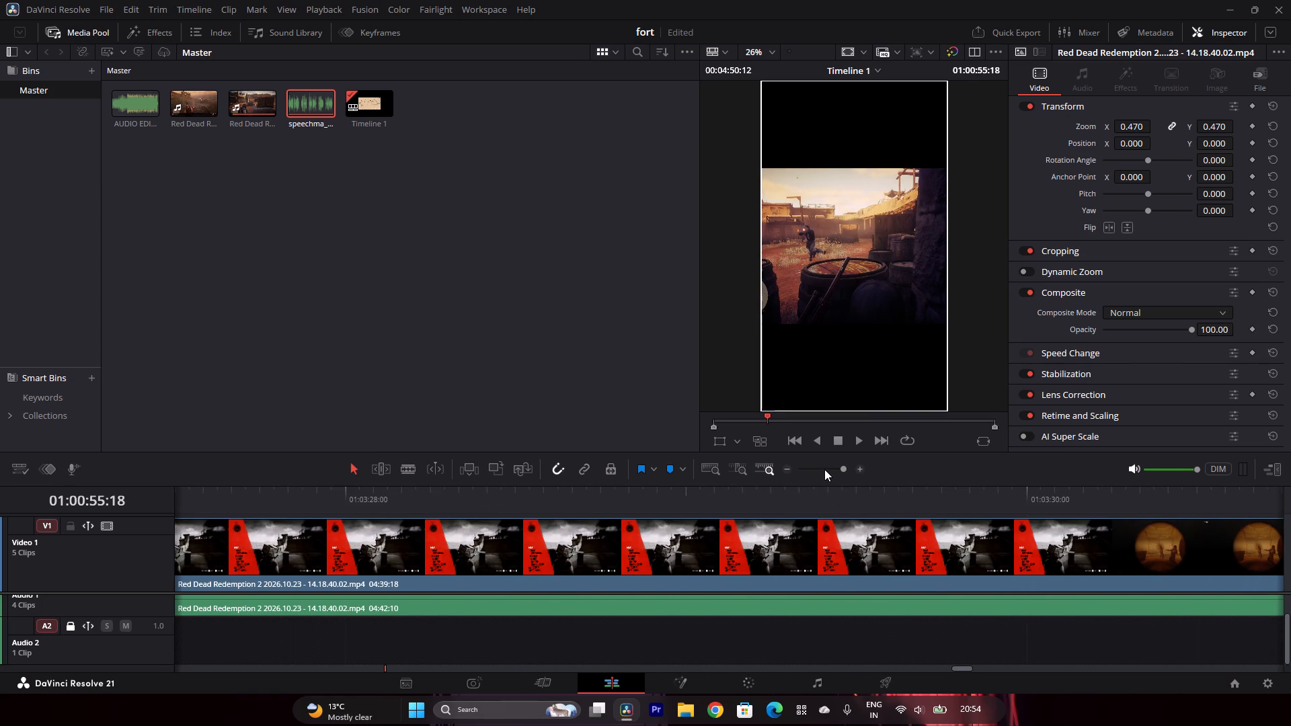
click(824, 469)
click(814, 469)
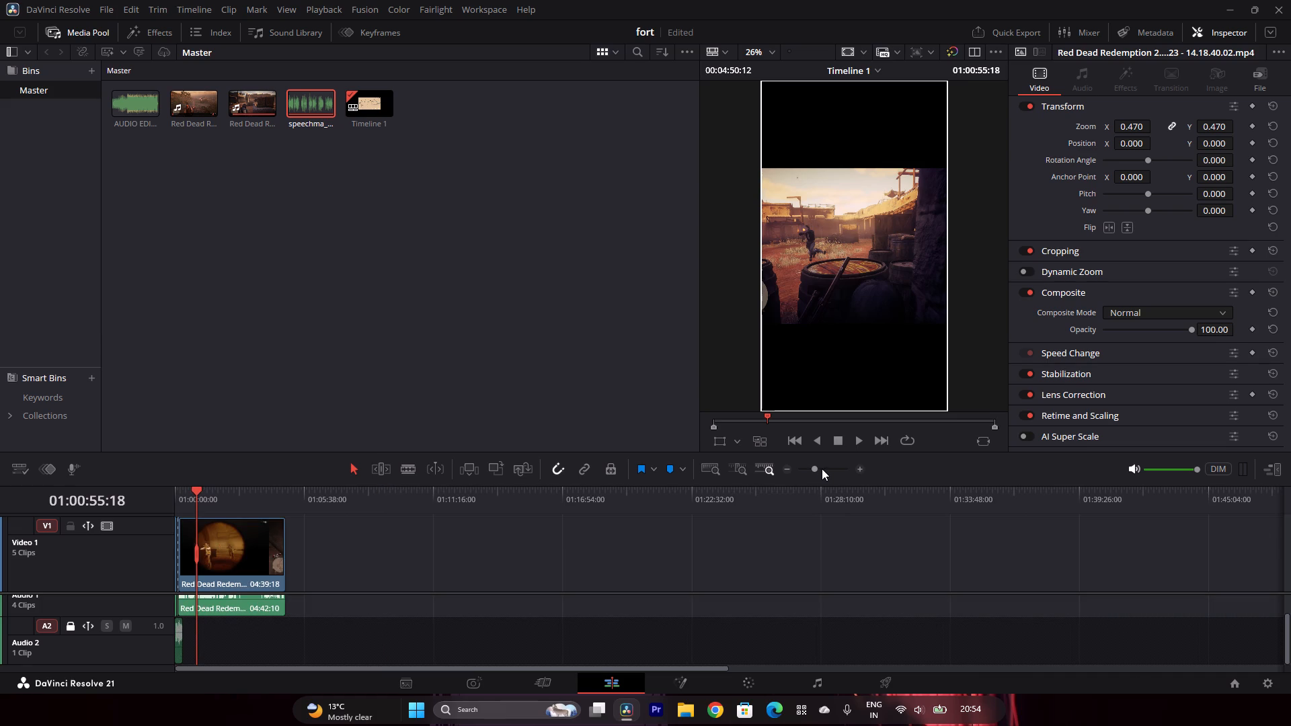
click(822, 469)
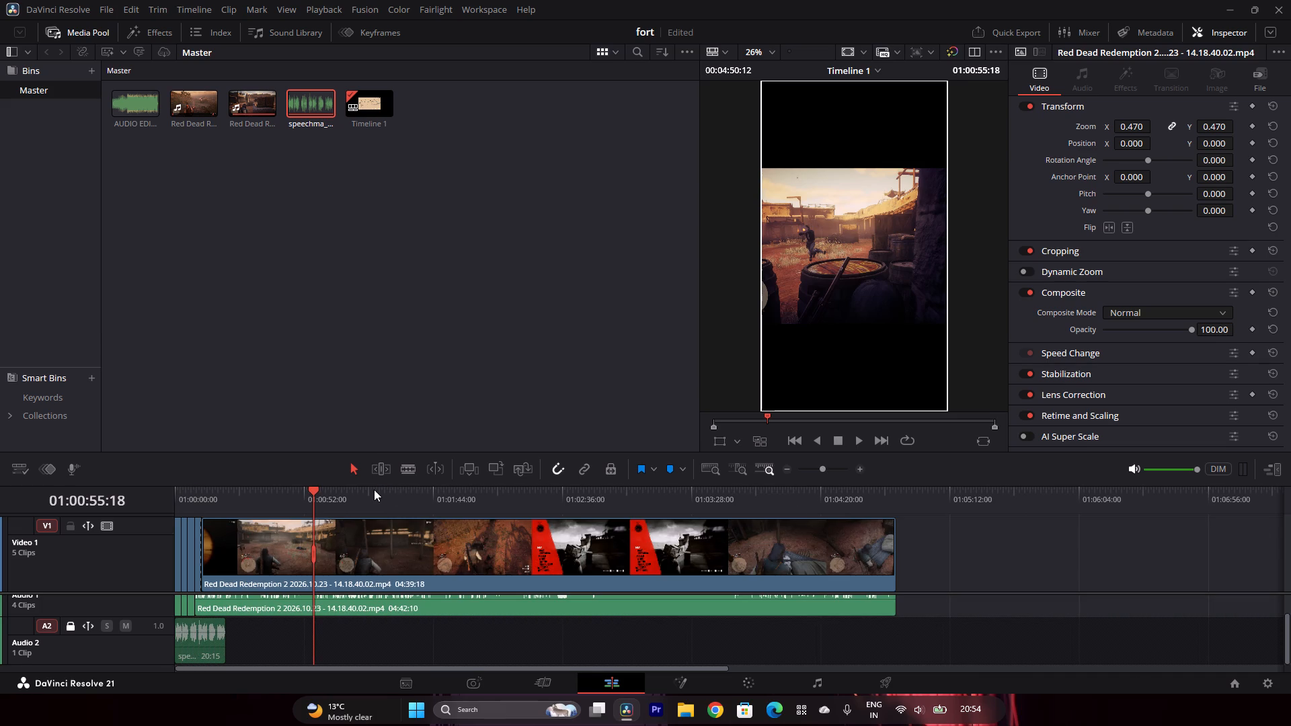
click(367, 490)
click(394, 491)
click(416, 493)
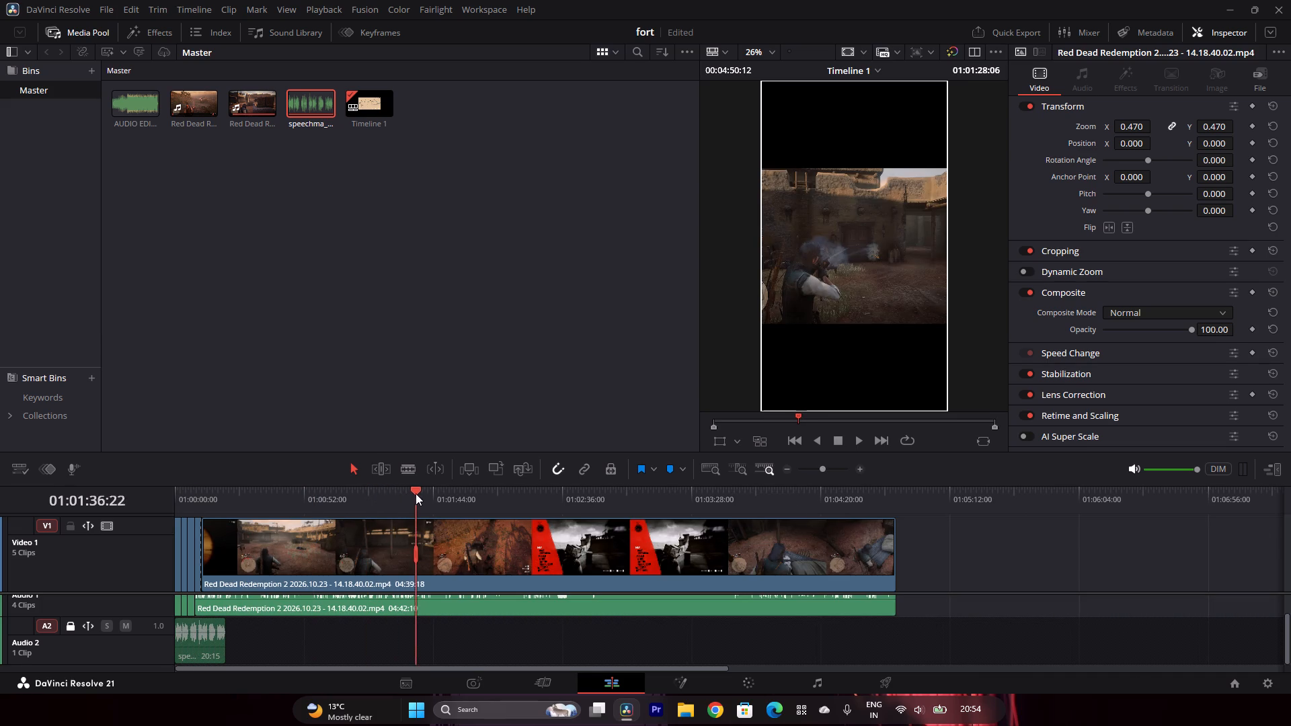
click(436, 496)
click(457, 494)
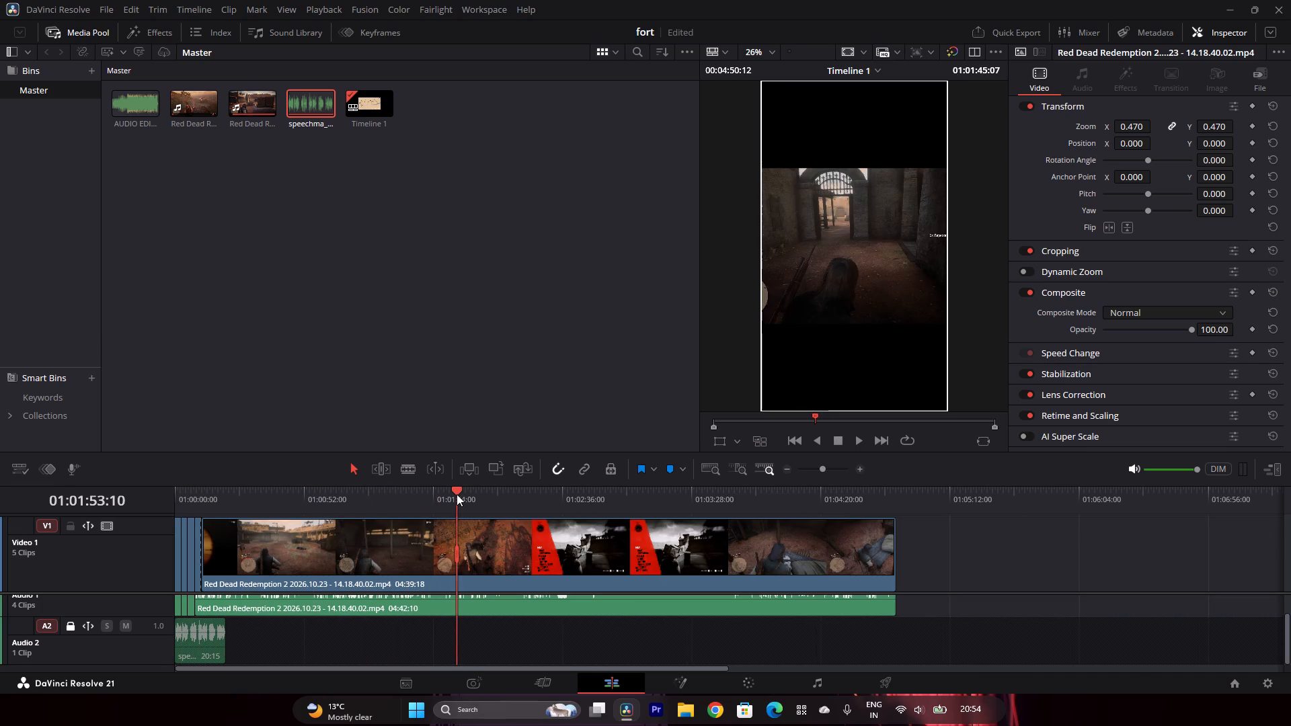
click(474, 491)
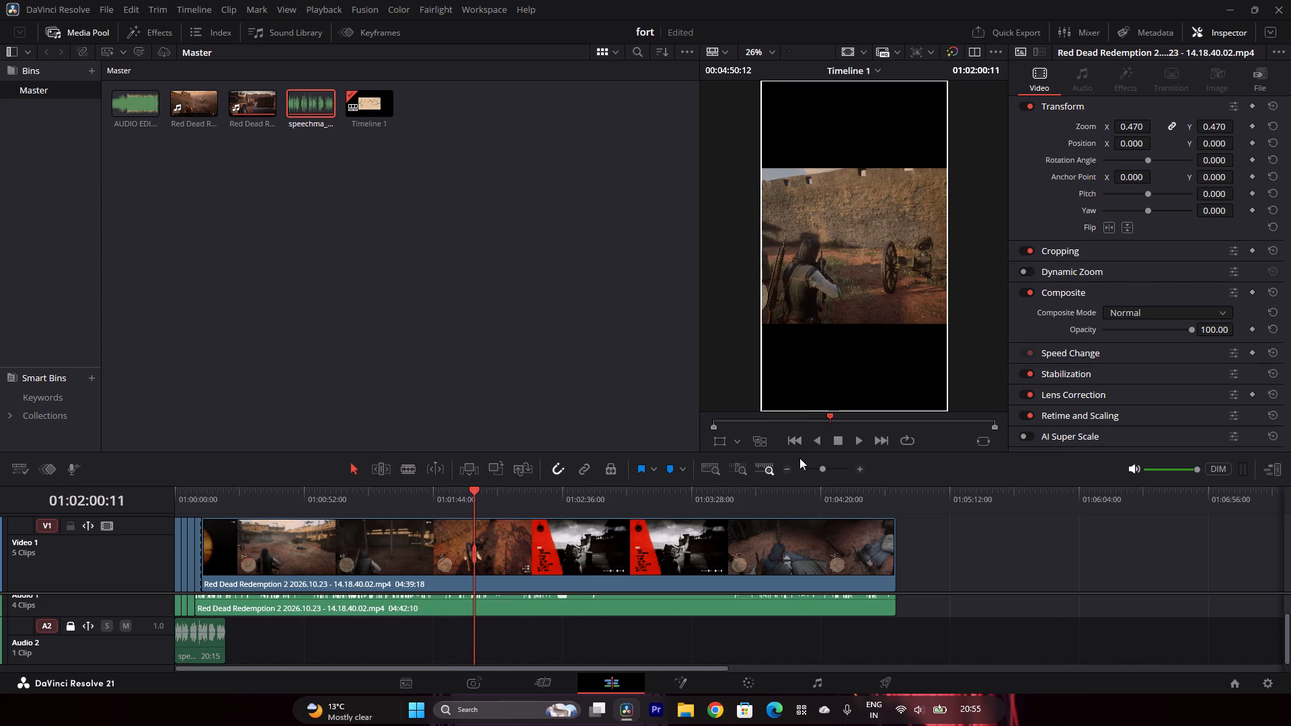
Play and skip through the mounted-gun and red title-screen footage from 01:02:00:11 to about 01:03:17.
click(855, 440)
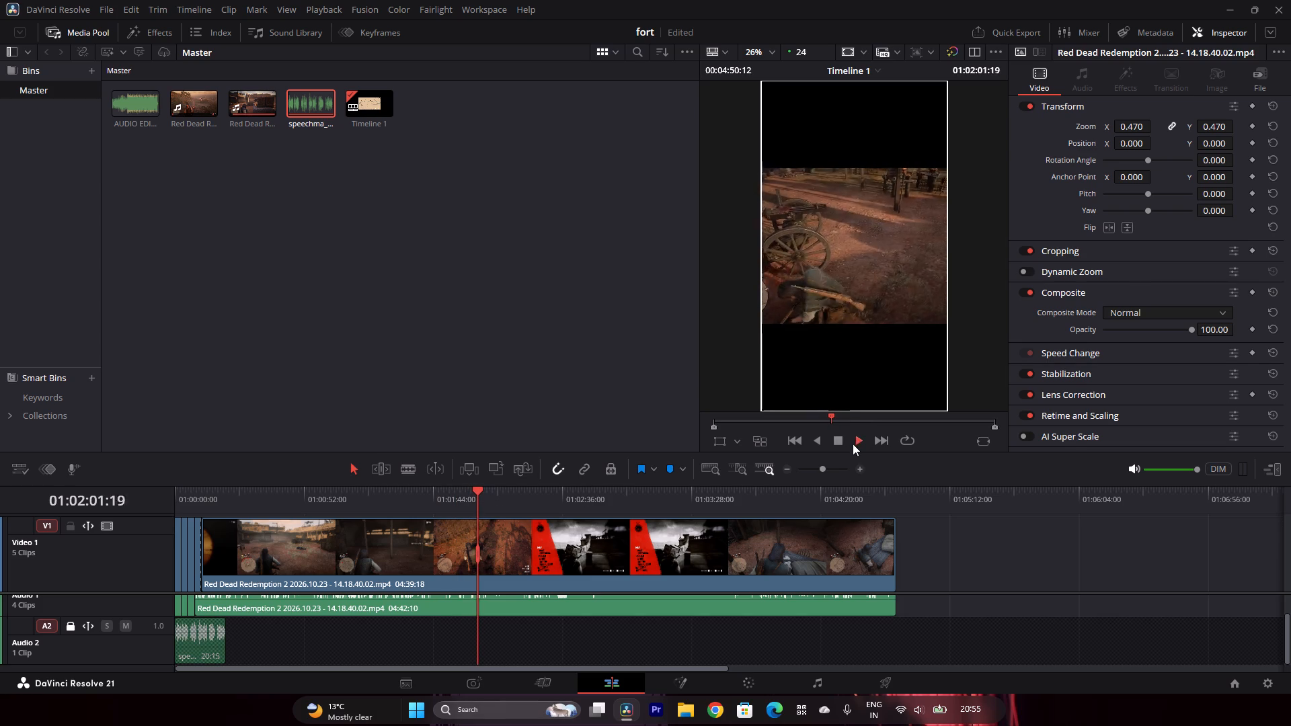
click(502, 489)
click(522, 493)
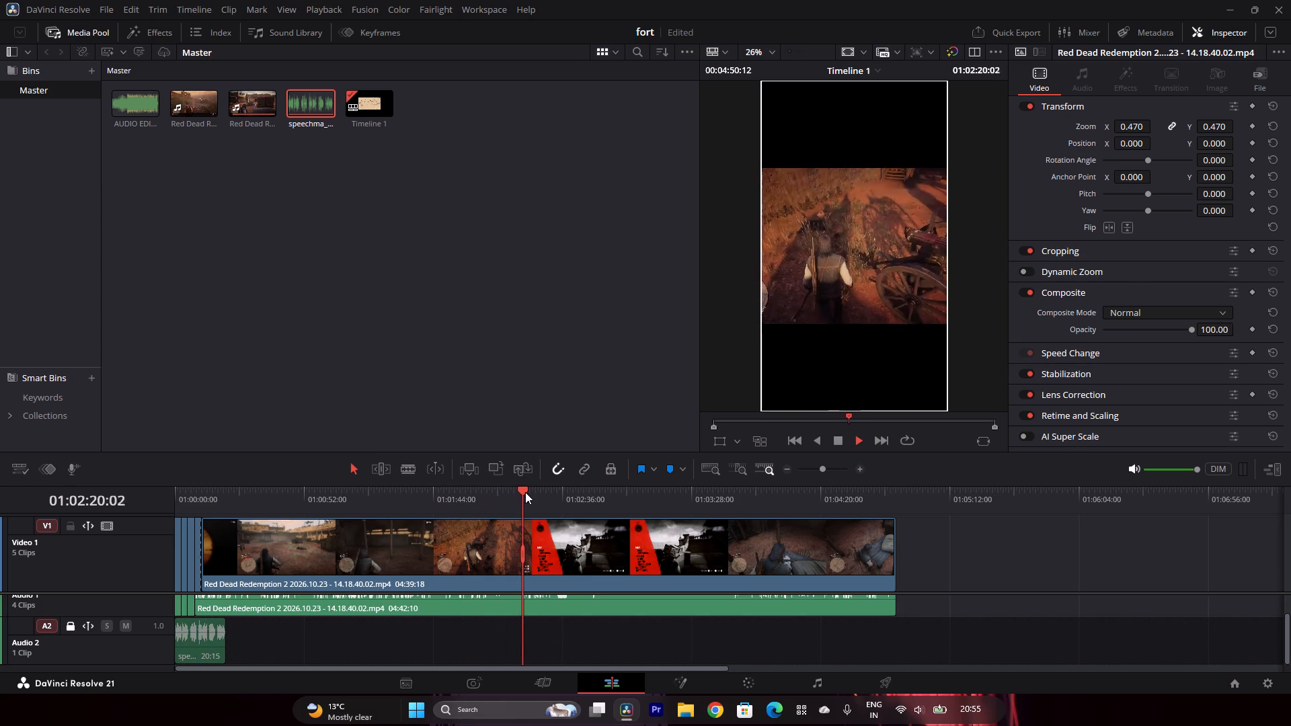
click(547, 491)
click(561, 489)
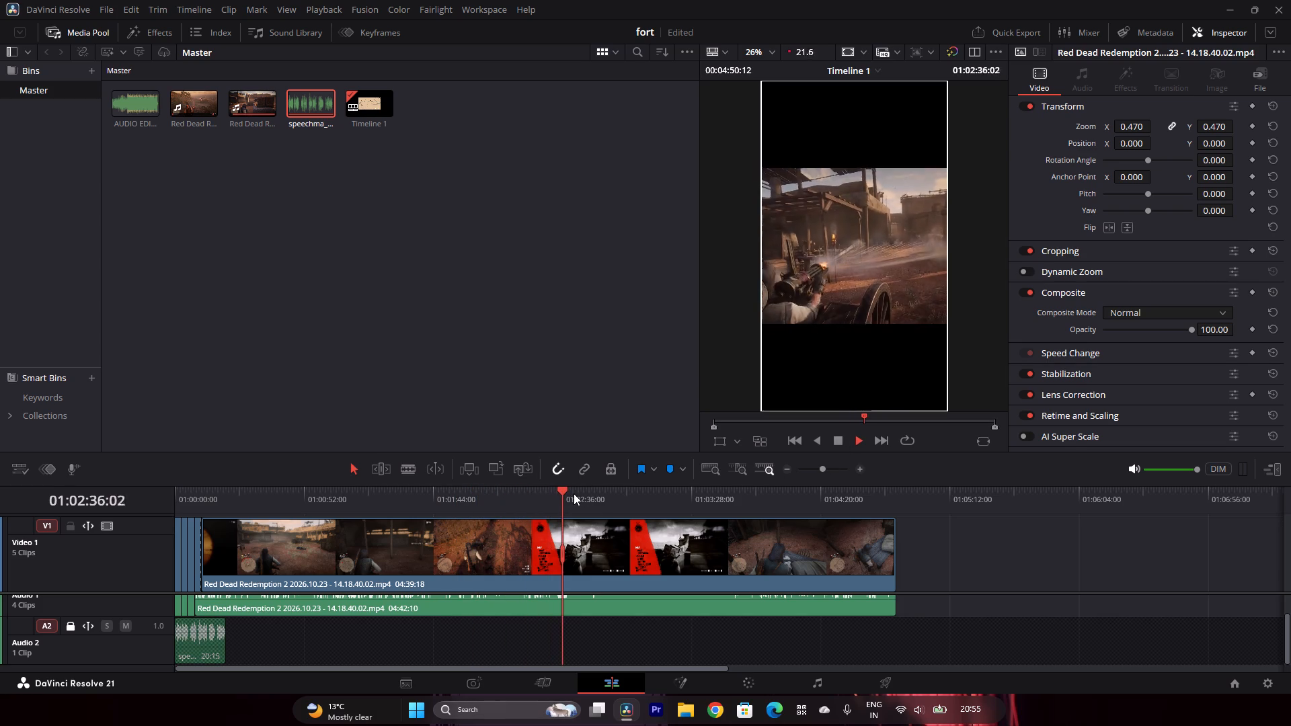
click(574, 493)
click(599, 497)
click(621, 497)
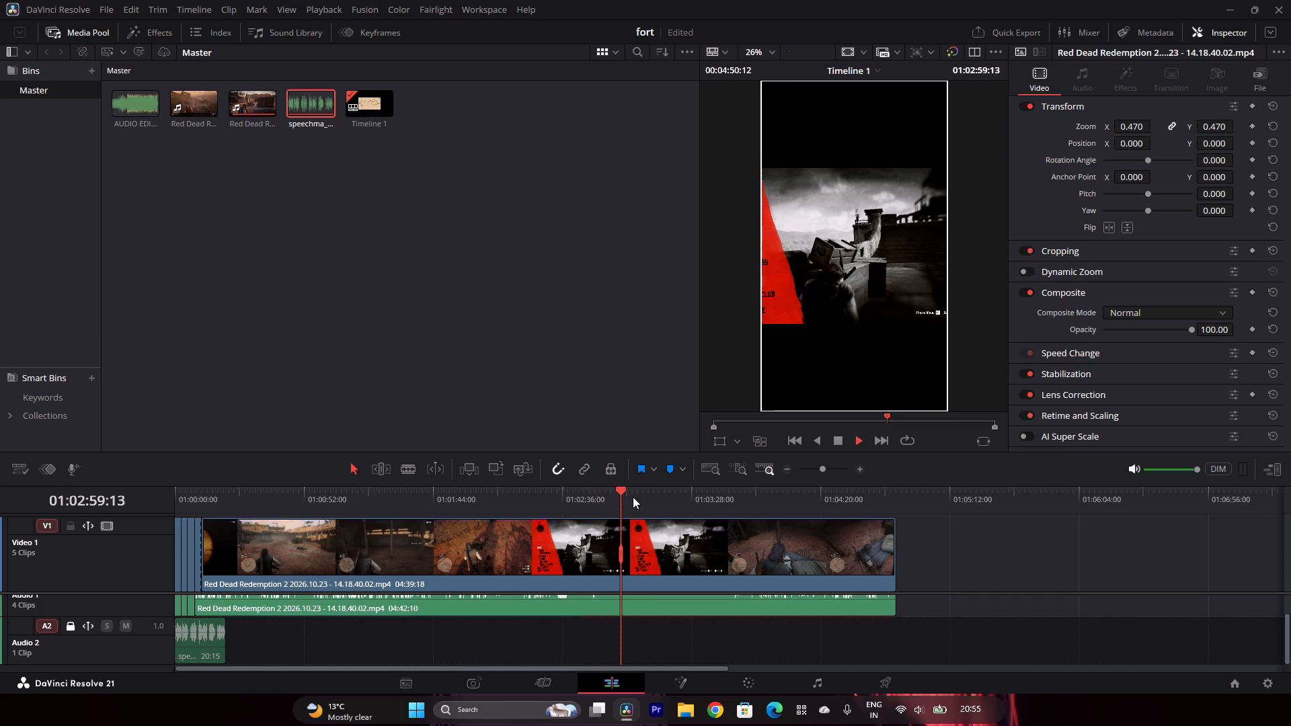
click(645, 496)
click(664, 495)
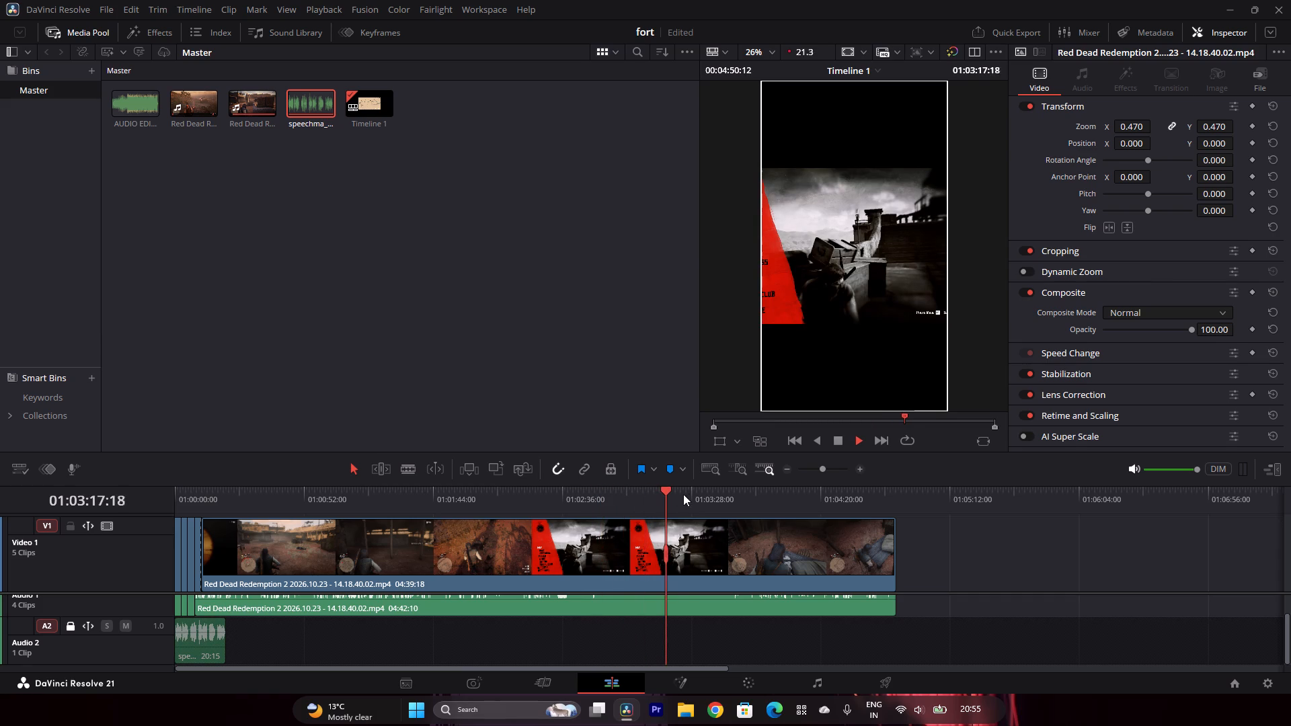
Examine the footage of the character moving through the fort after the red title screen, stopping at 01:04:18:07.
click(689, 493)
click(697, 490)
click(712, 489)
drag(726, 492, 733, 493)
click(744, 493)
click(751, 491)
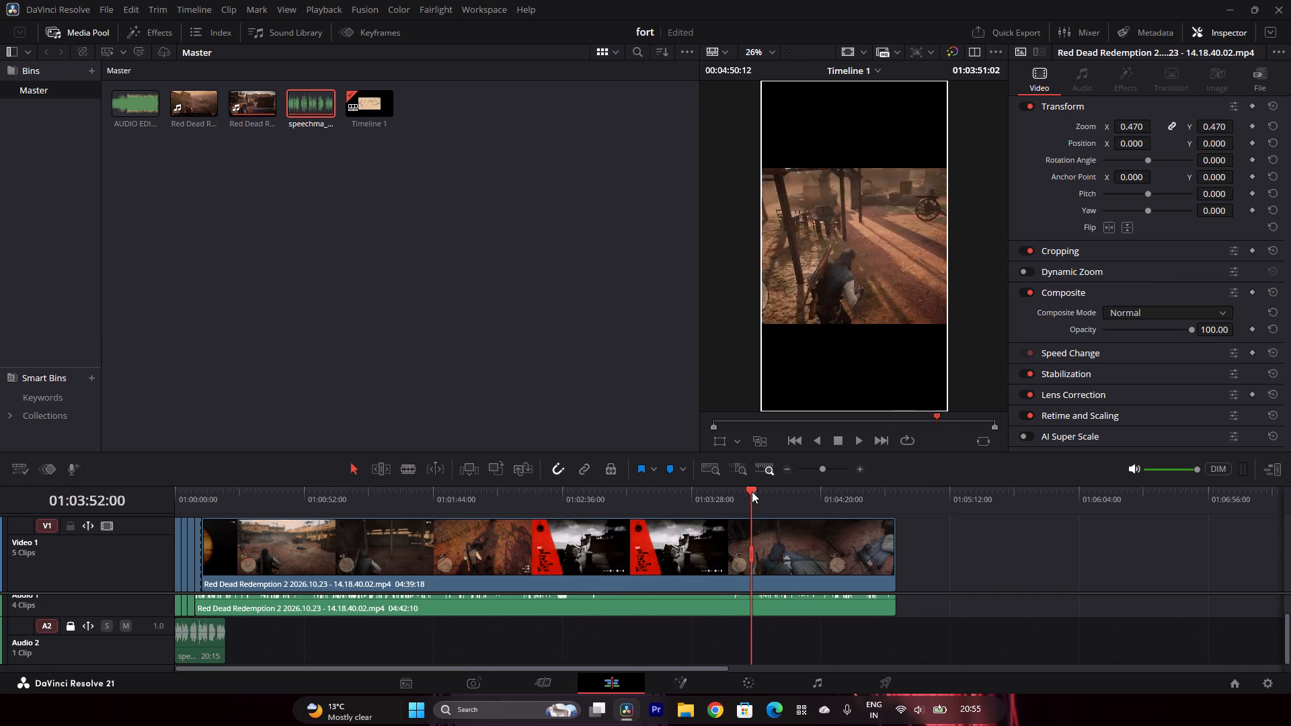
click(755, 490)
click(773, 491)
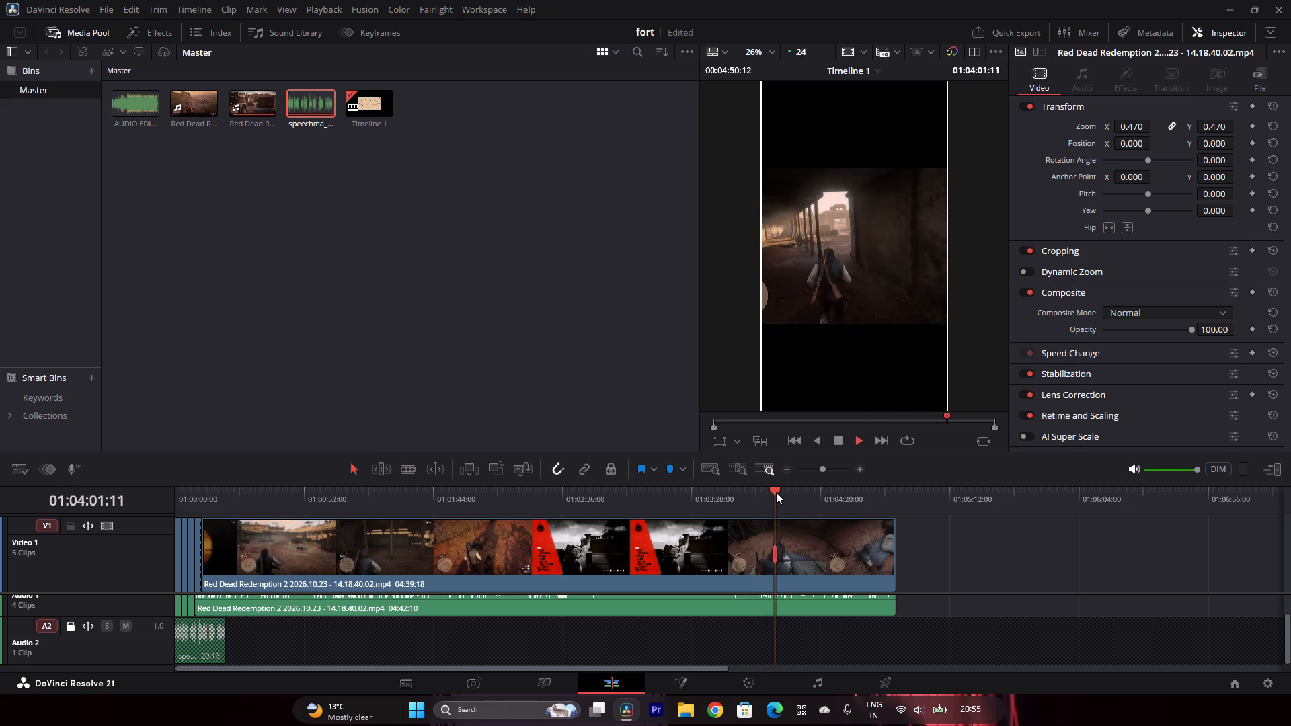
click(776, 492)
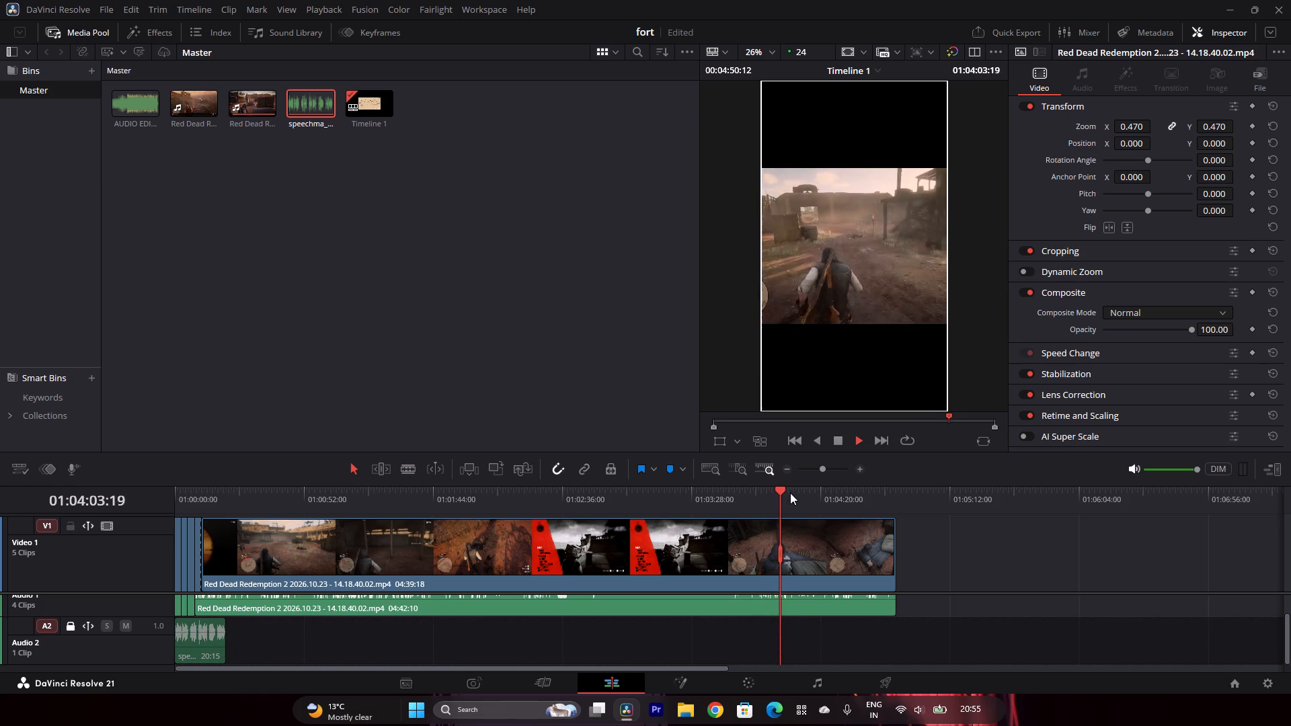
click(790, 493)
click(808, 491)
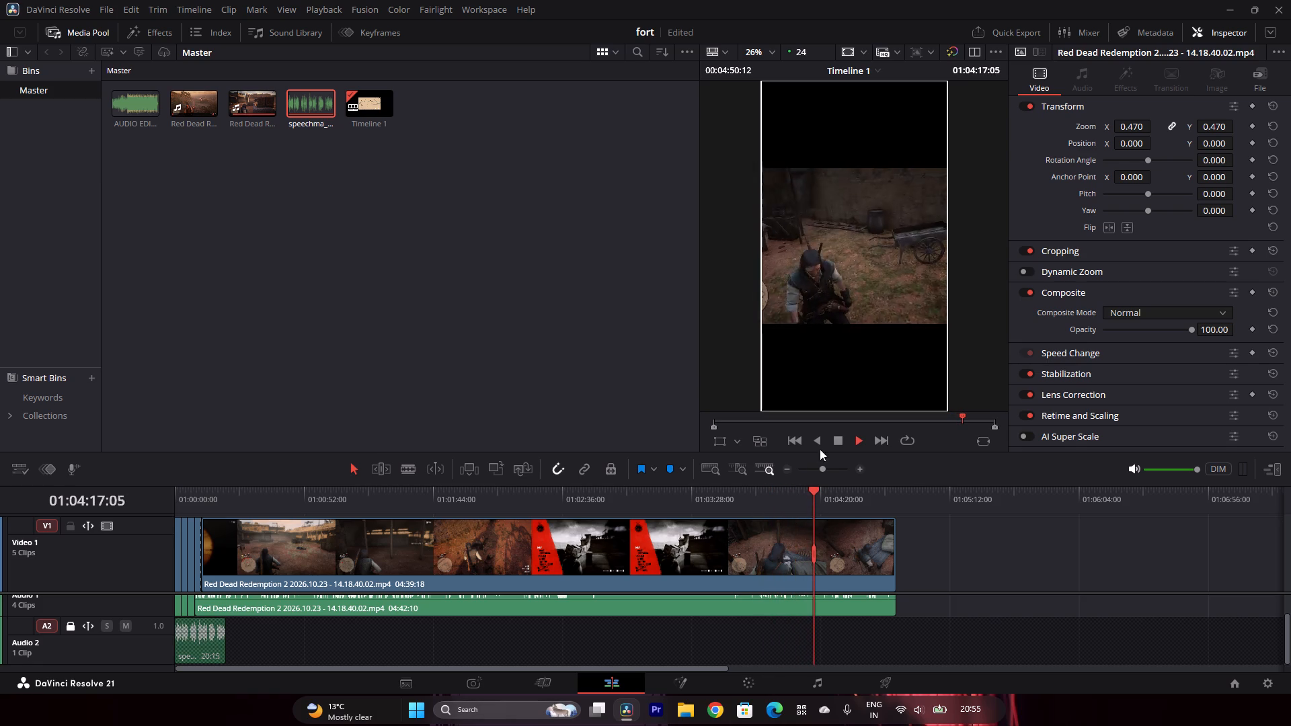
click(840, 438)
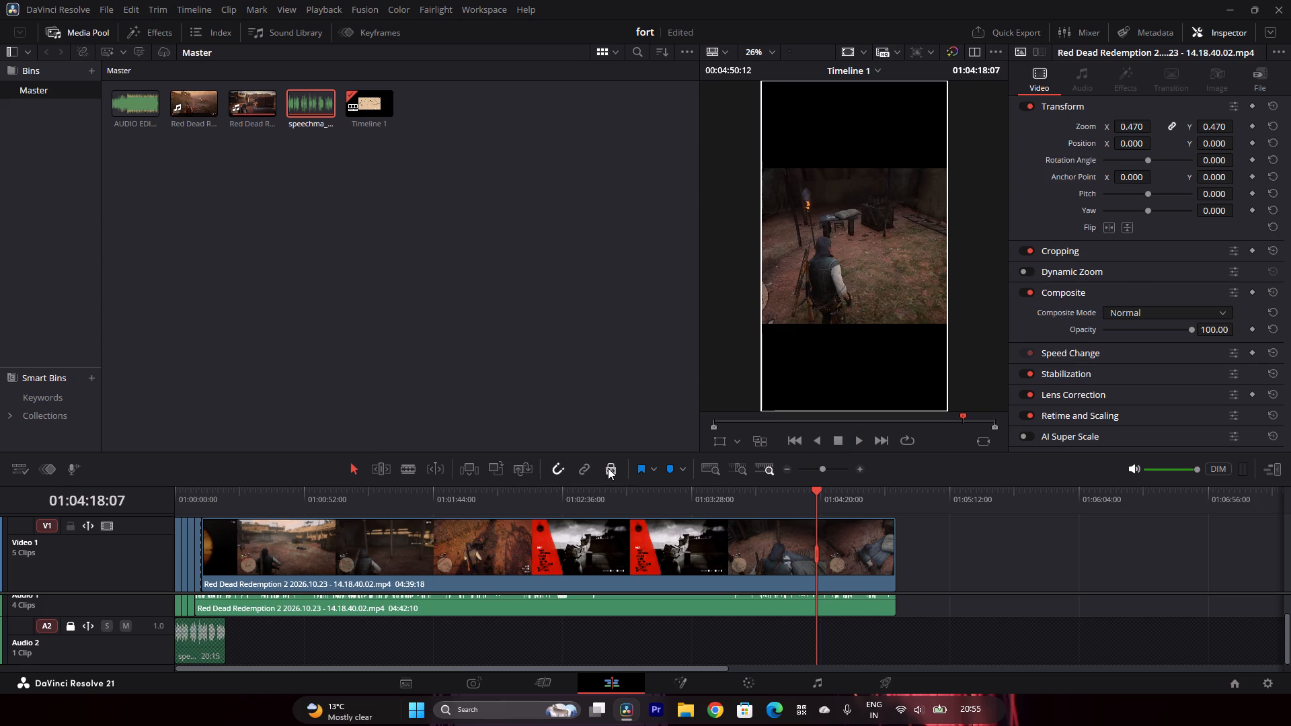
Split the long Video 1 clip at 01:04:18:07, delete the part before the cut and close the gap it leaves.
click(414, 464)
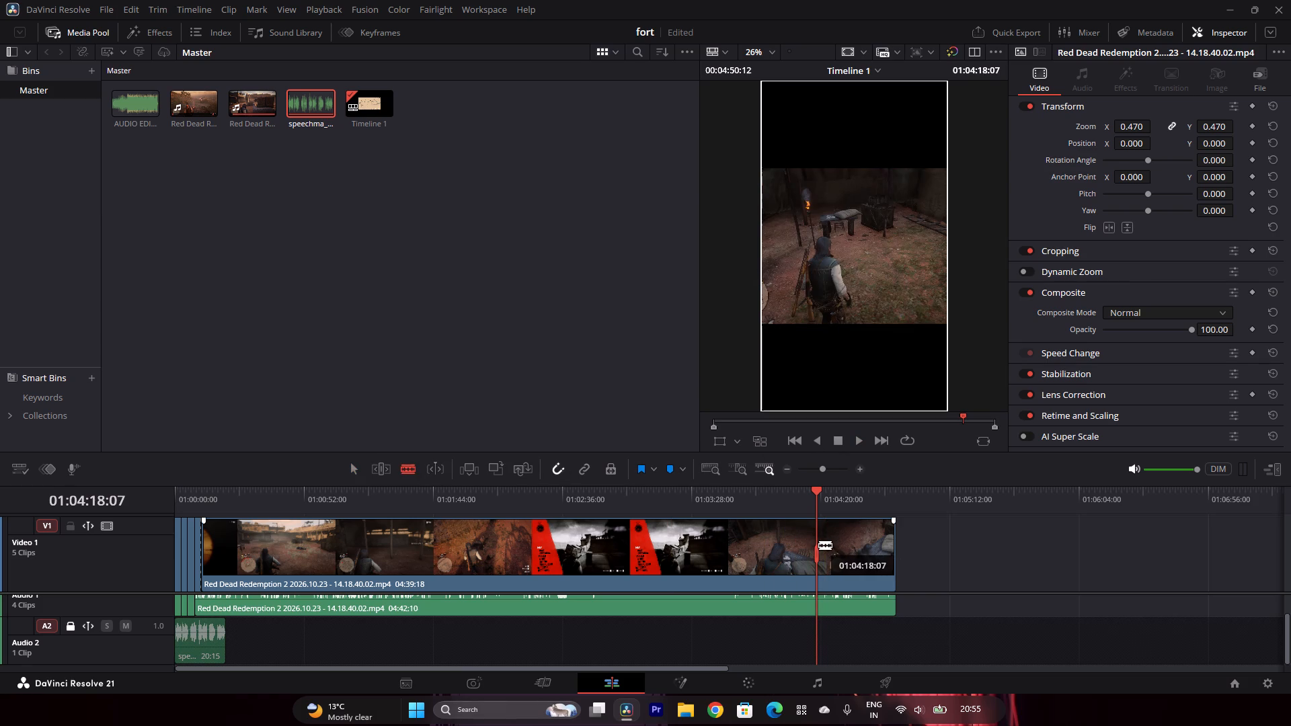
click(818, 544)
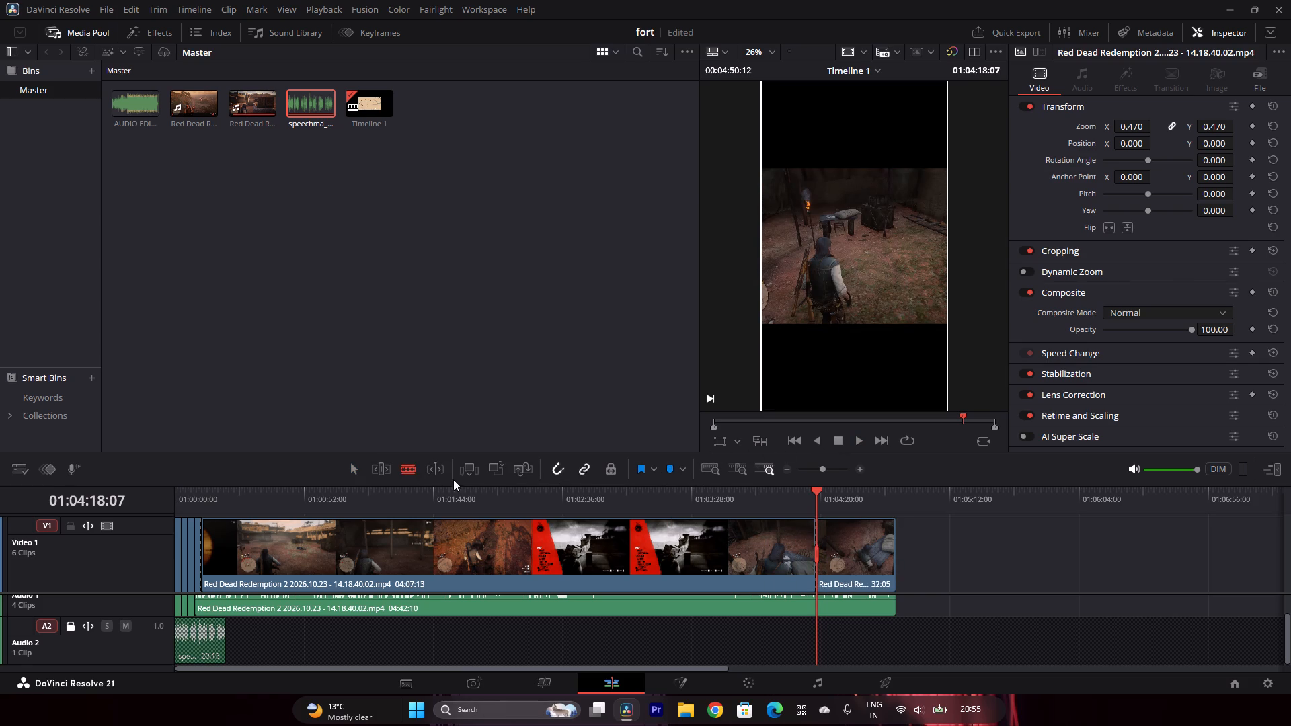
click(358, 465)
click(364, 537)
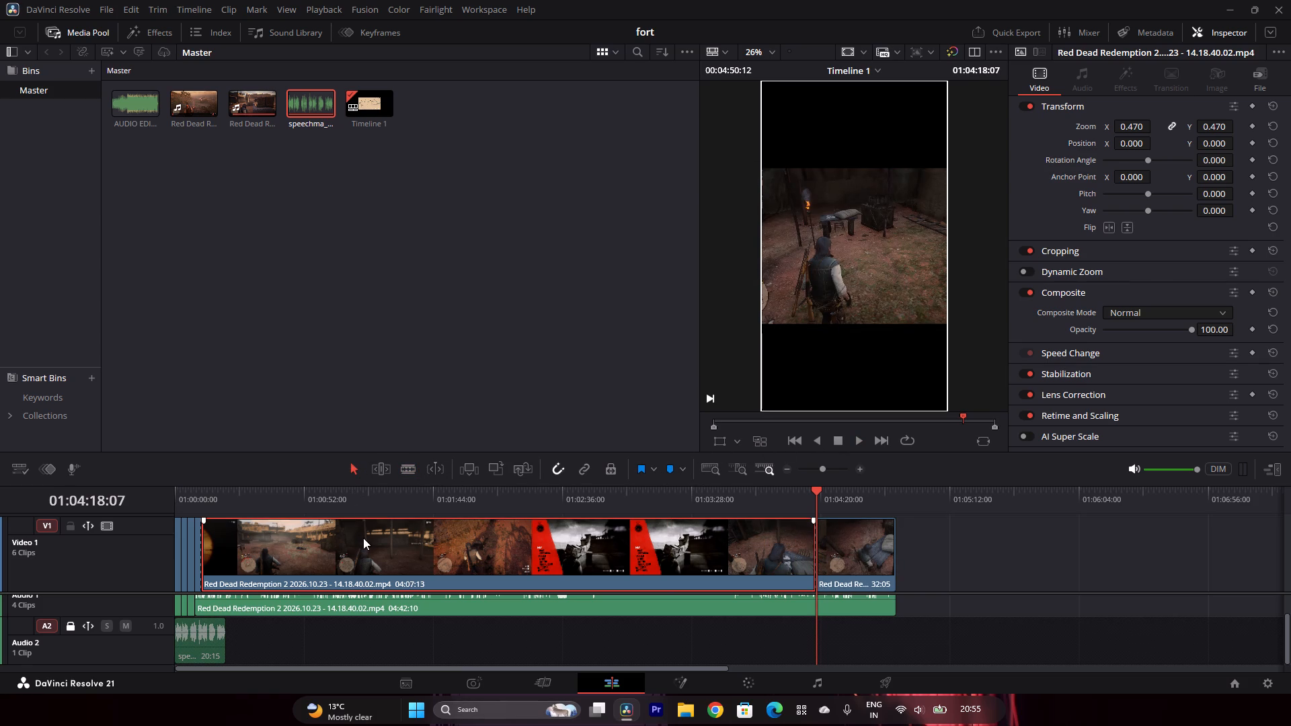
key(BackSpace)
click(363, 538)
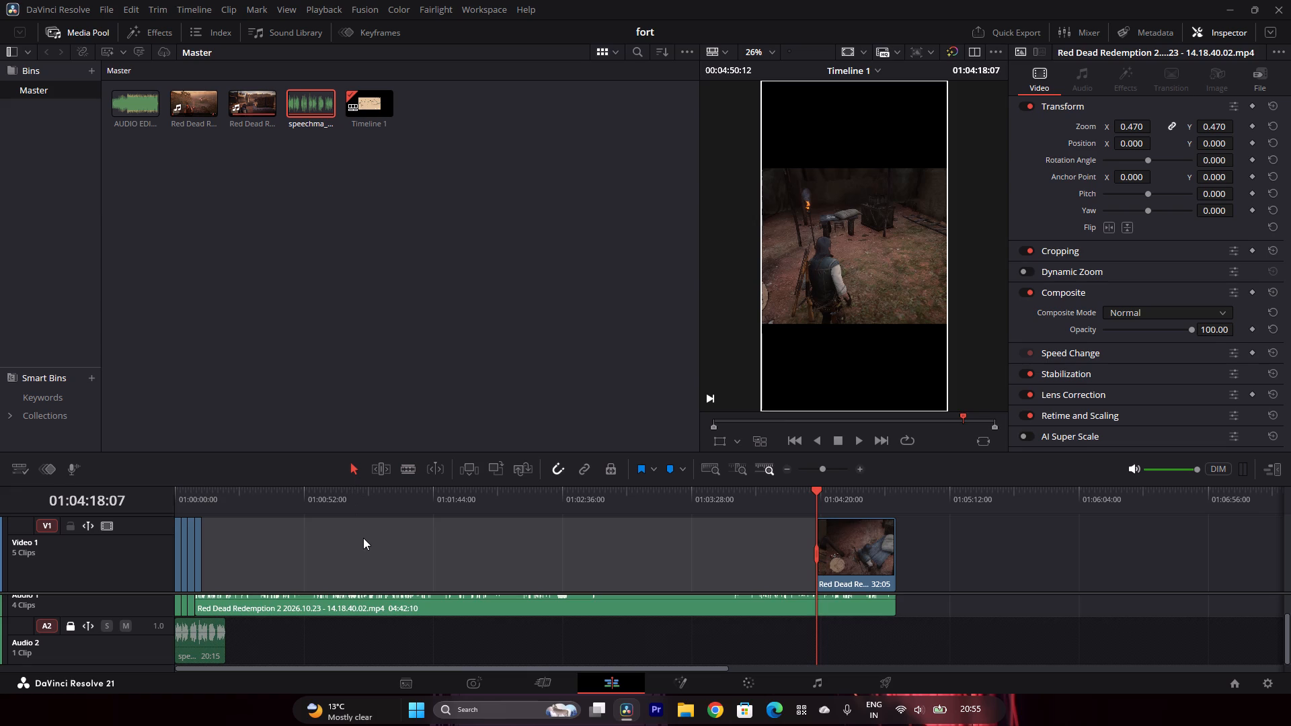
key(BackSpace)
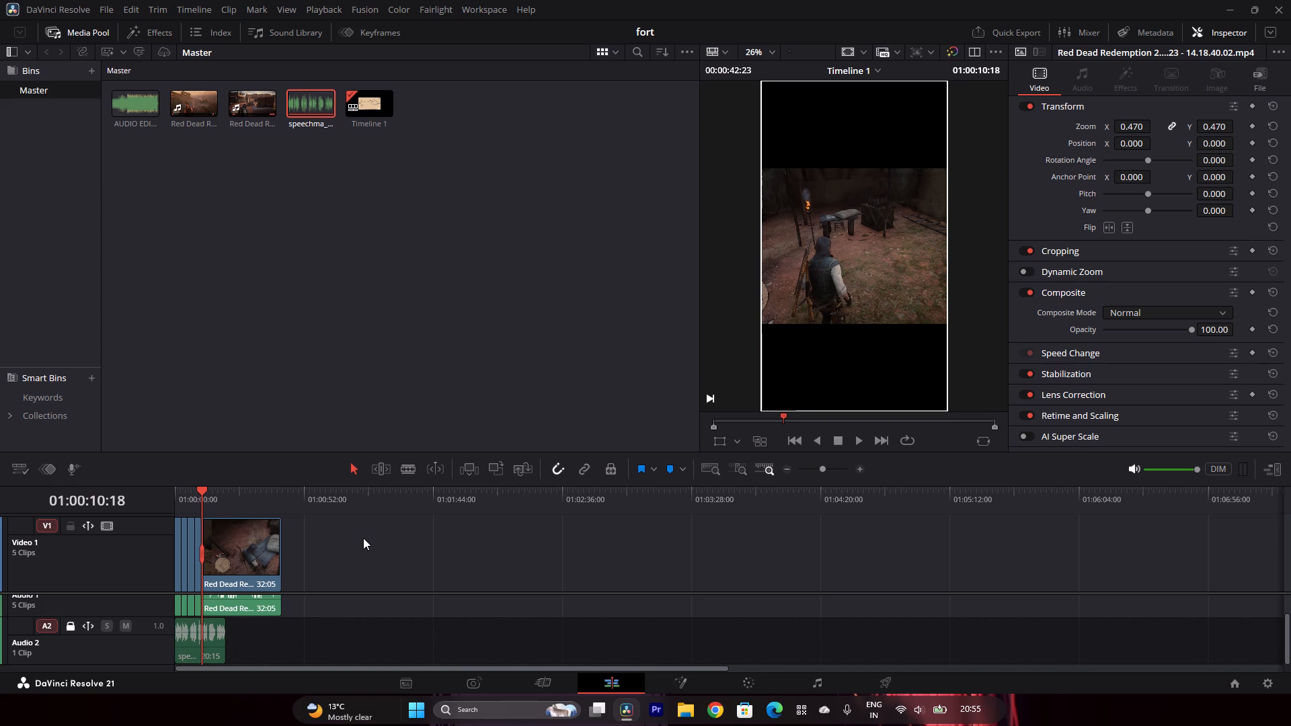
Play the beginning of the last fort clip from 01:00:10:18 to 01:00:12:01.
click(859, 471)
double_click(861, 469)
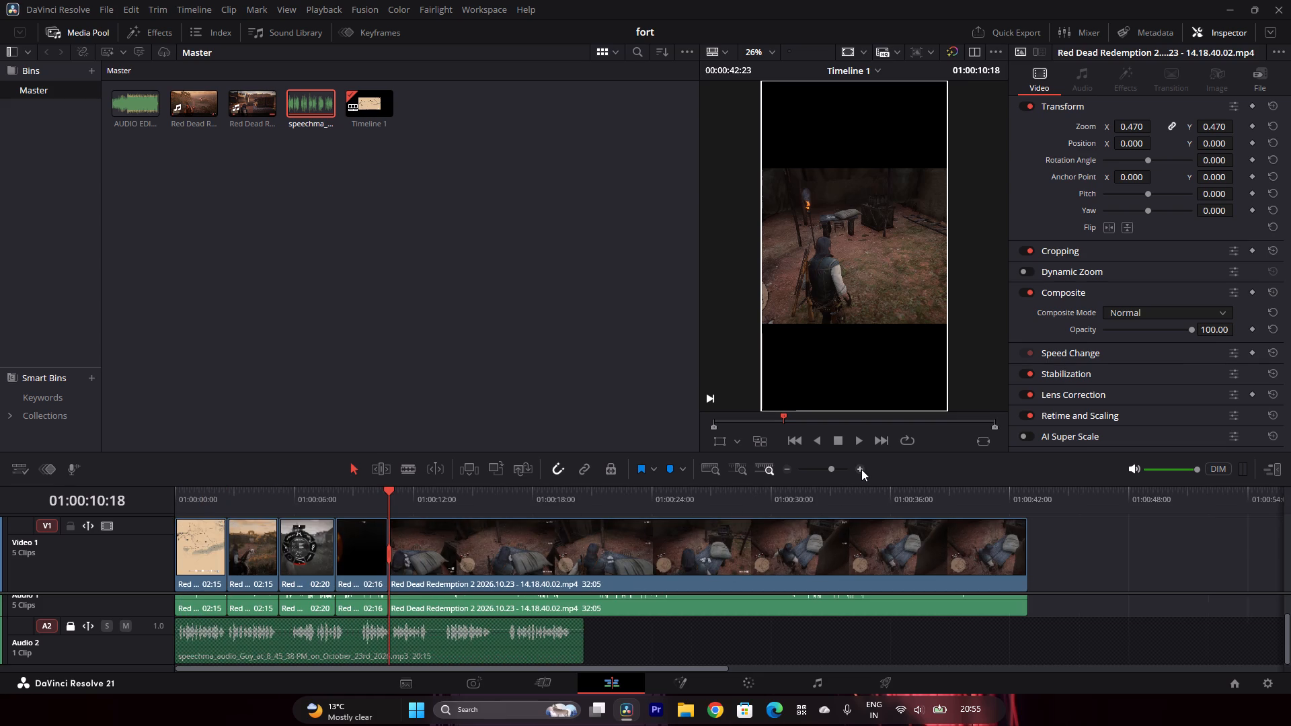
click(855, 437)
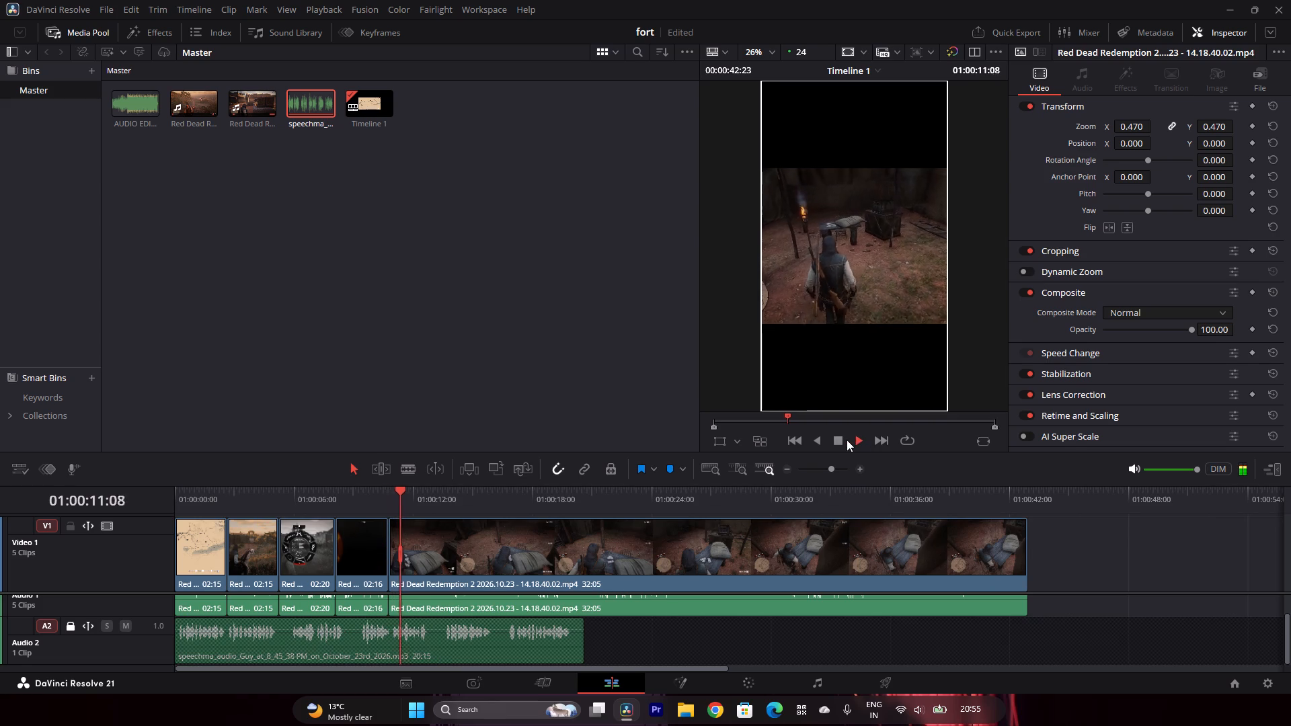
click(847, 440)
click(840, 441)
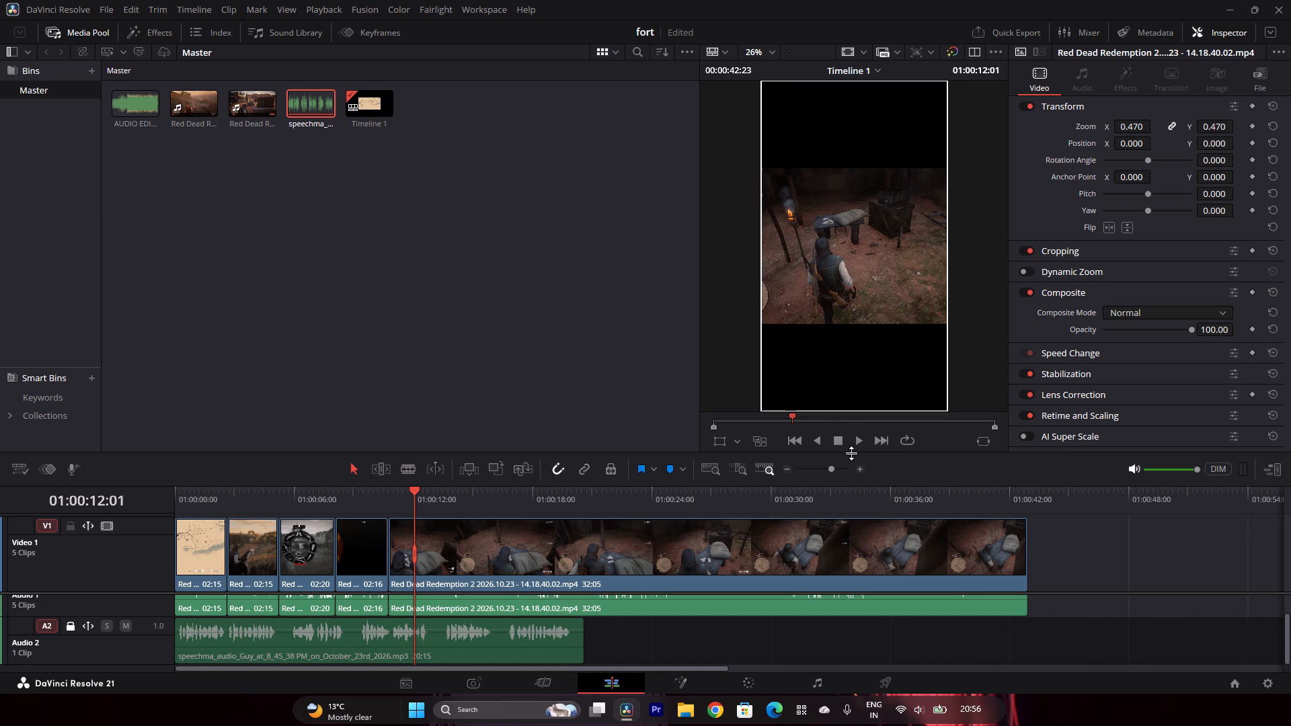
Enlarge the timeline area until the Video 1, Audio 1 and Audio 2 tracks all show at full height.
drag(852, 453, 859, 427)
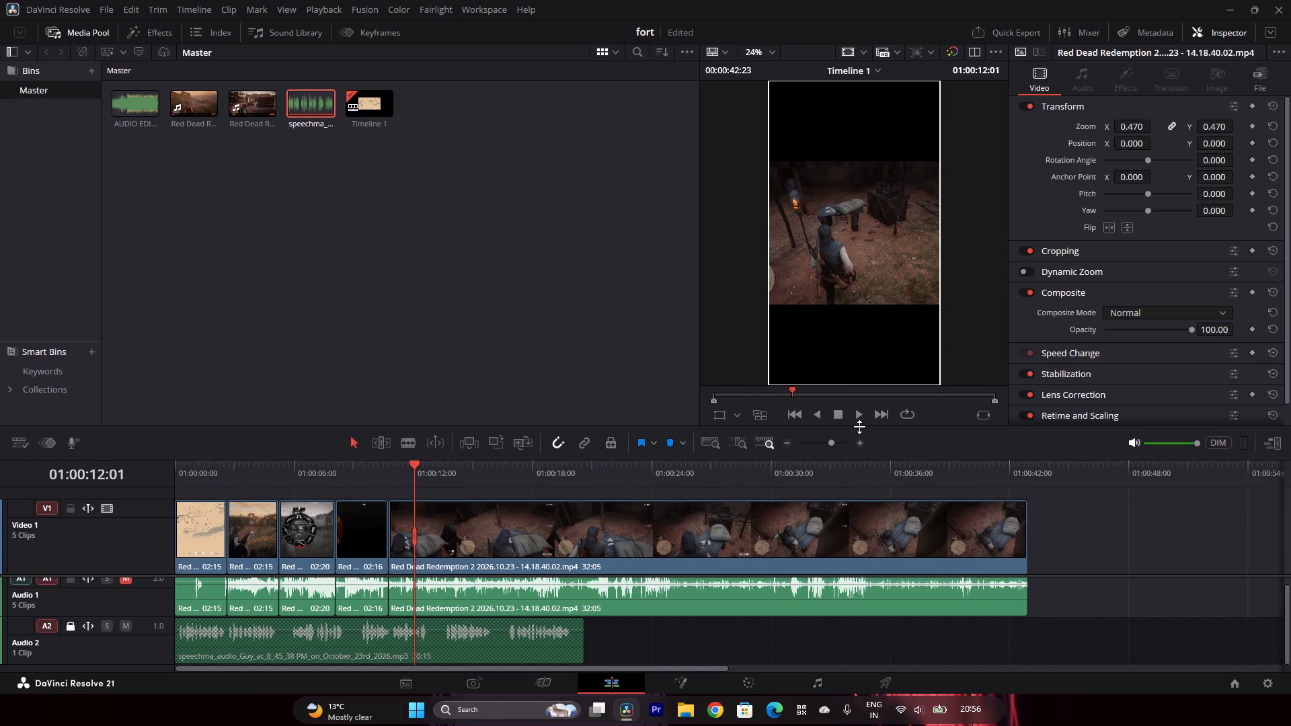
drag(859, 427, 863, 405)
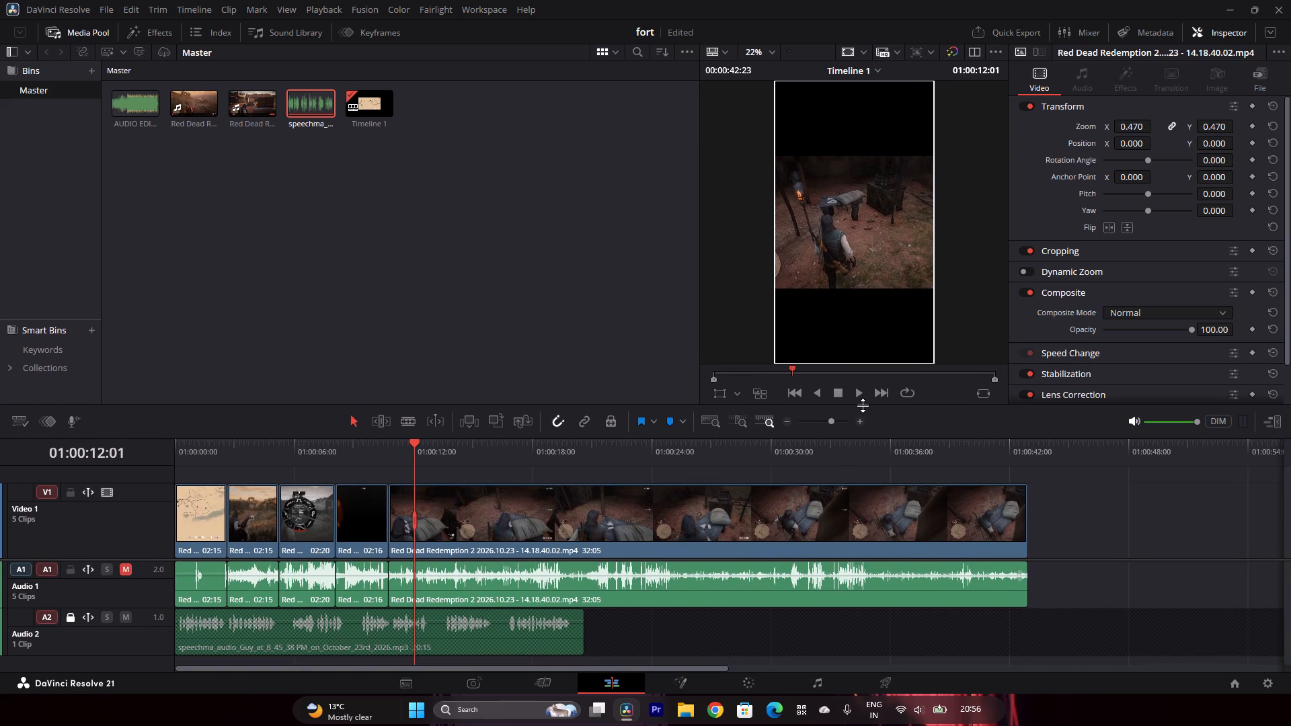
drag(863, 405, 877, 479)
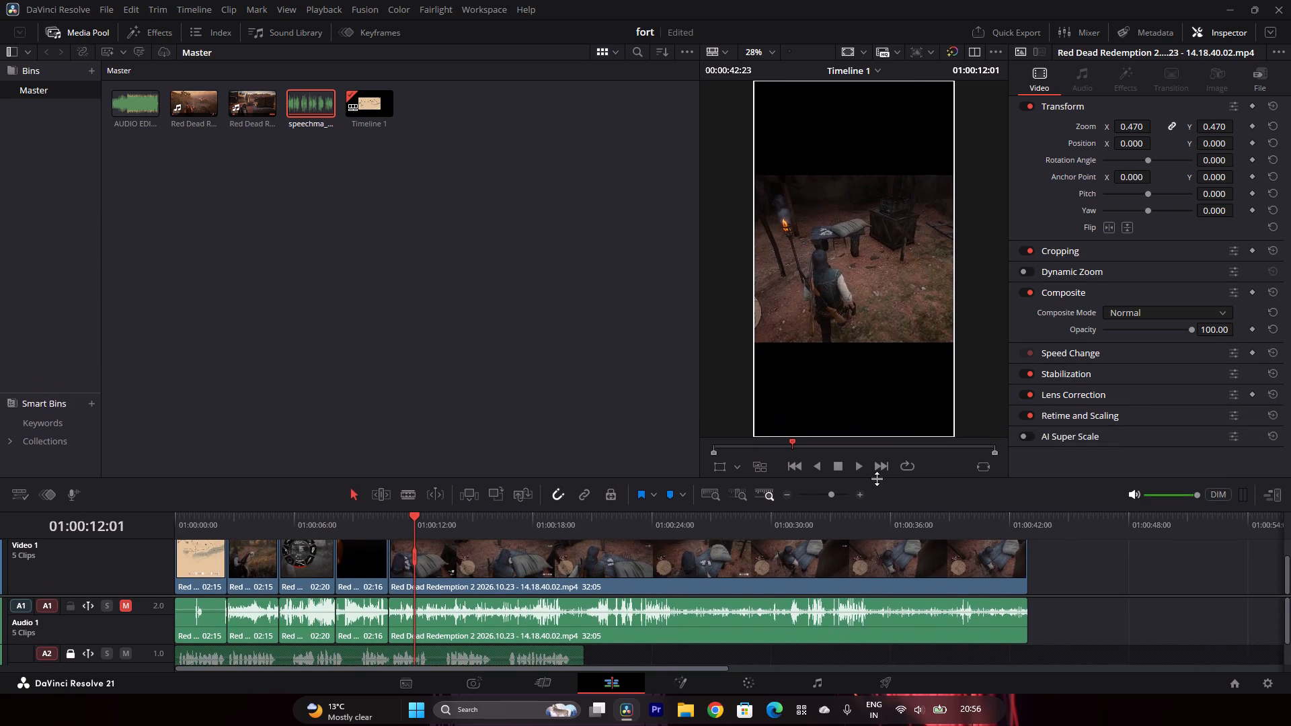
drag(877, 479, 881, 445)
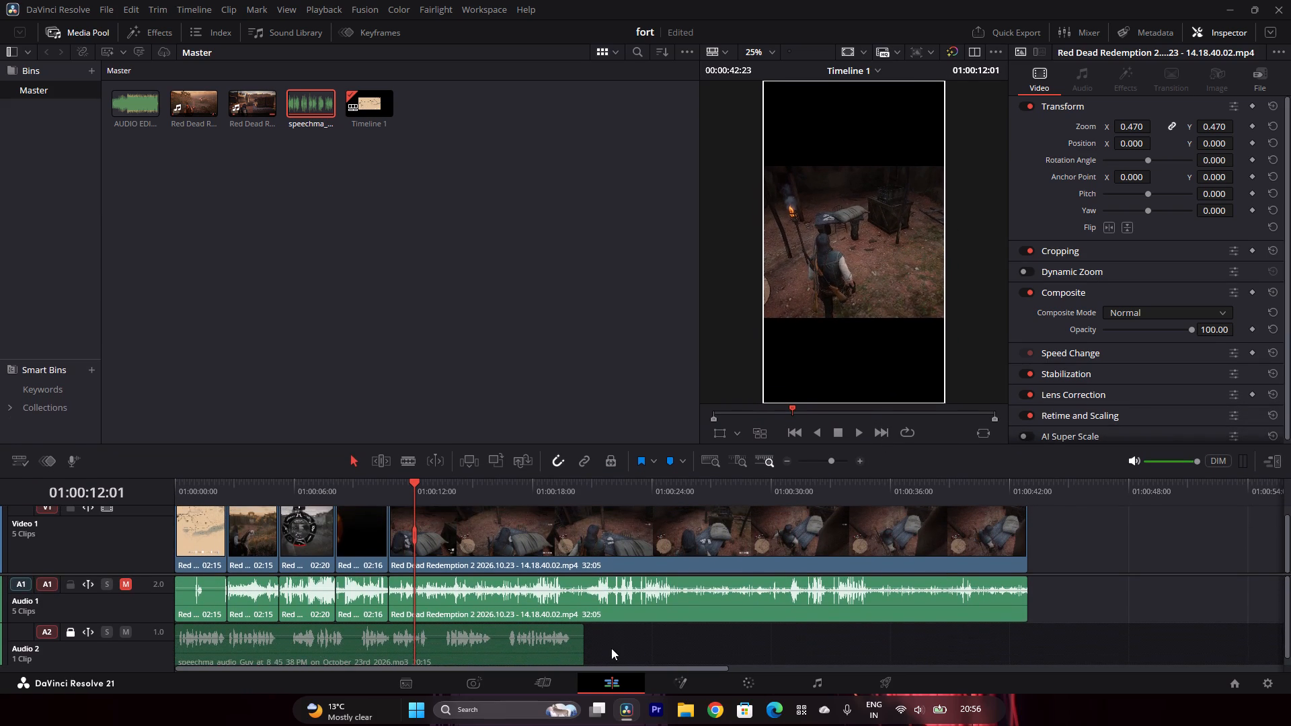
drag(860, 443, 859, 405)
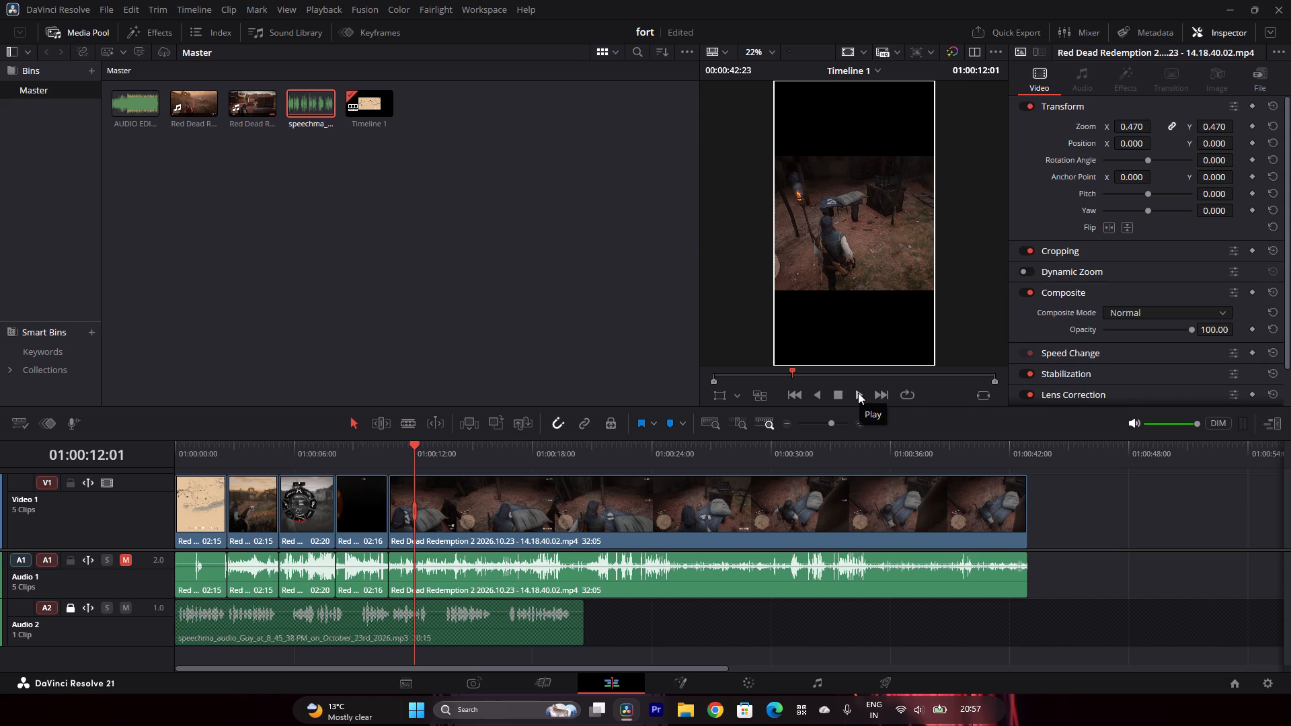
Play the last clip to 01:00:20:21, split its video at the narration's end and delete the remaining video.
click(858, 393)
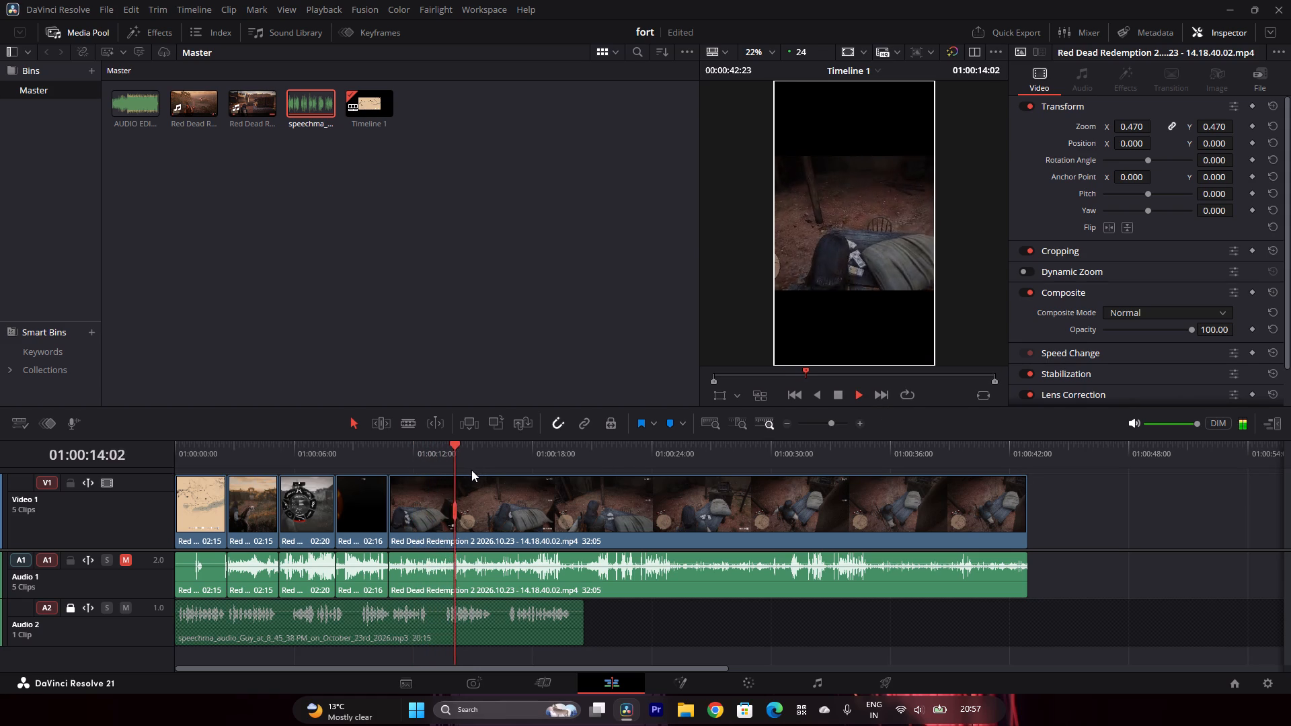
click(838, 395)
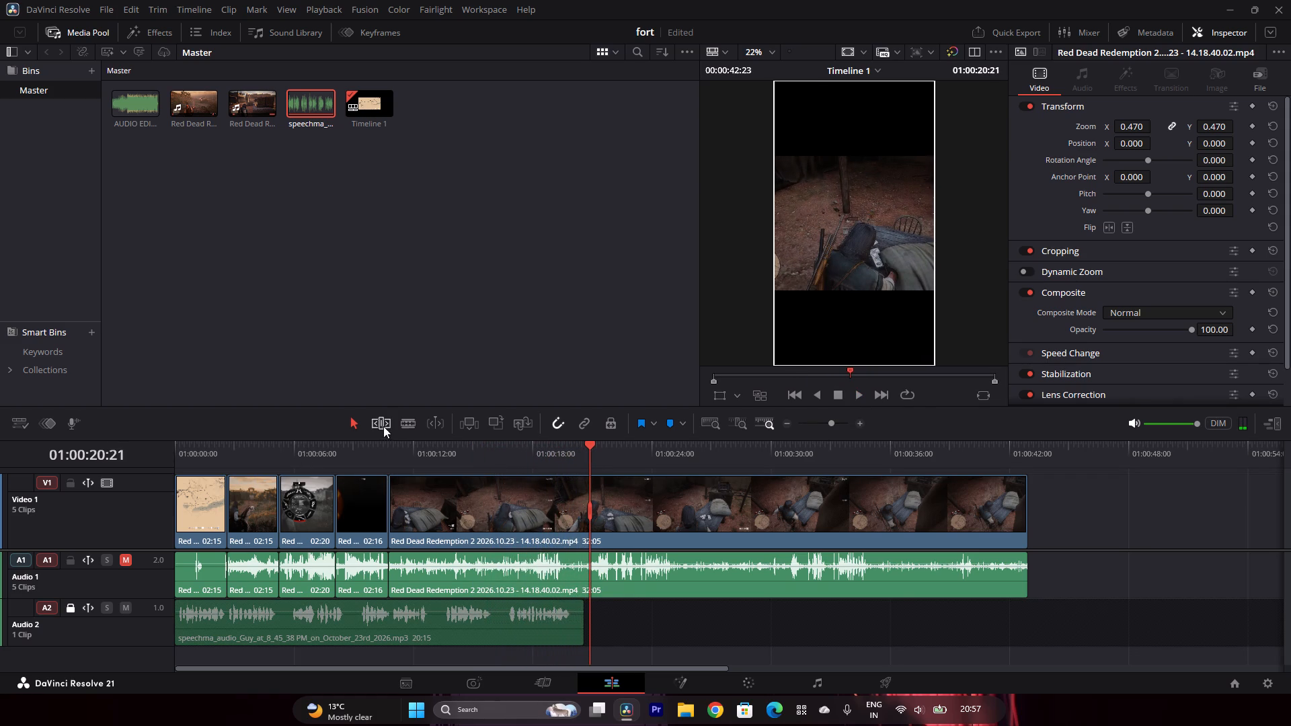
click(403, 419)
click(582, 526)
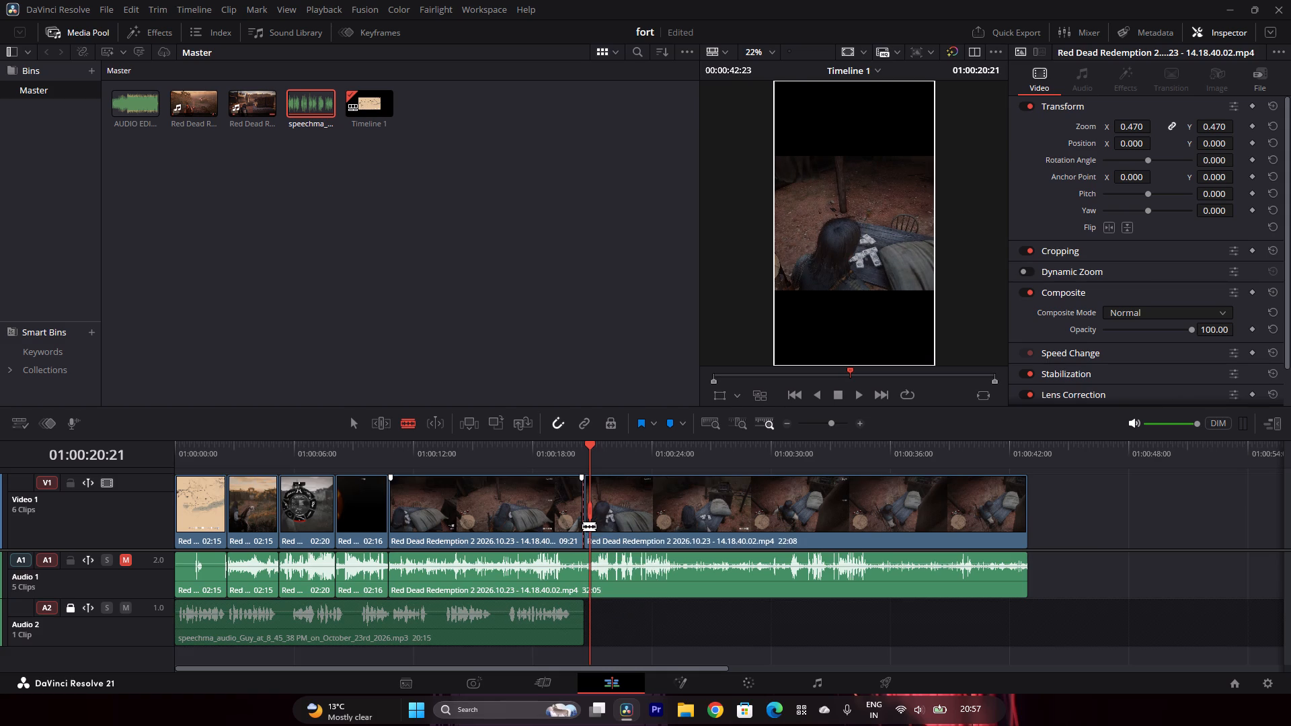
click(355, 424)
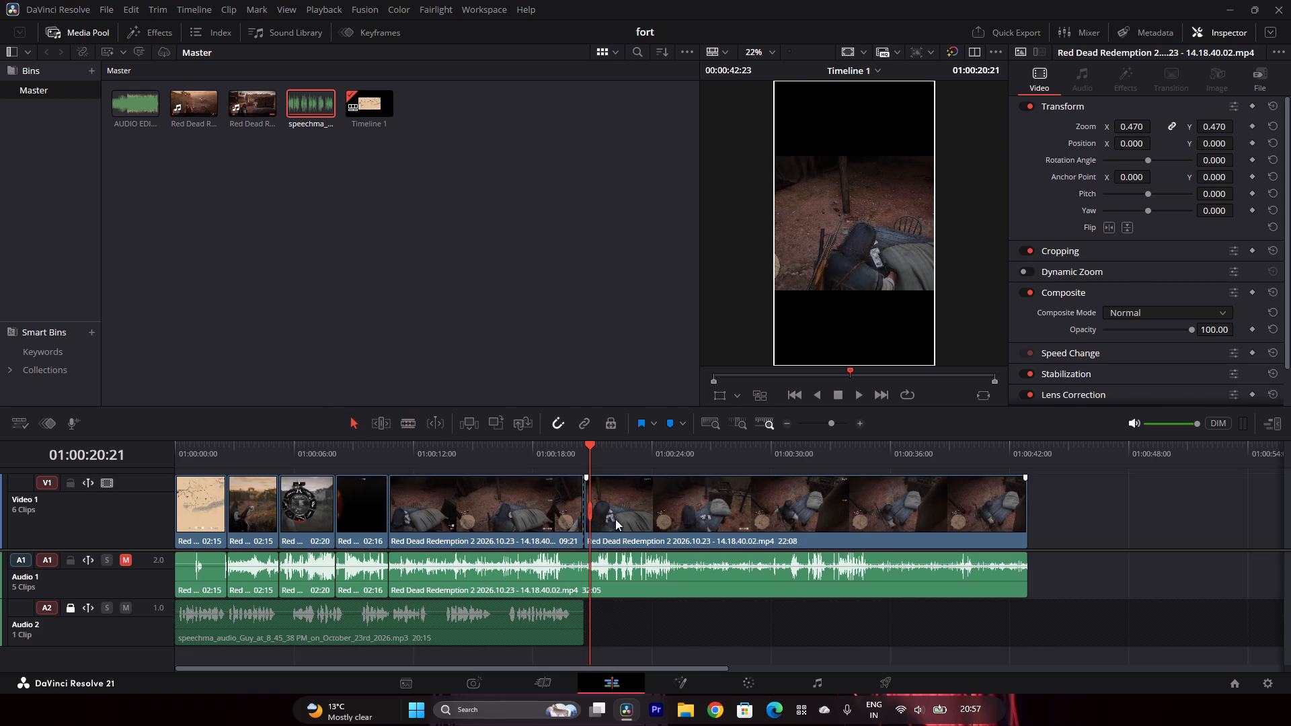
click(631, 515)
key(BackSpace)
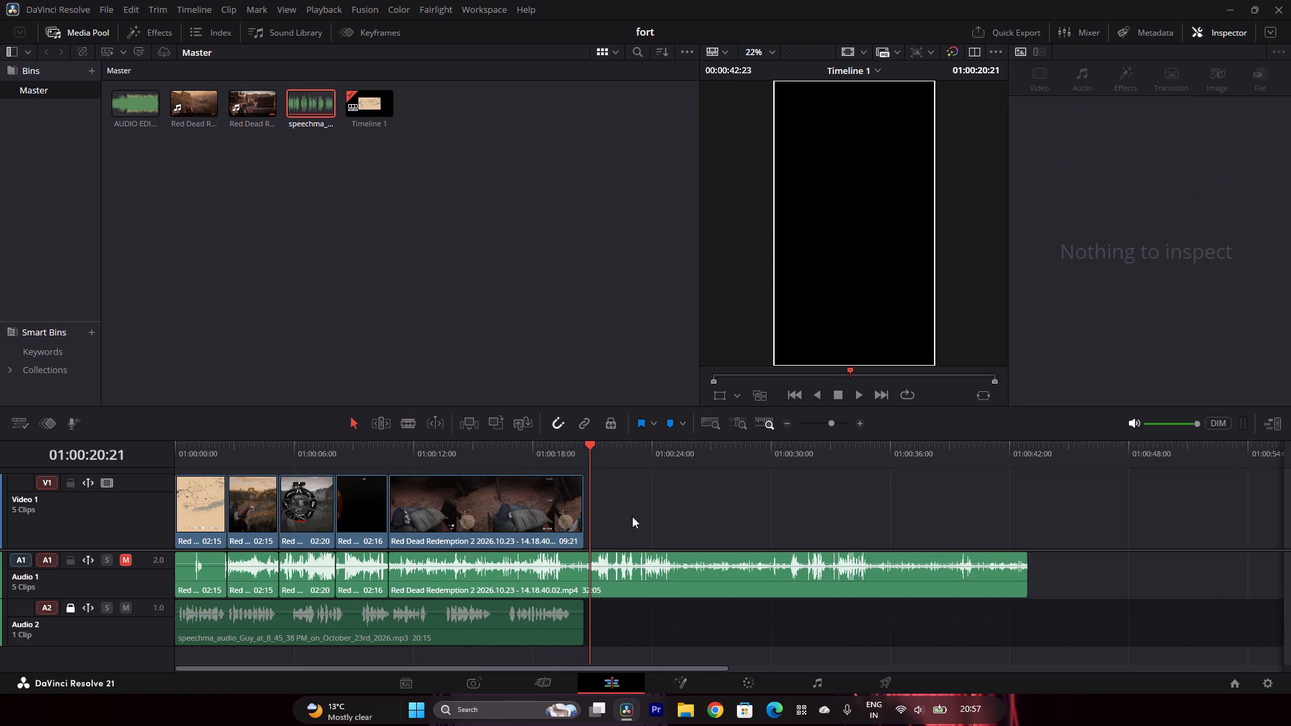
Split the last gameplay clip's audio on Audio 1 at the narration's end and delete the leftover audio.
click(576, 444)
click(400, 417)
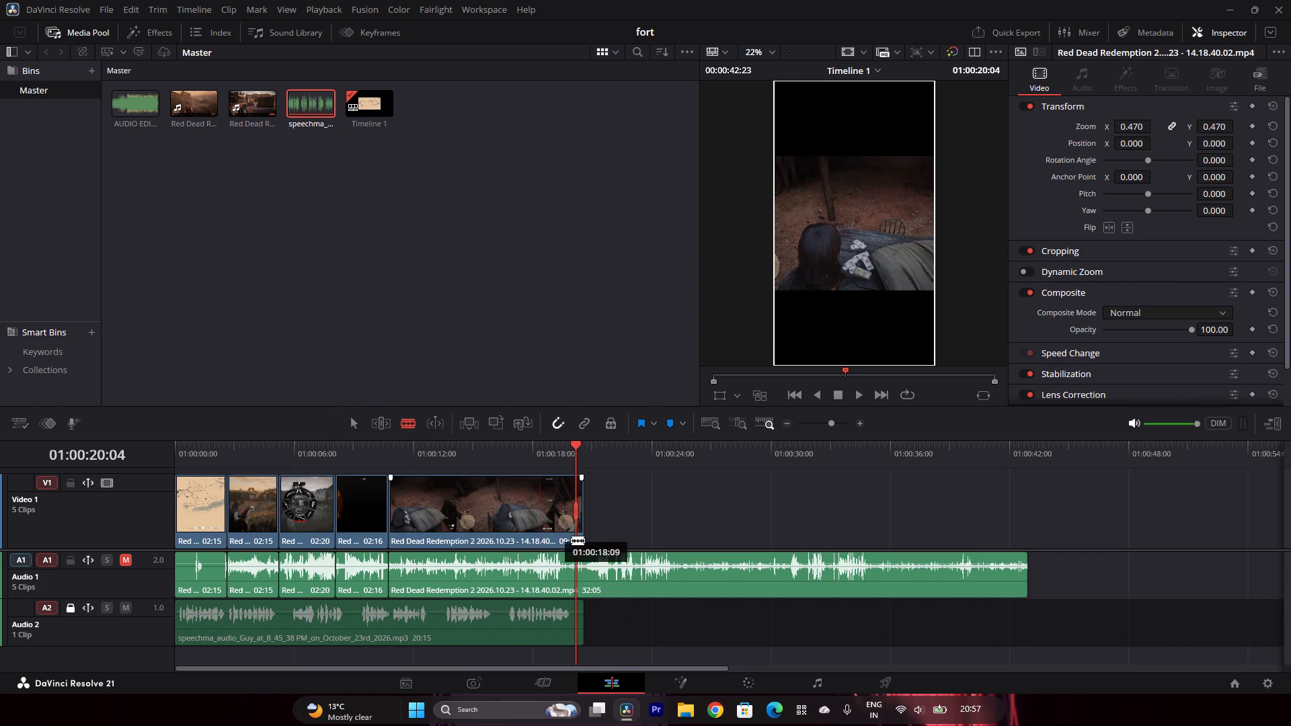
click(586, 566)
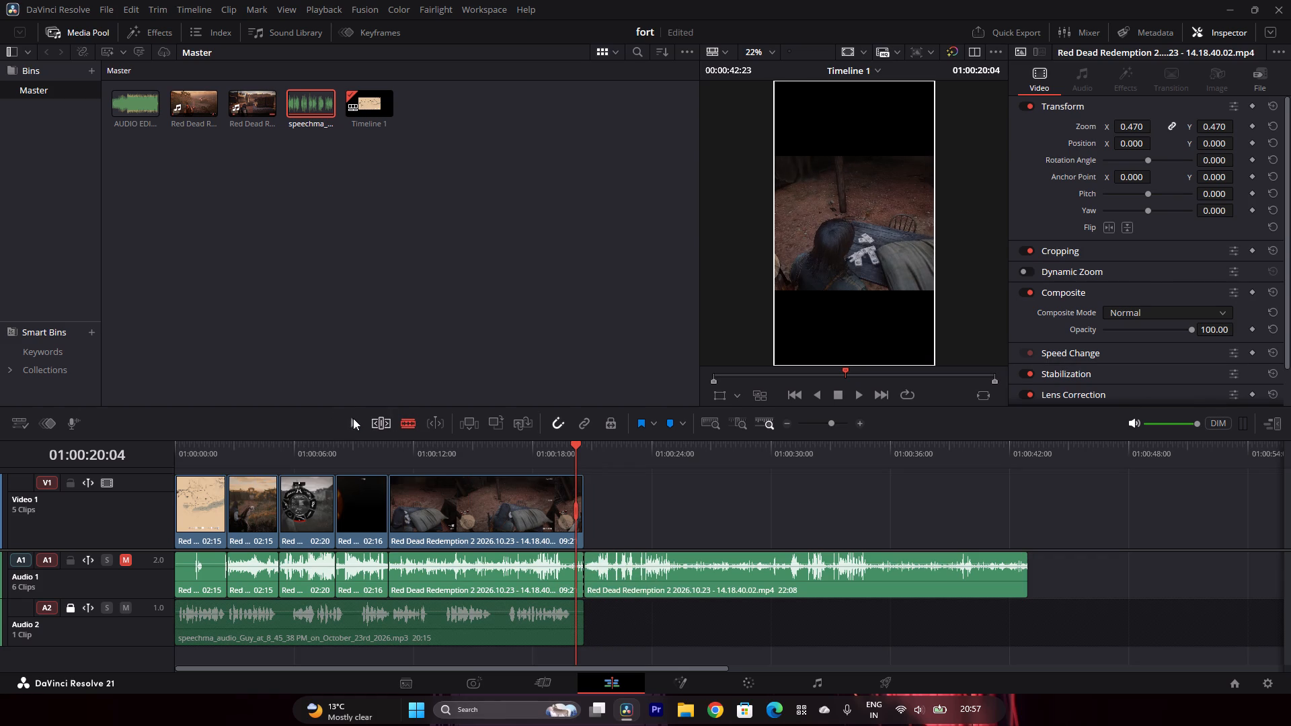
click(353, 418)
click(641, 568)
key(BackSpace)
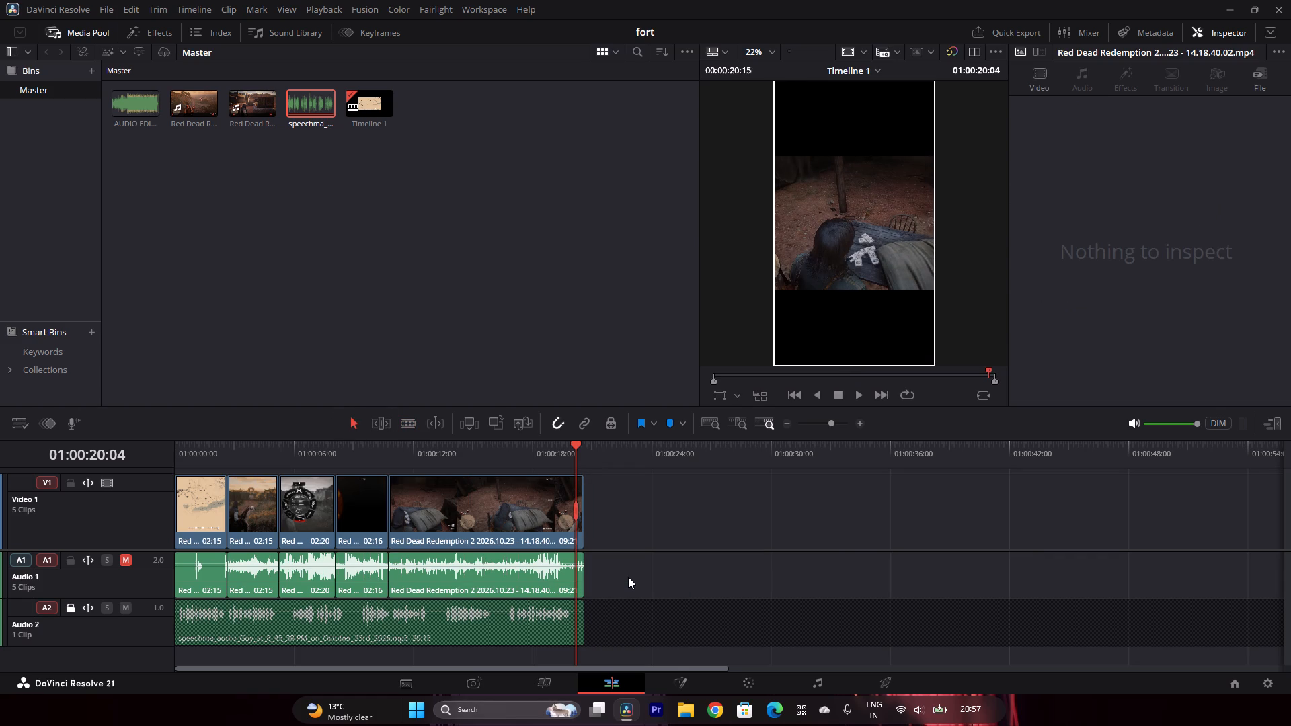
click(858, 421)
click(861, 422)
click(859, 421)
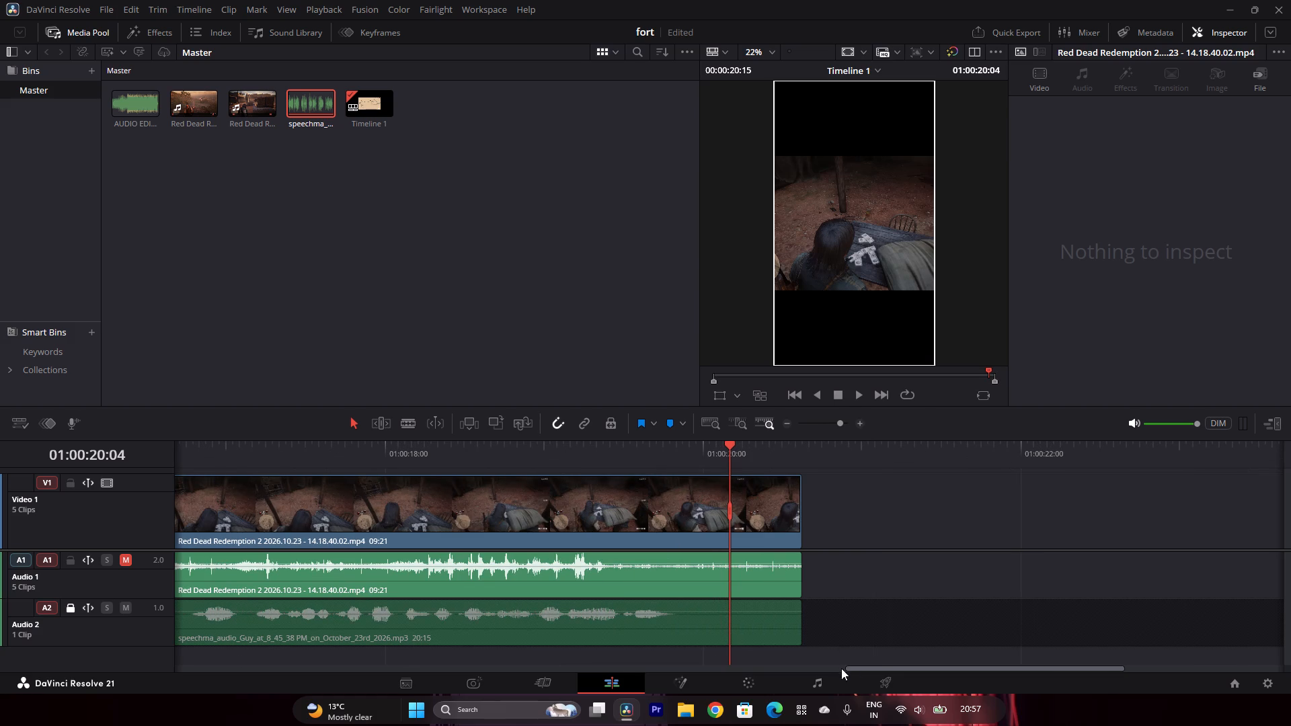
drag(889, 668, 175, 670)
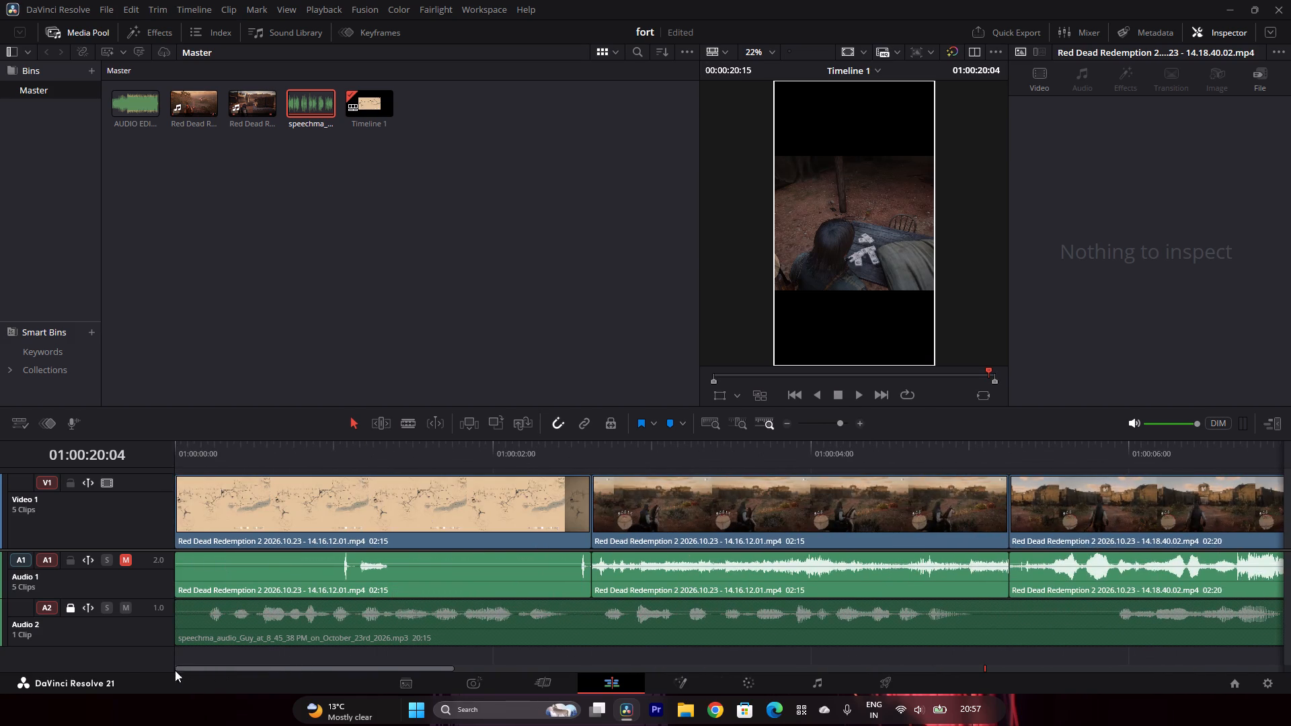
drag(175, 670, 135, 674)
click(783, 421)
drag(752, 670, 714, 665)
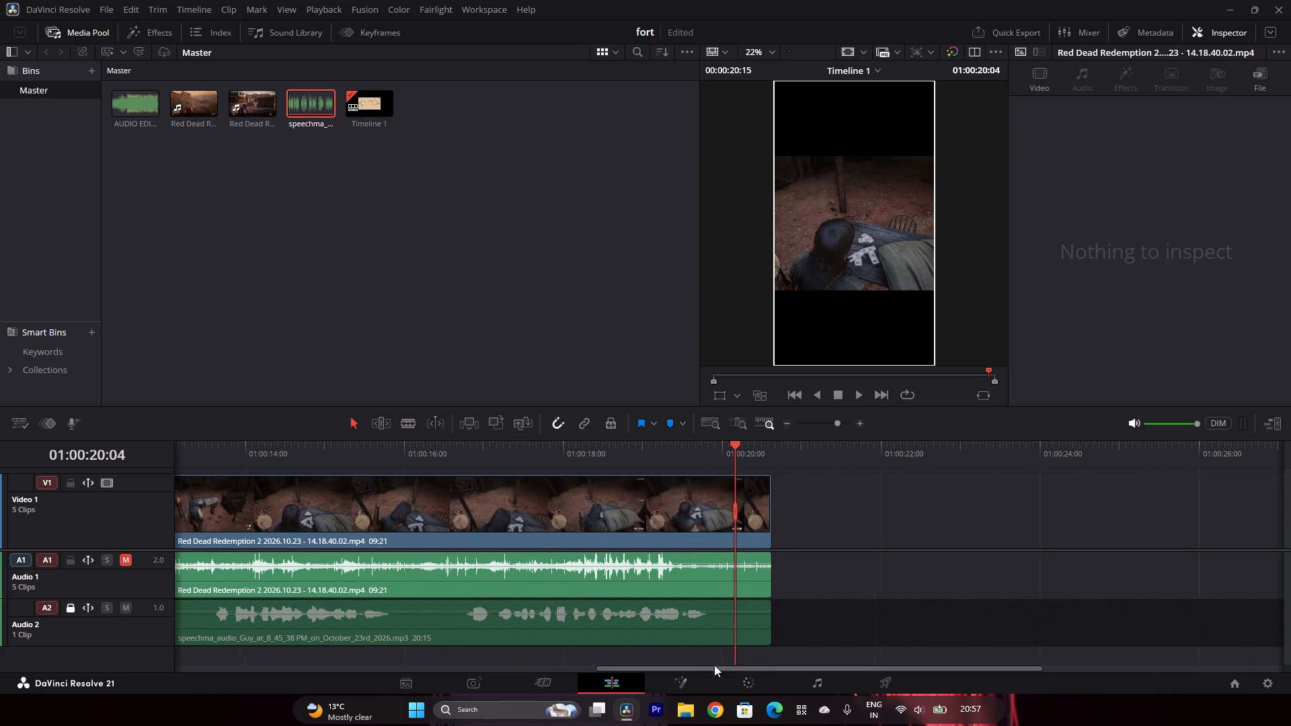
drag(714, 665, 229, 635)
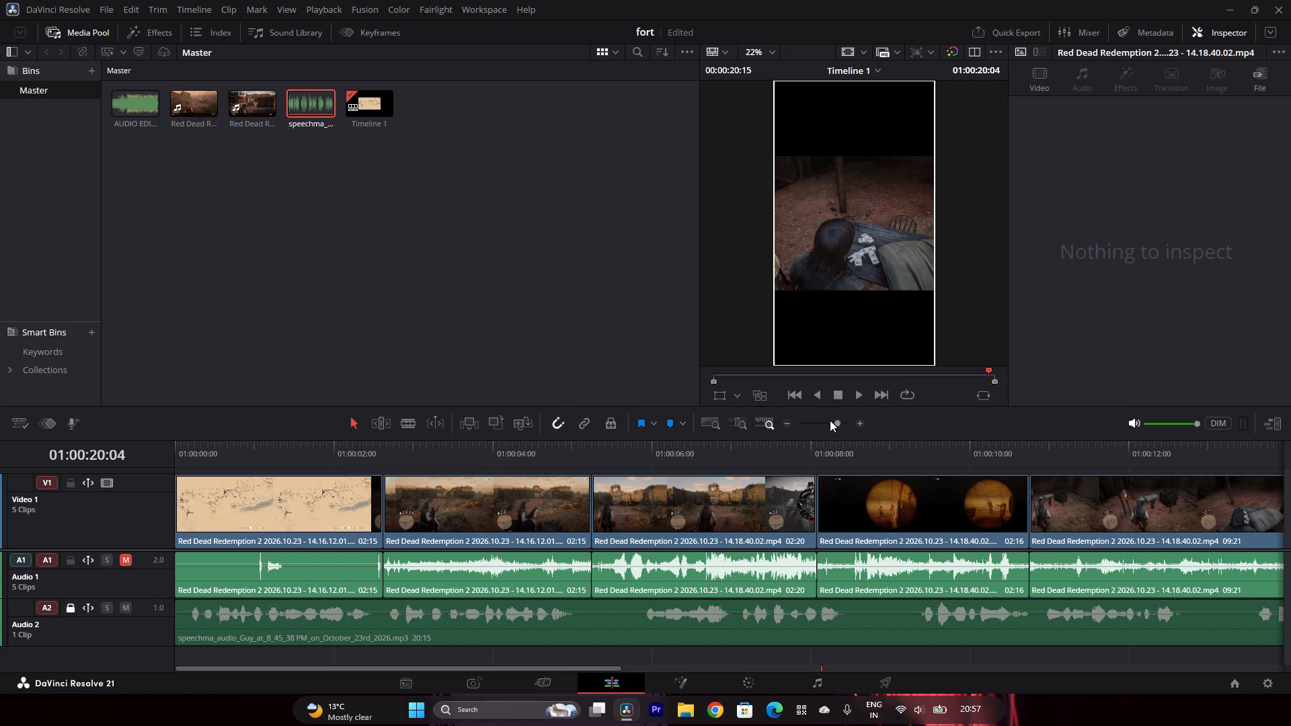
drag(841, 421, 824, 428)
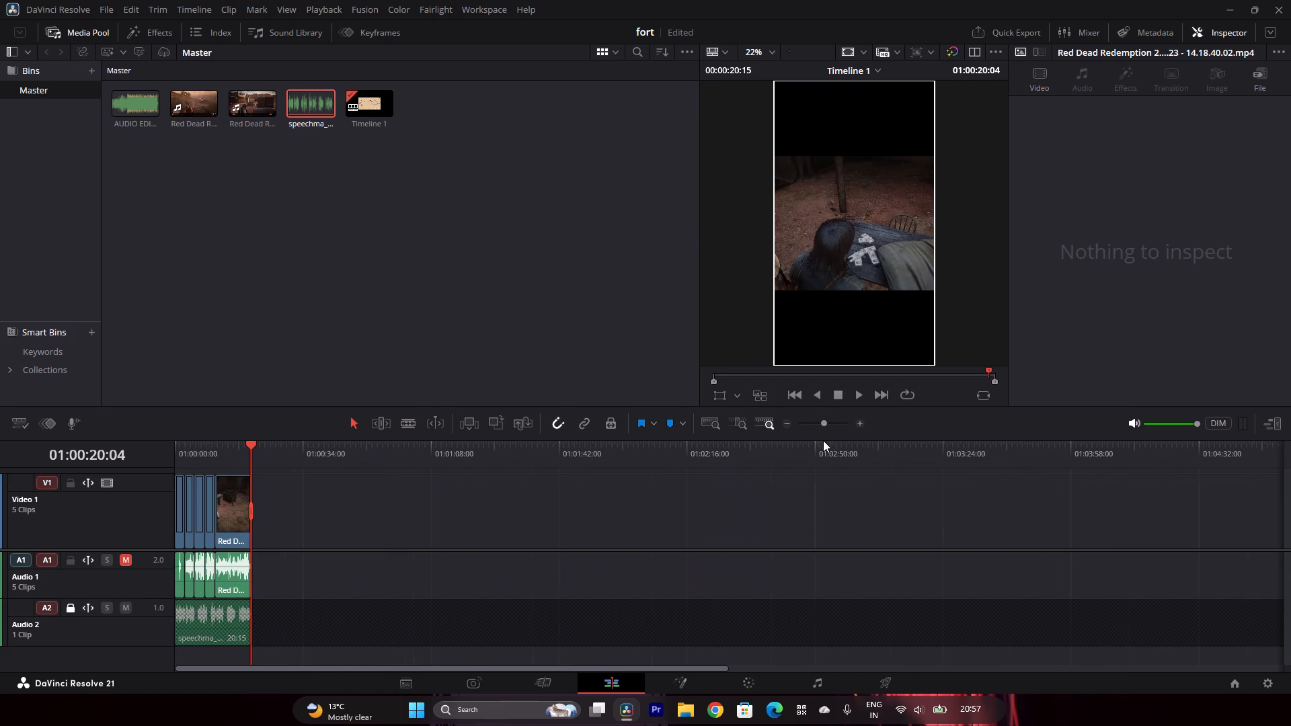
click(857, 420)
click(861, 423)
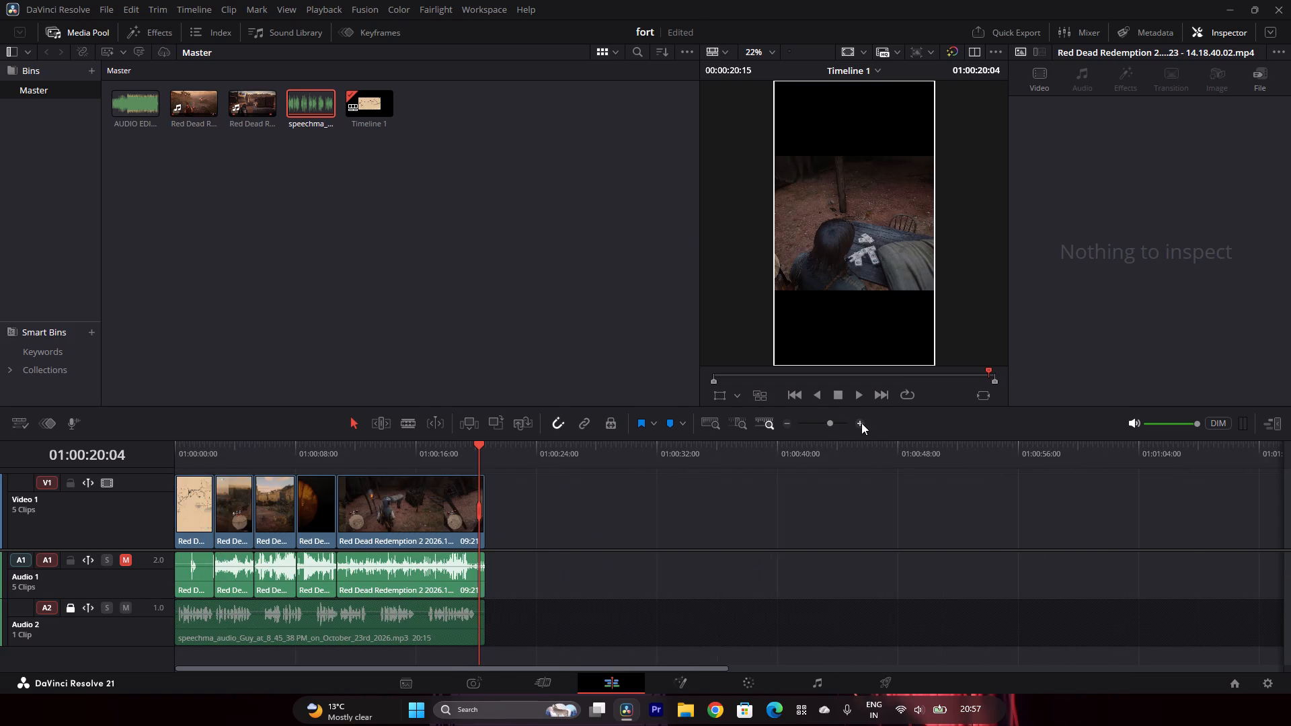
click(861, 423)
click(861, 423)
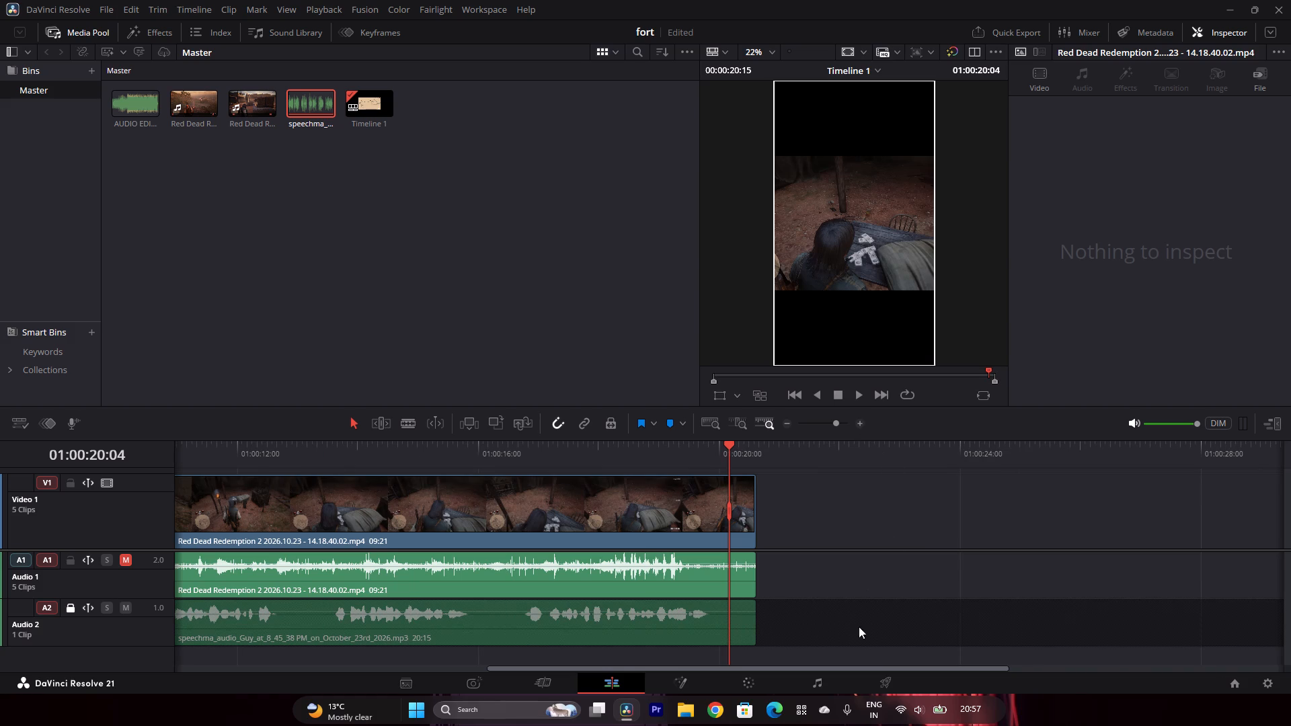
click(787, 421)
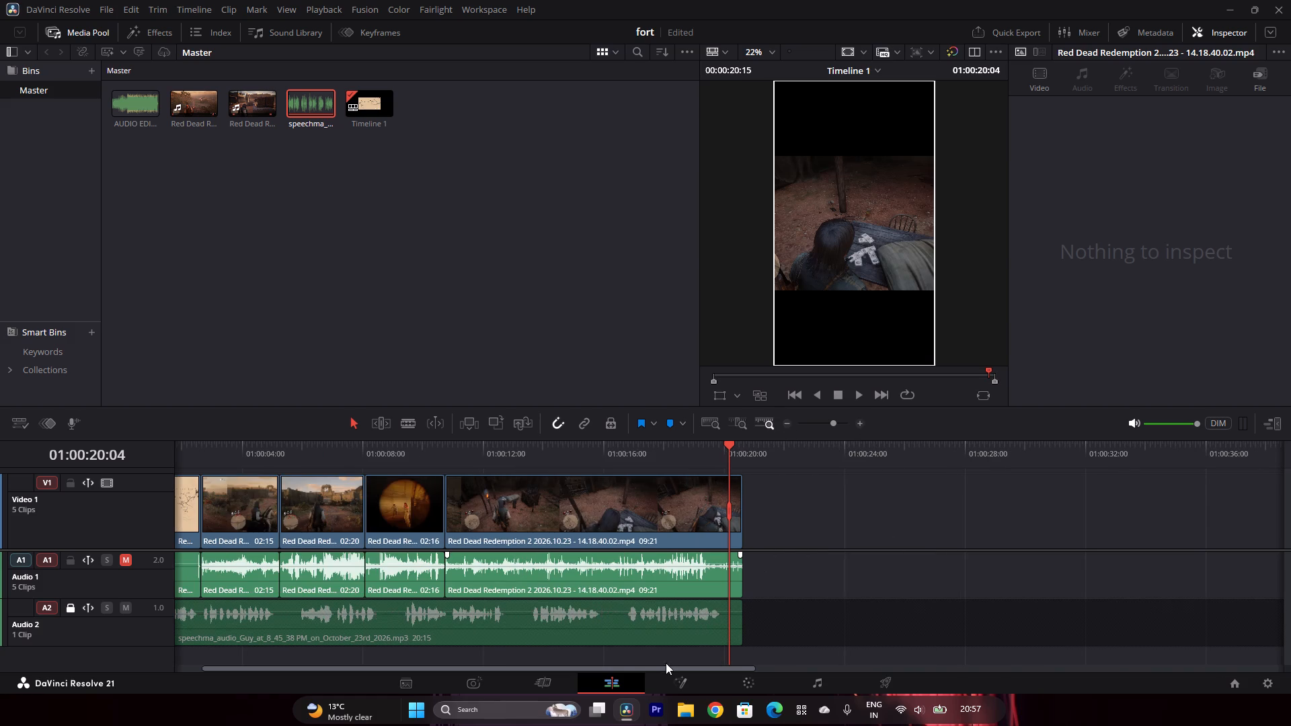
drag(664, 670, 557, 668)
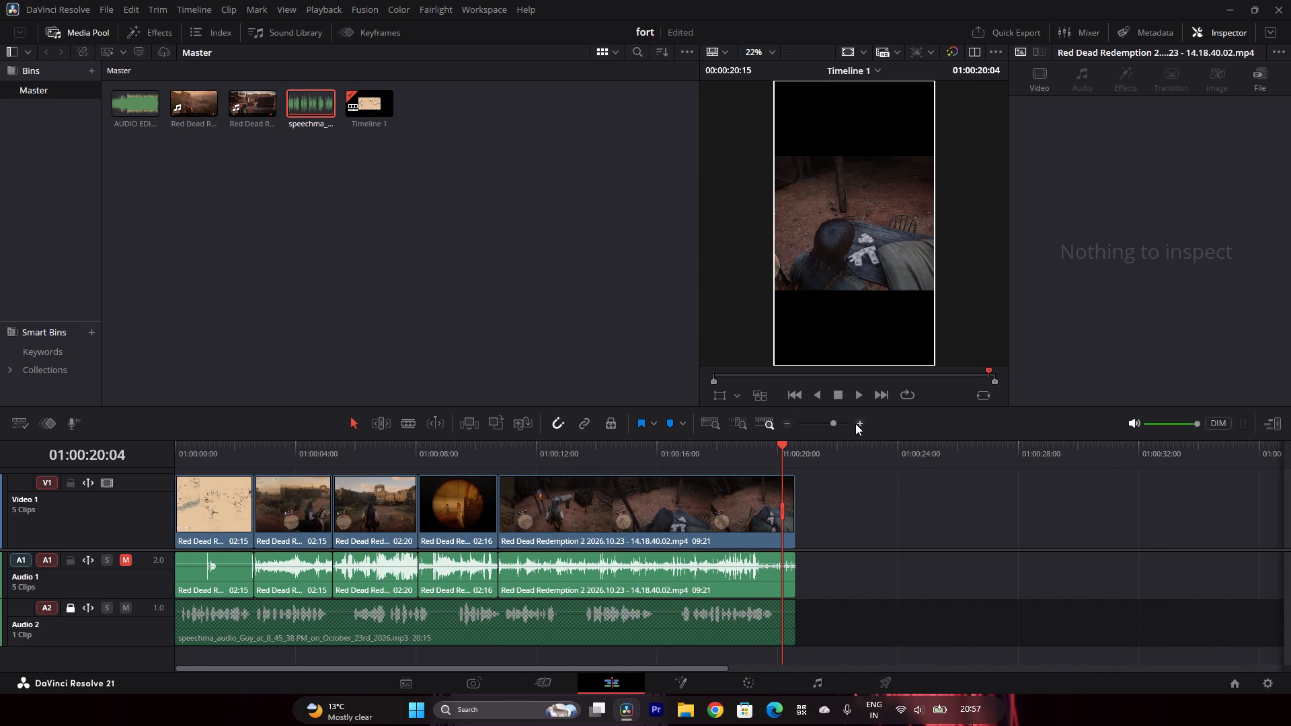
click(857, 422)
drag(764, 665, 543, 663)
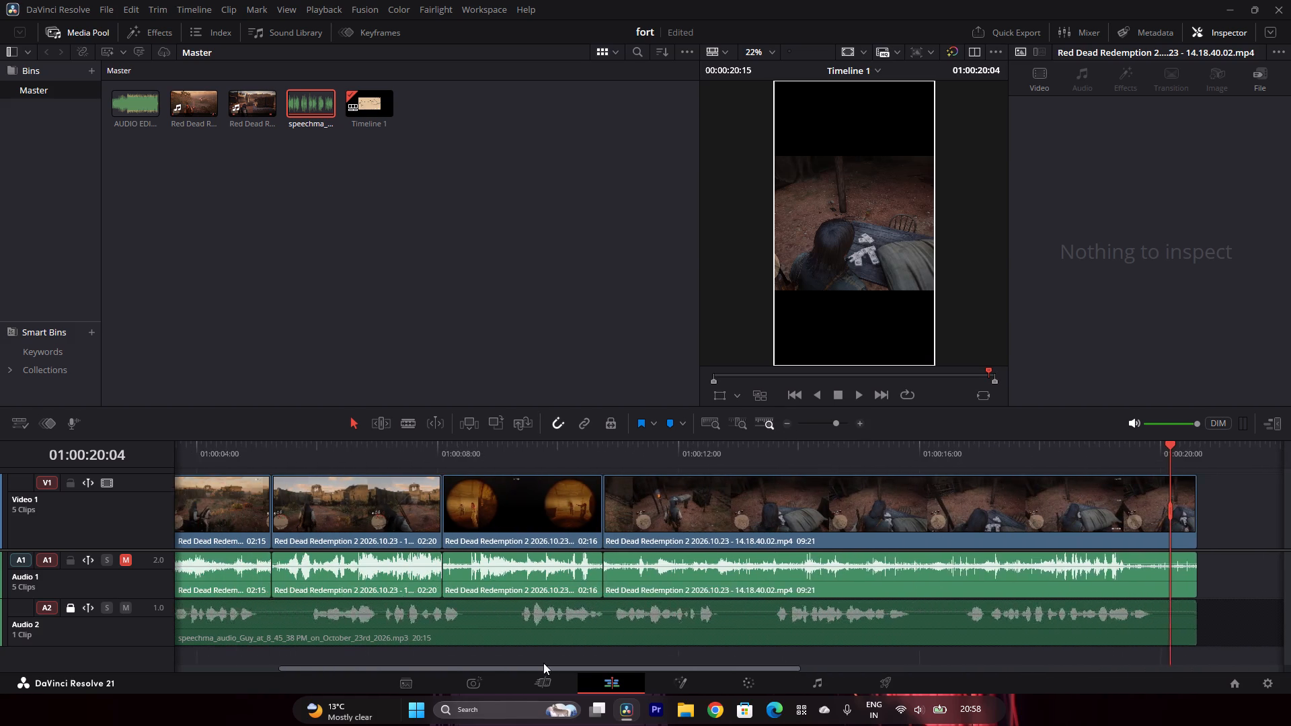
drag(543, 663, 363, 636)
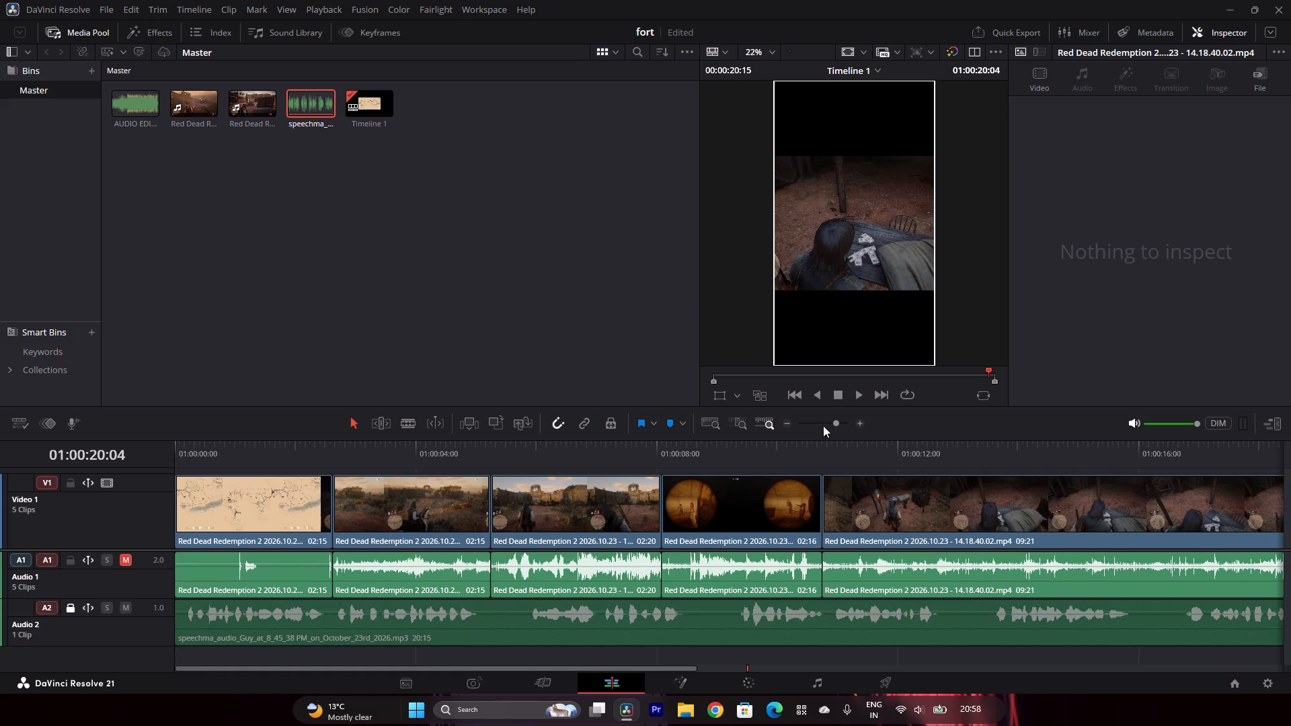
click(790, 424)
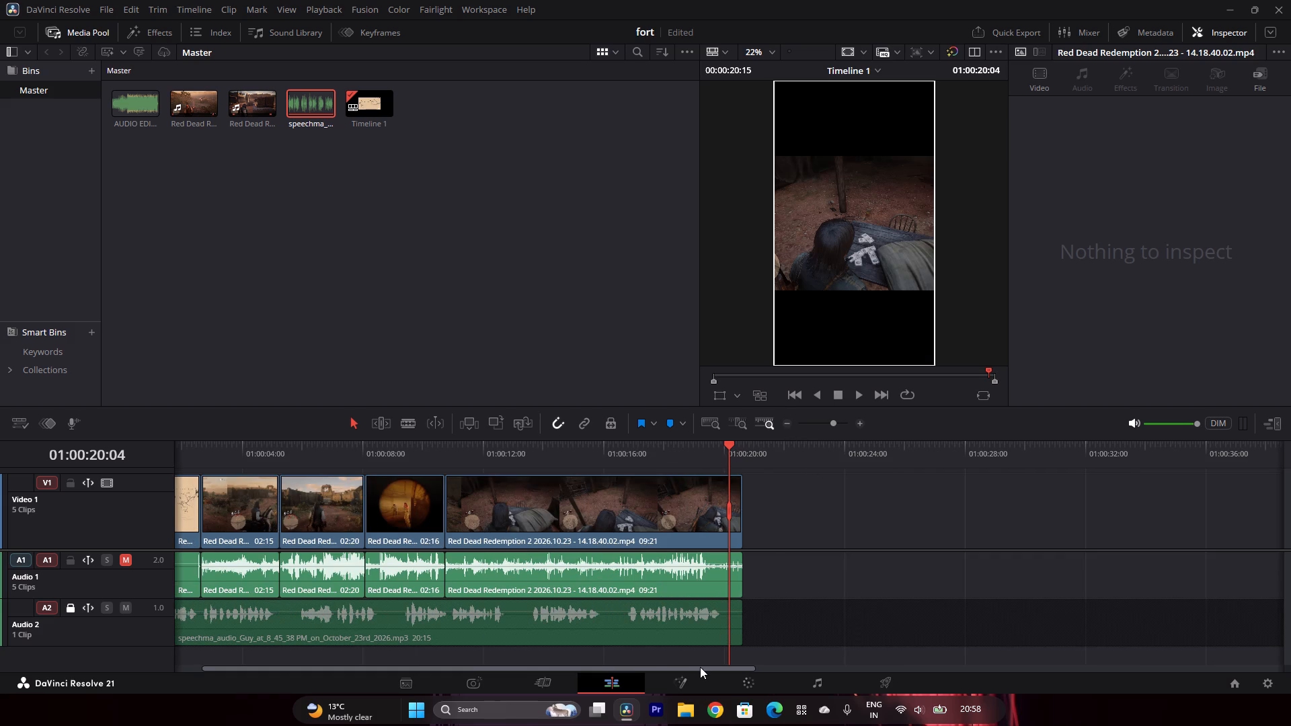
Place AUDIO EDIT BY TWILIGHT.mp3 on a new Audio 3 track beneath the narration, starting at 01:00:00:00.
drag(700, 667, 632, 661)
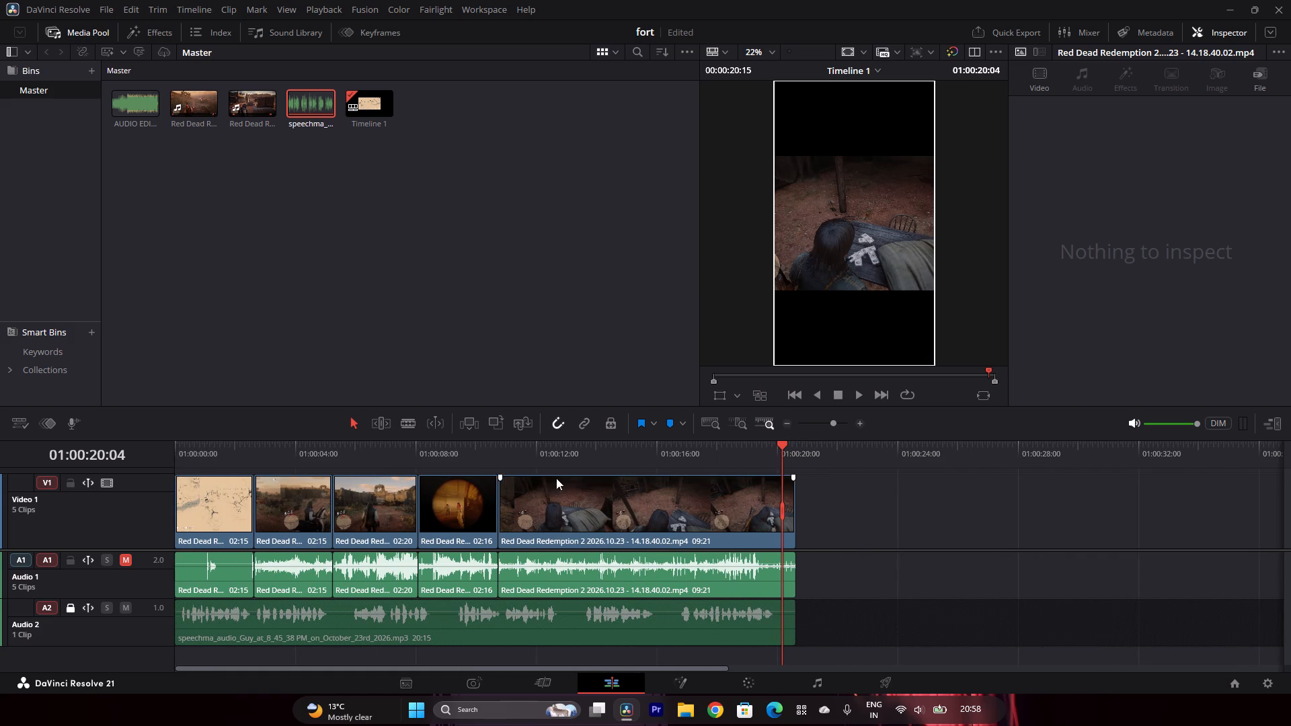
drag(653, 404, 663, 362)
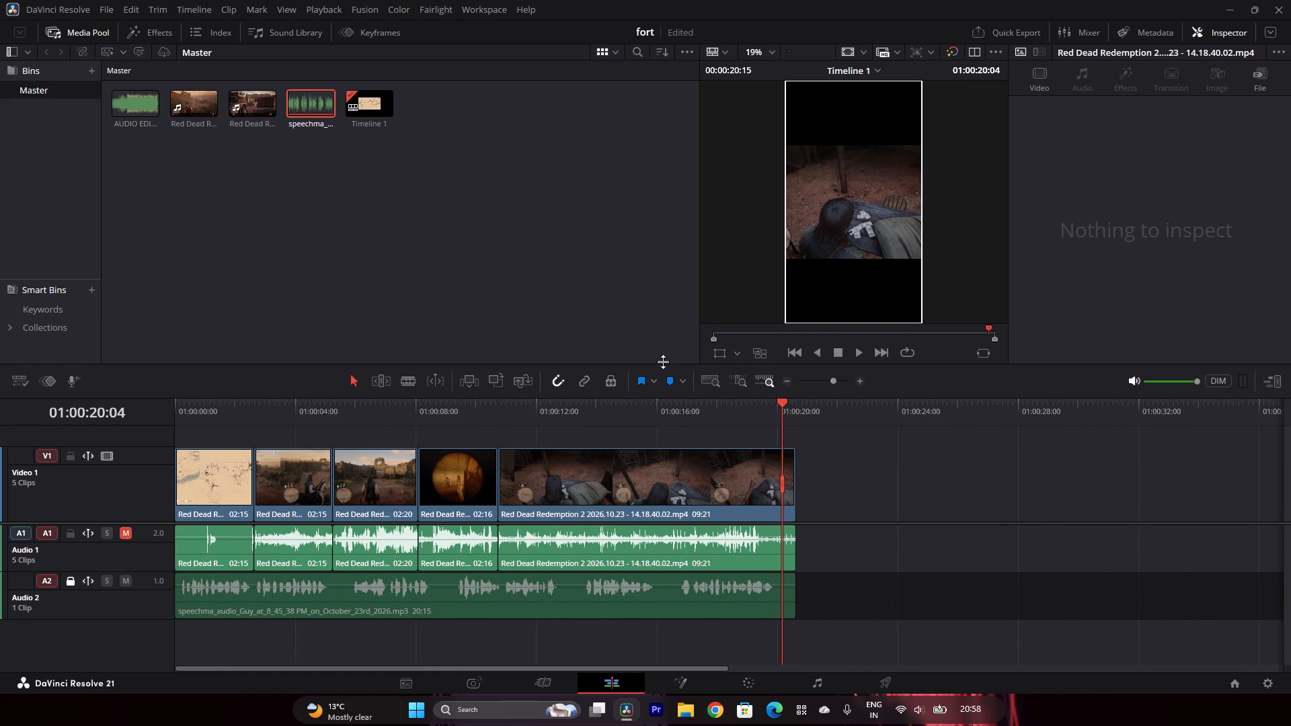
drag(663, 362, 669, 348)
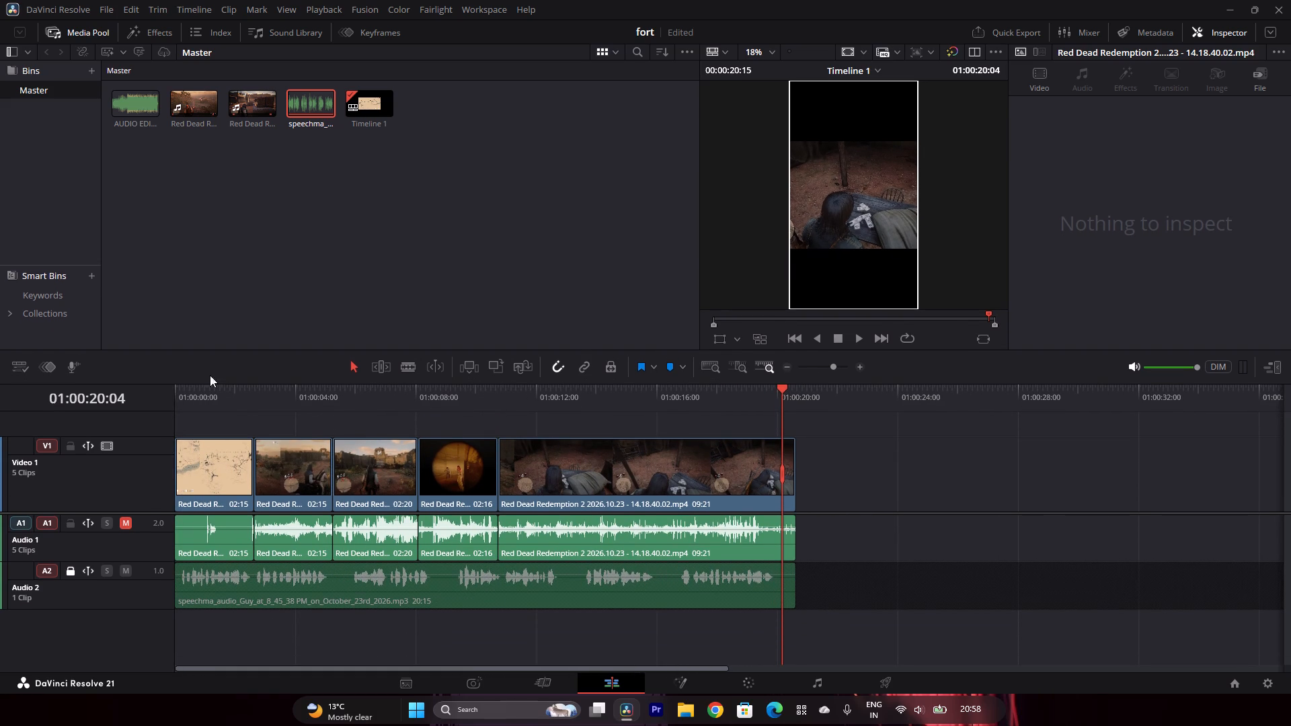
drag(120, 104, 182, 622)
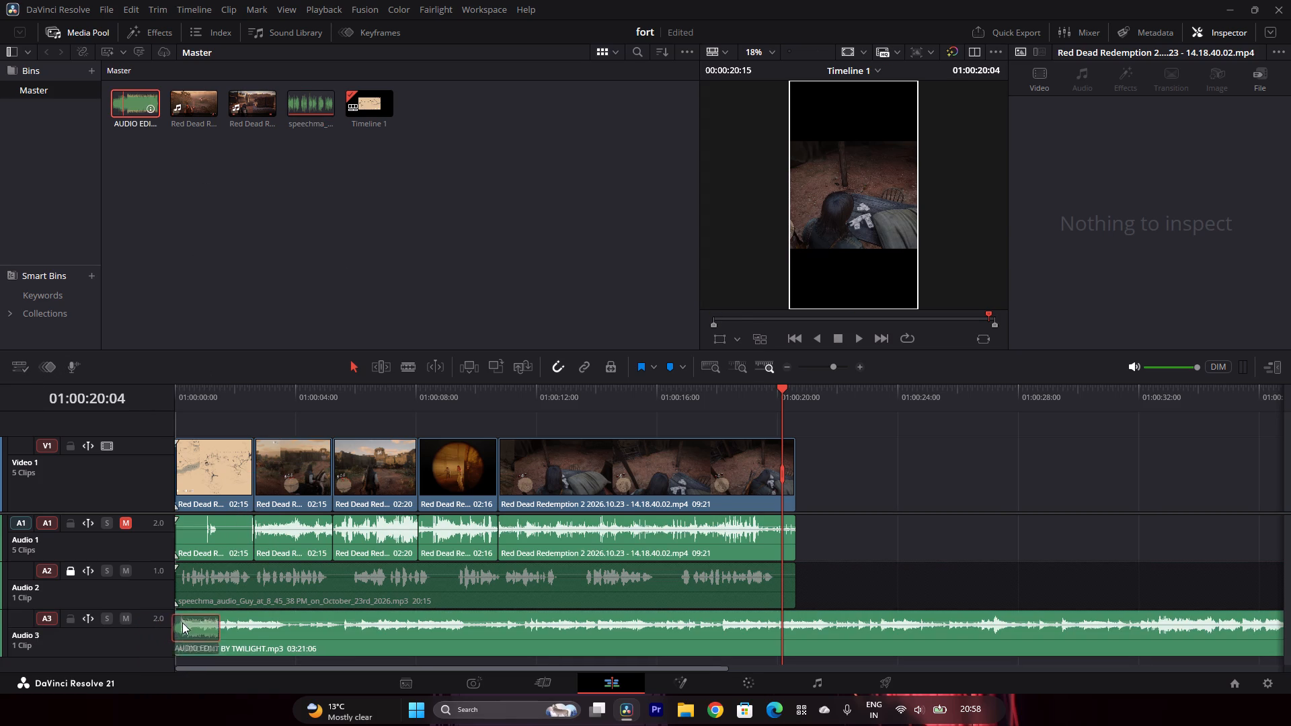
drag(182, 622, 180, 628)
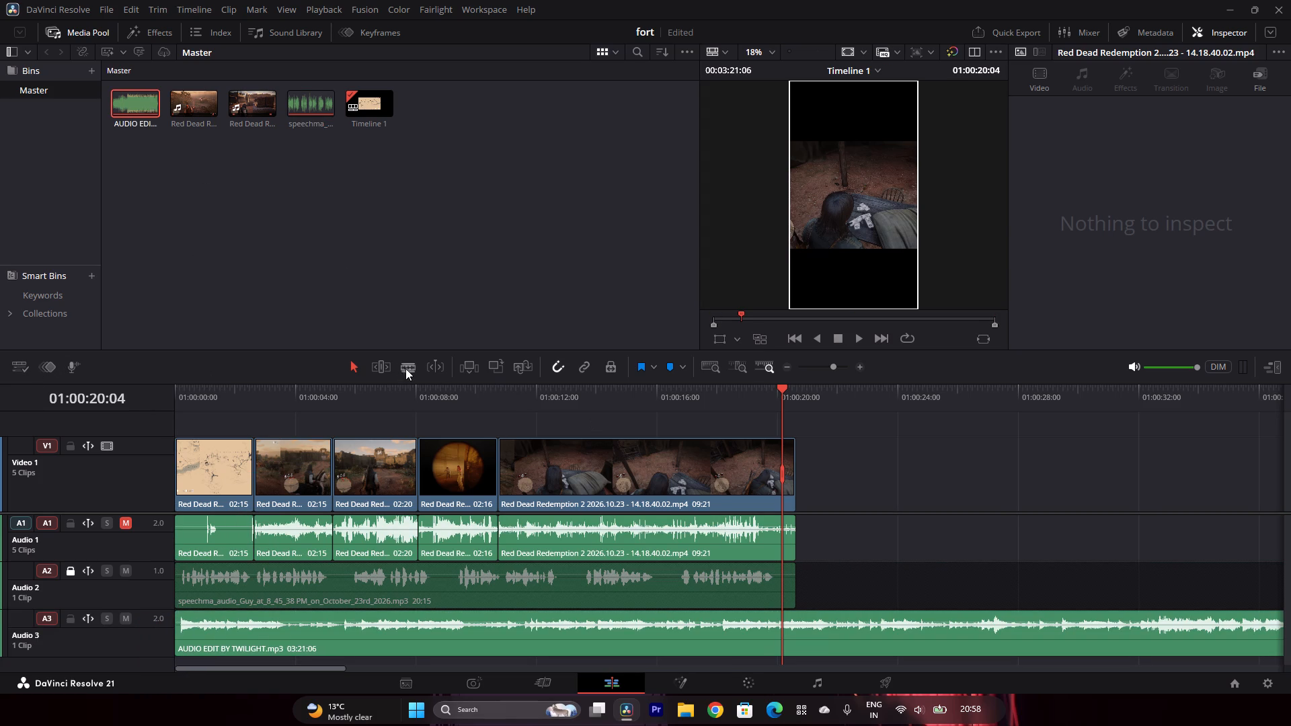
Split the music on Audio 3 at the narration's end and delete the leftover music.
click(405, 368)
click(795, 627)
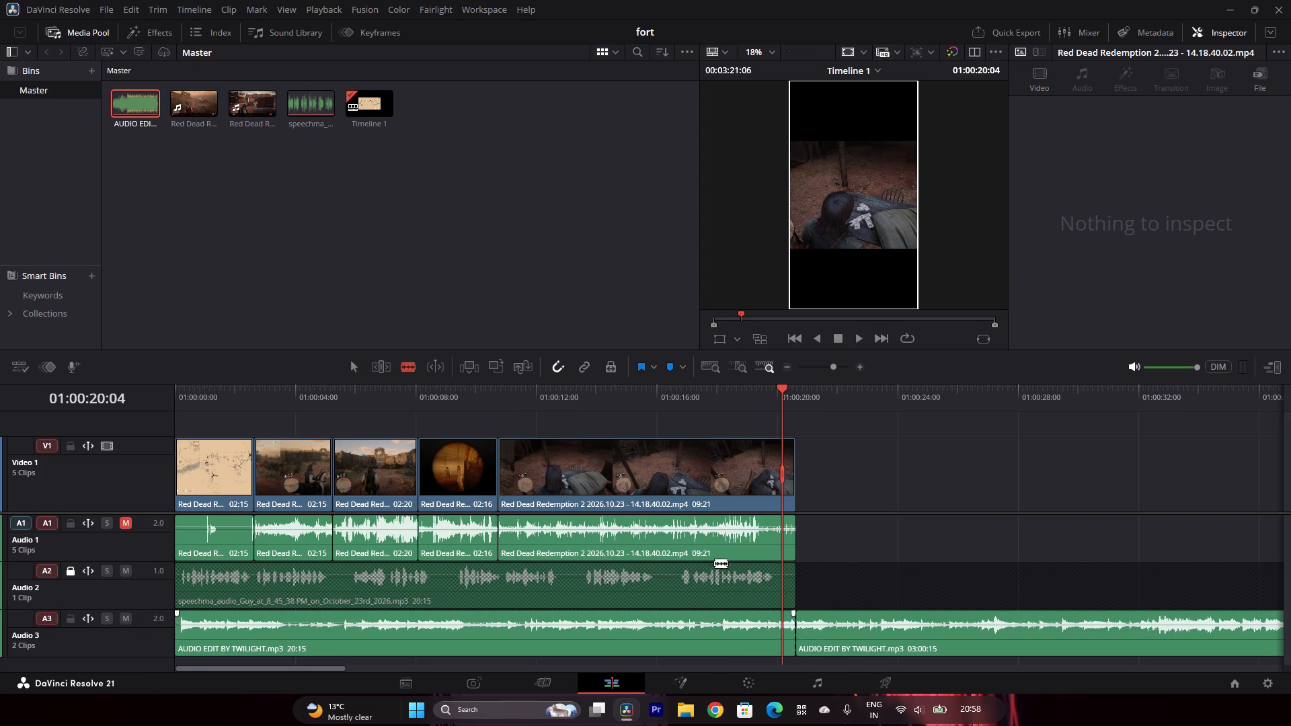
click(353, 368)
click(834, 644)
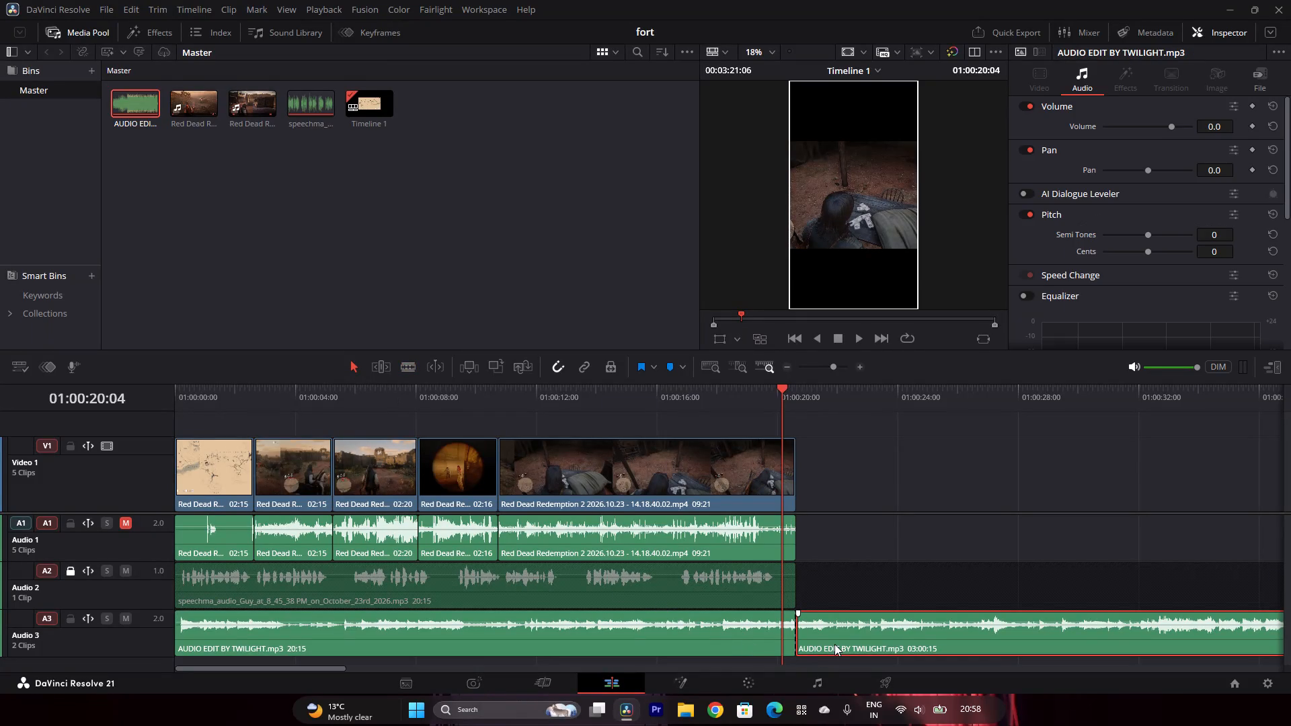
key(backslash)
key(BackSpace)
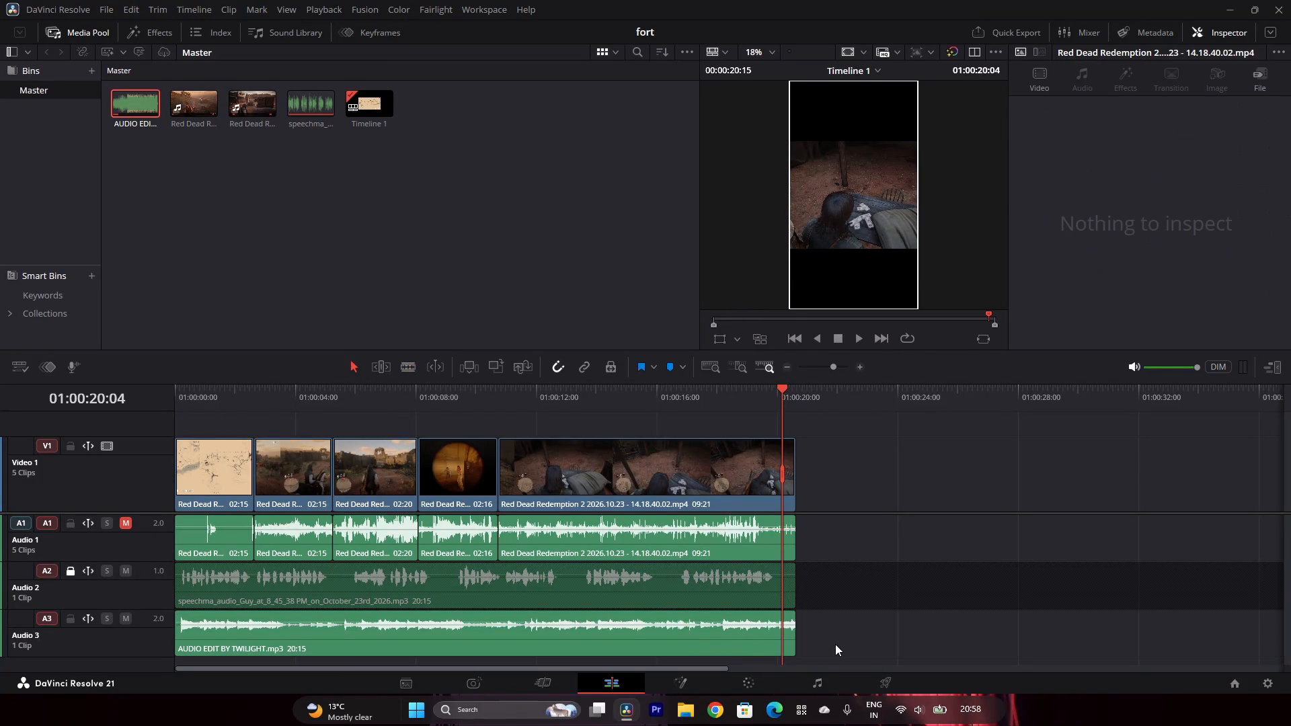
Lower the volume of the music clip on Audio 3 to about -15.7 dB.
click(713, 623)
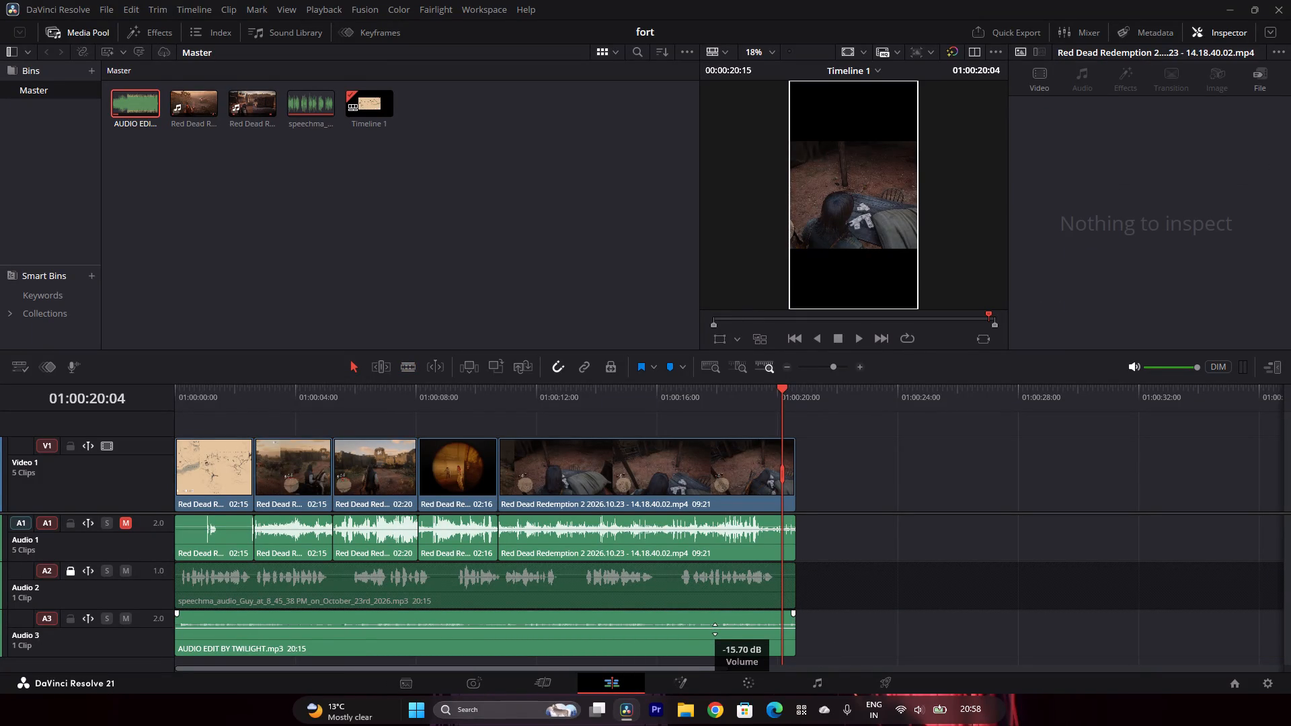
Play the timeline from its beginning to check the music under the narration.
drag(358, 385, 344, 387)
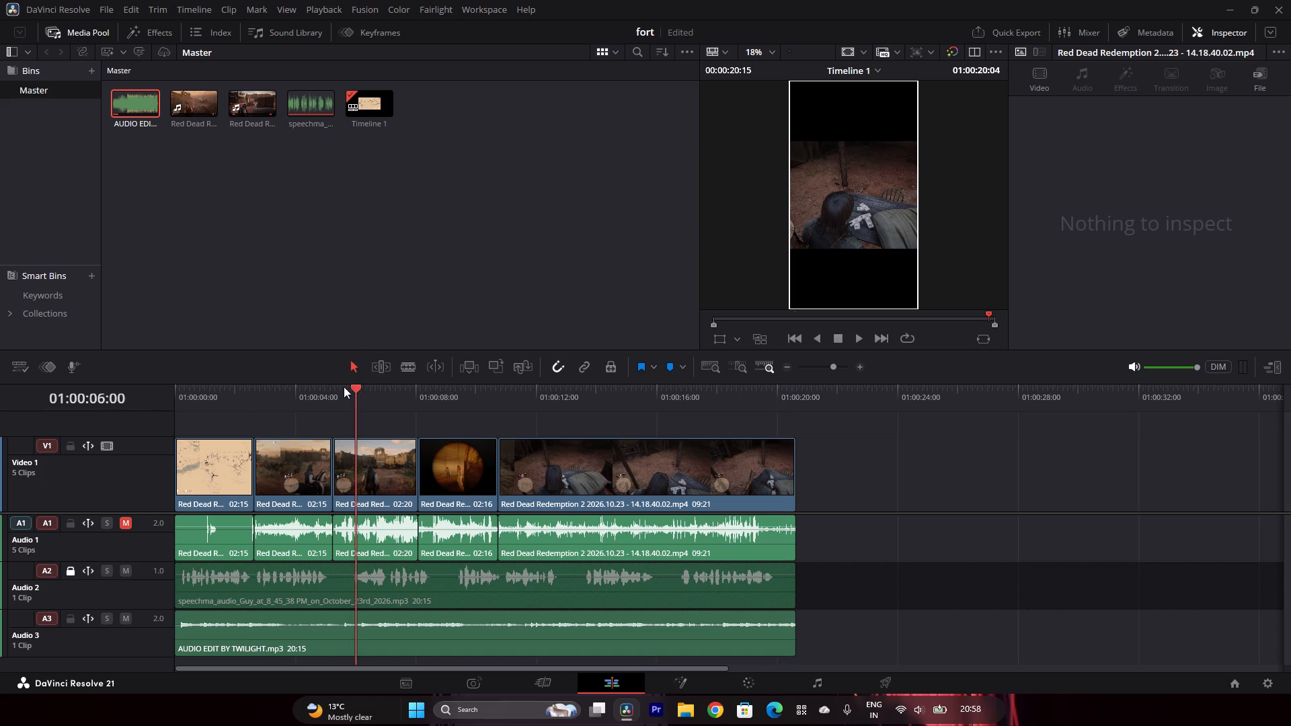
drag(344, 387, 127, 399)
click(855, 337)
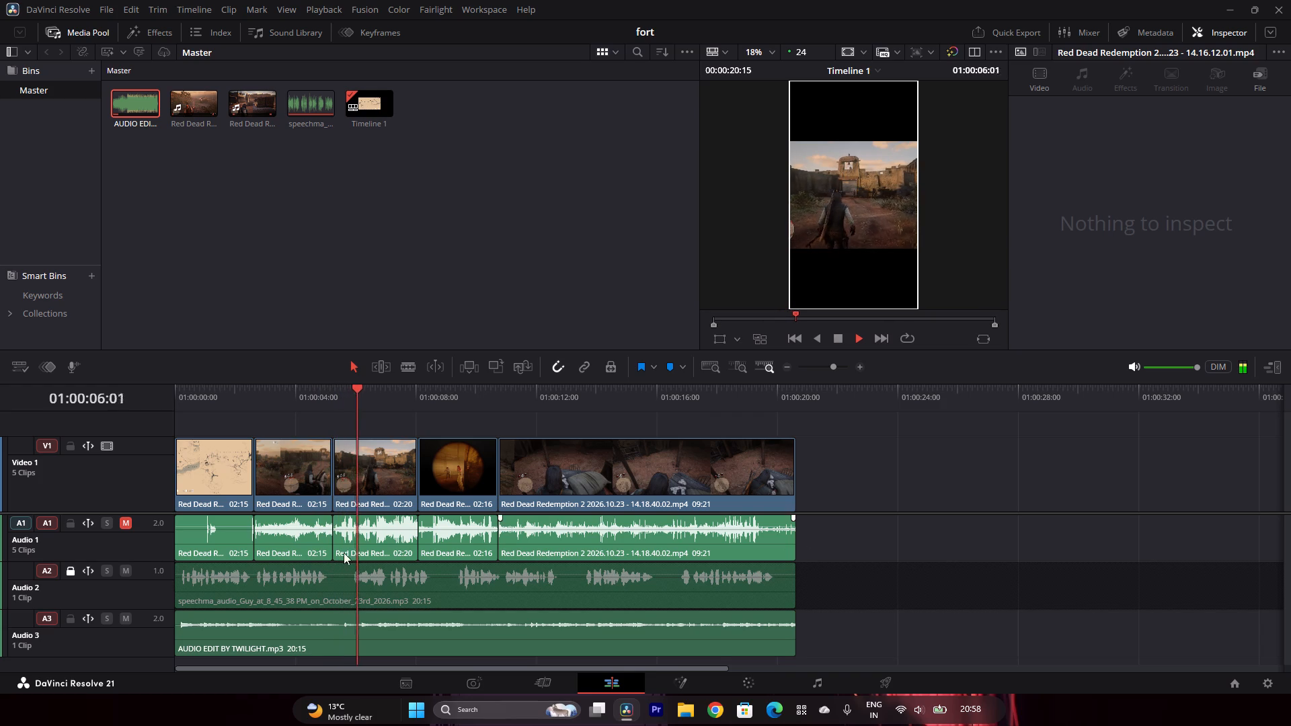
Lock the Audio 3, Audio 1 and Video 1 tracks.
click(64, 620)
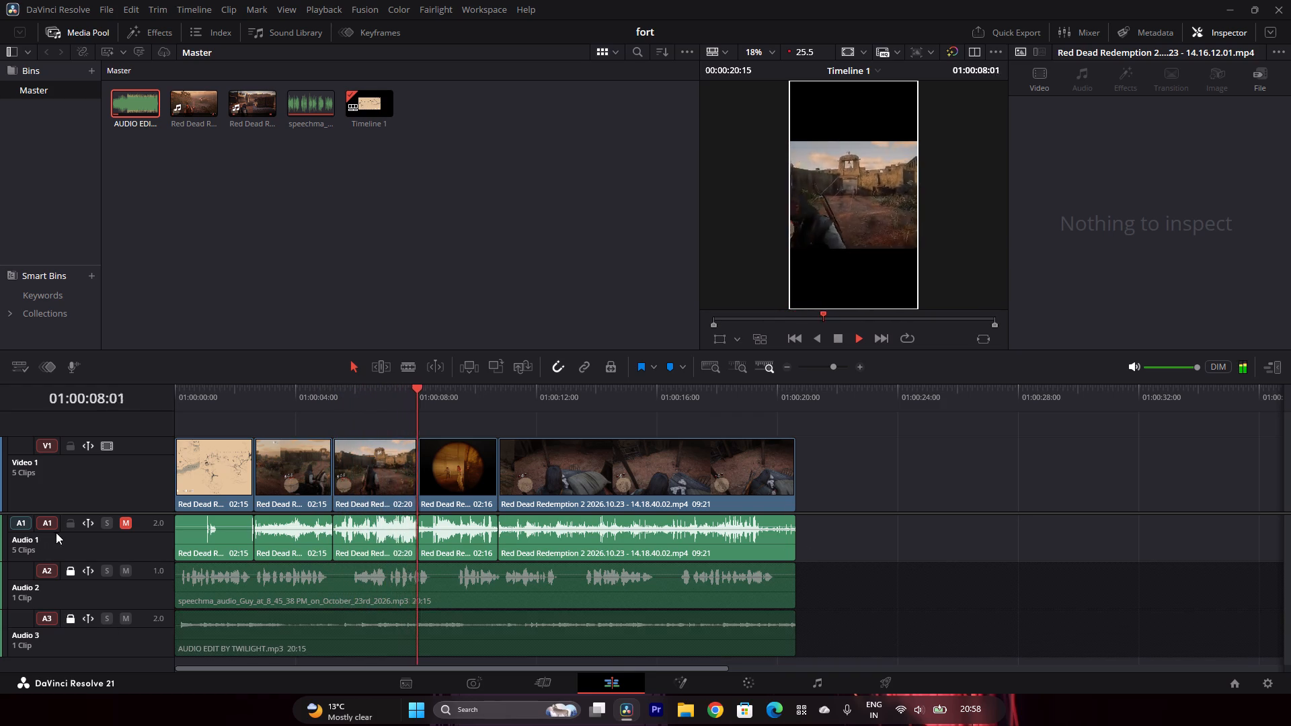
click(69, 523)
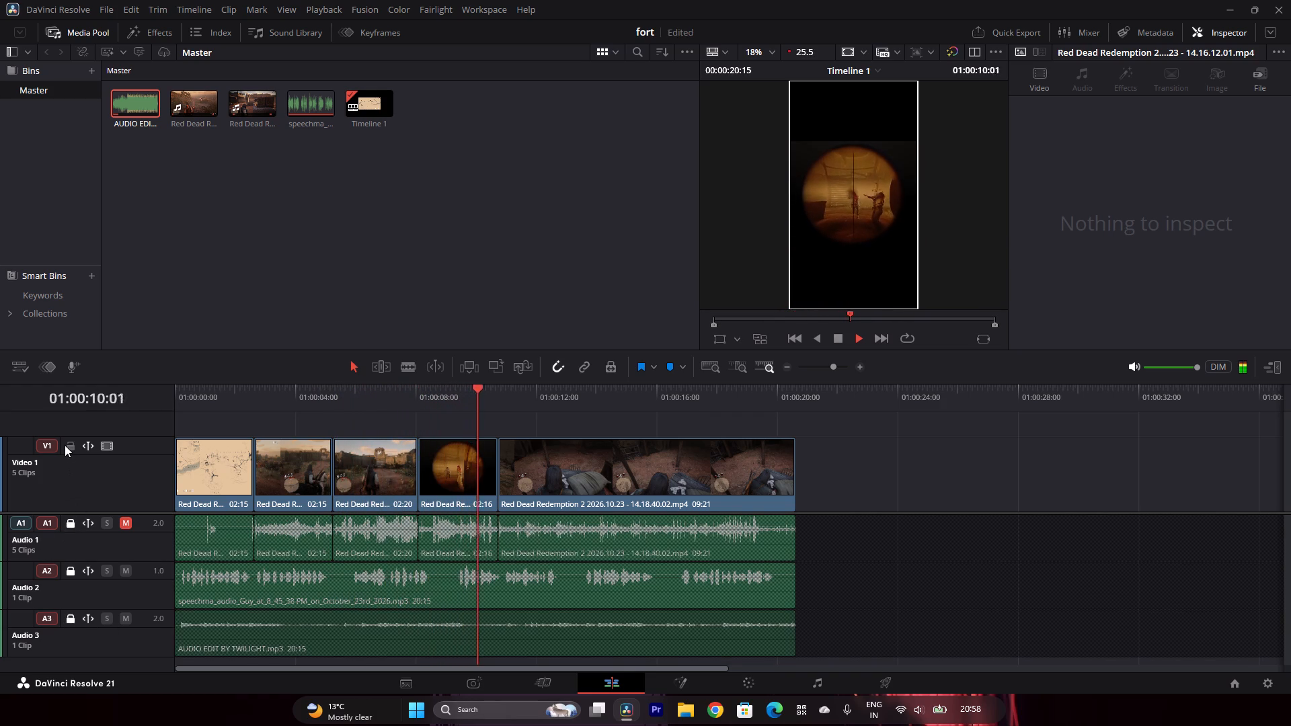
click(65, 445)
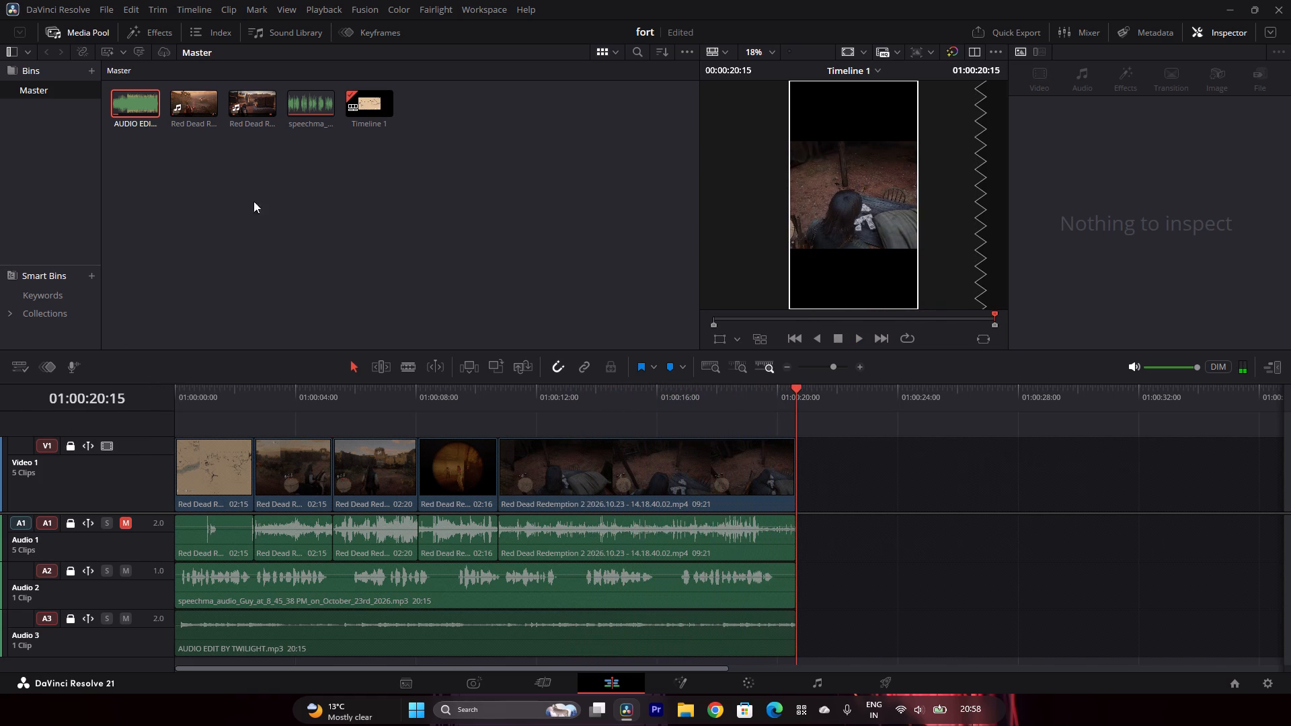
Launch AutoSubs and move its window clear of the timeline viewer.
click(489, 9)
click(582, 341)
click(641, 337)
click(502, 709)
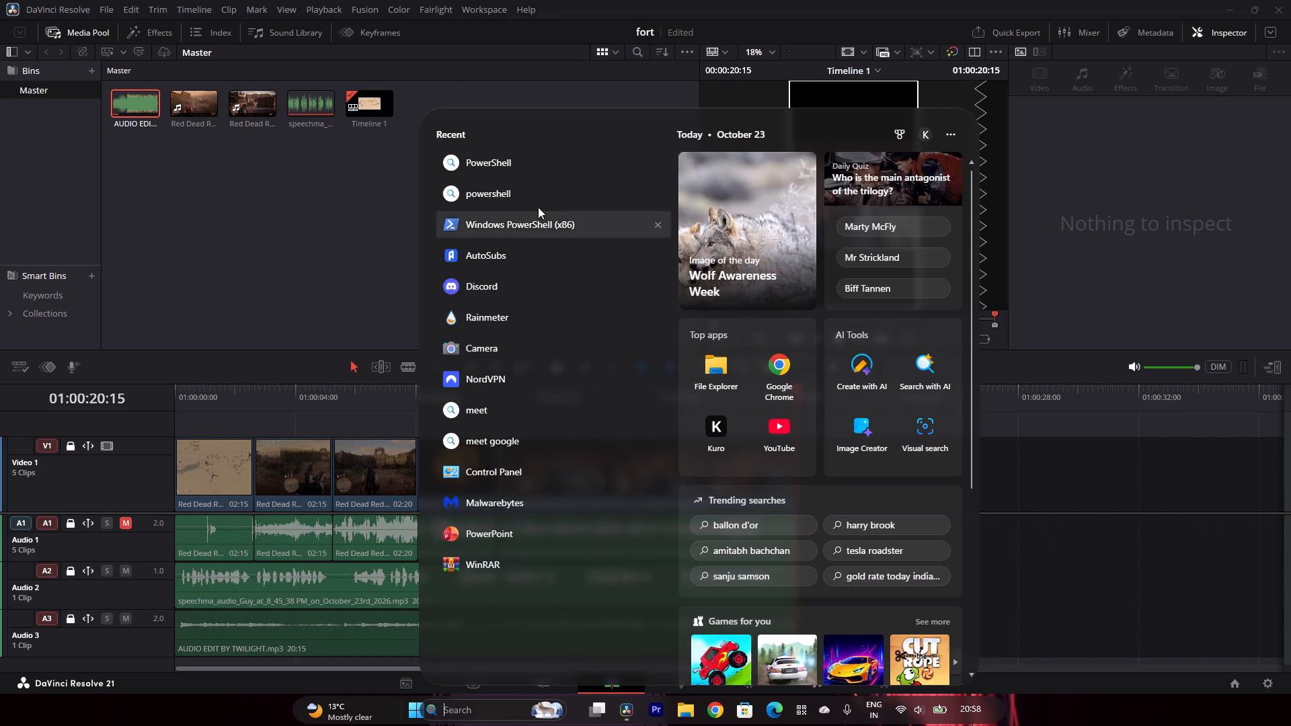
click(490, 242)
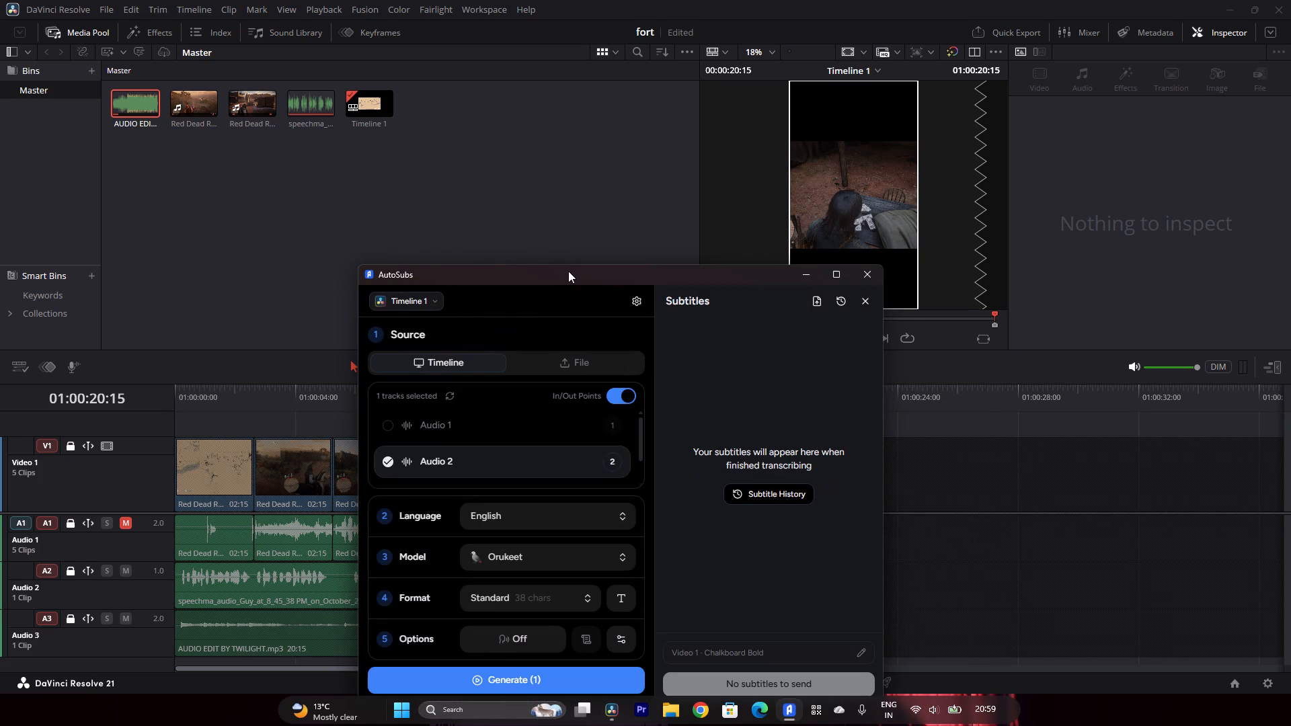
drag(570, 271, 206, 30)
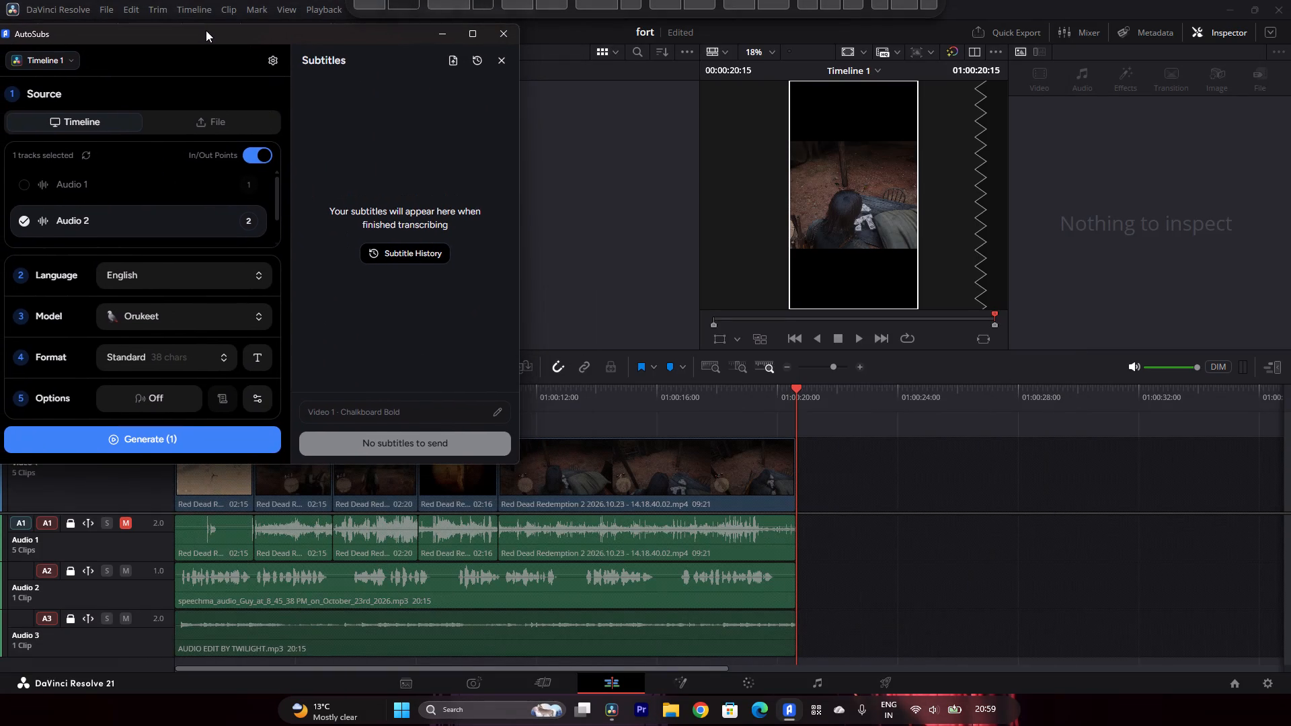
drag(206, 30, 206, 26)
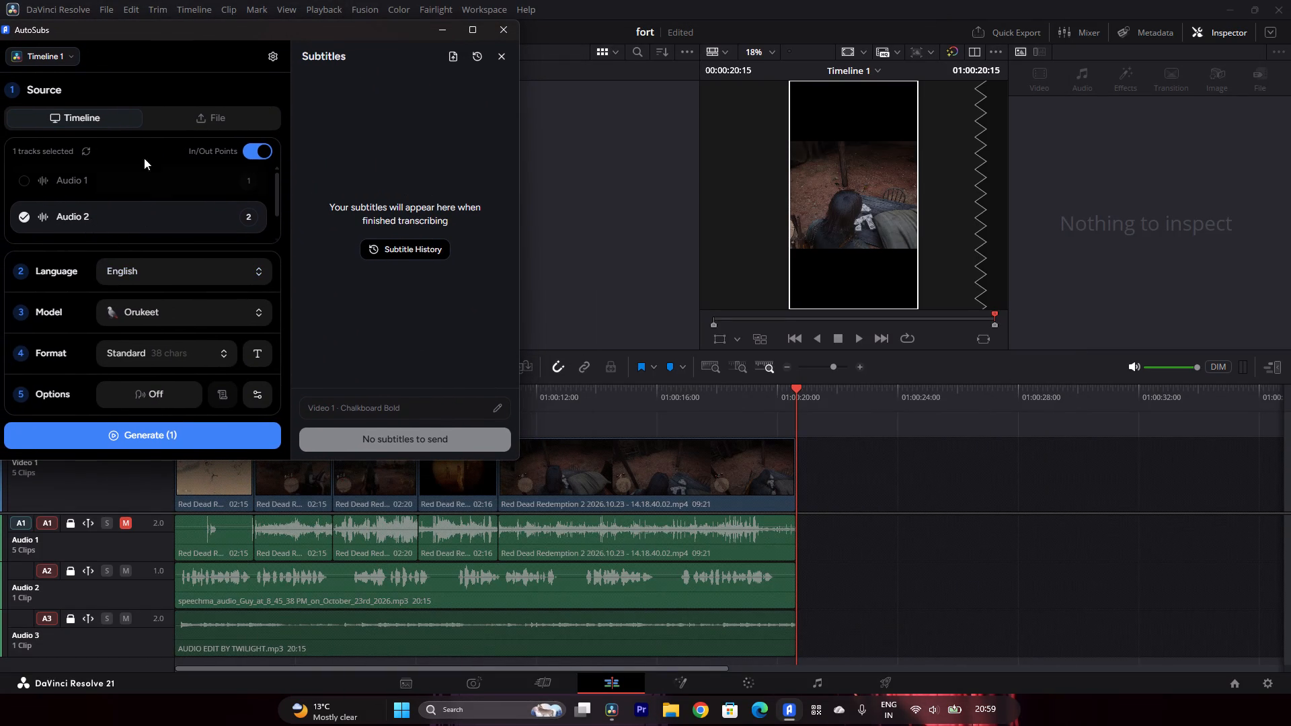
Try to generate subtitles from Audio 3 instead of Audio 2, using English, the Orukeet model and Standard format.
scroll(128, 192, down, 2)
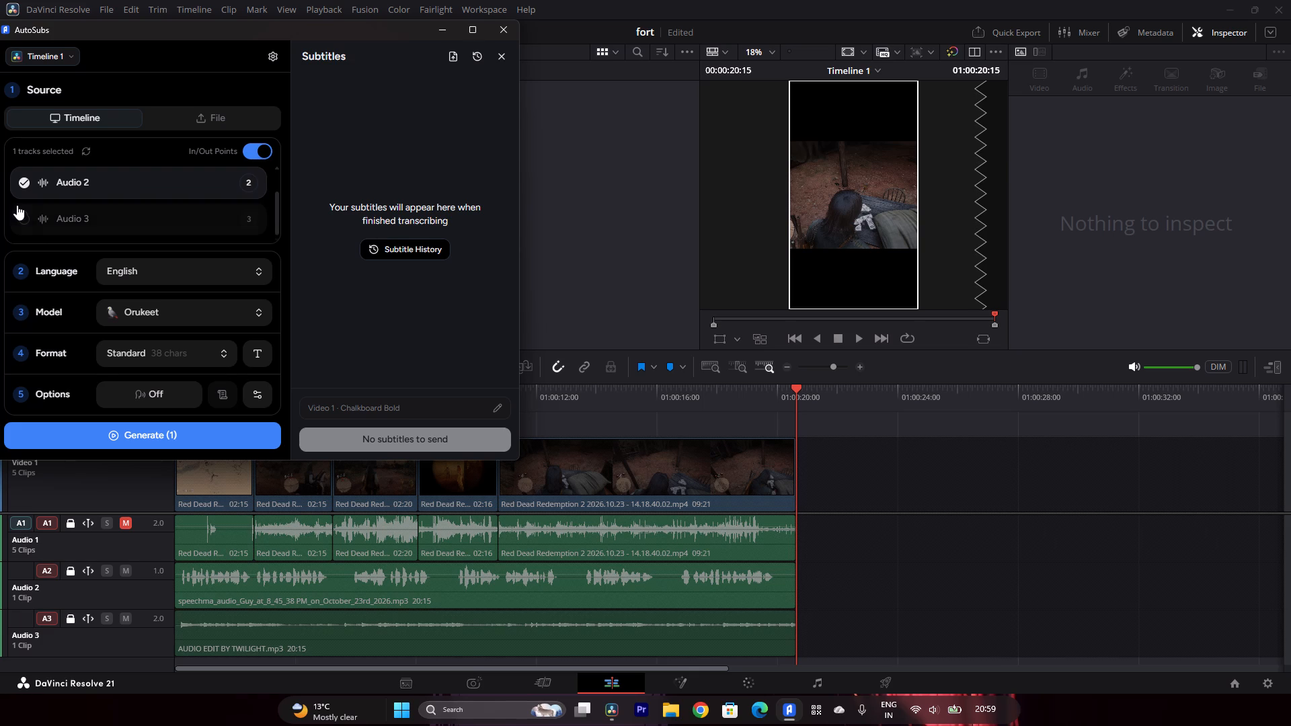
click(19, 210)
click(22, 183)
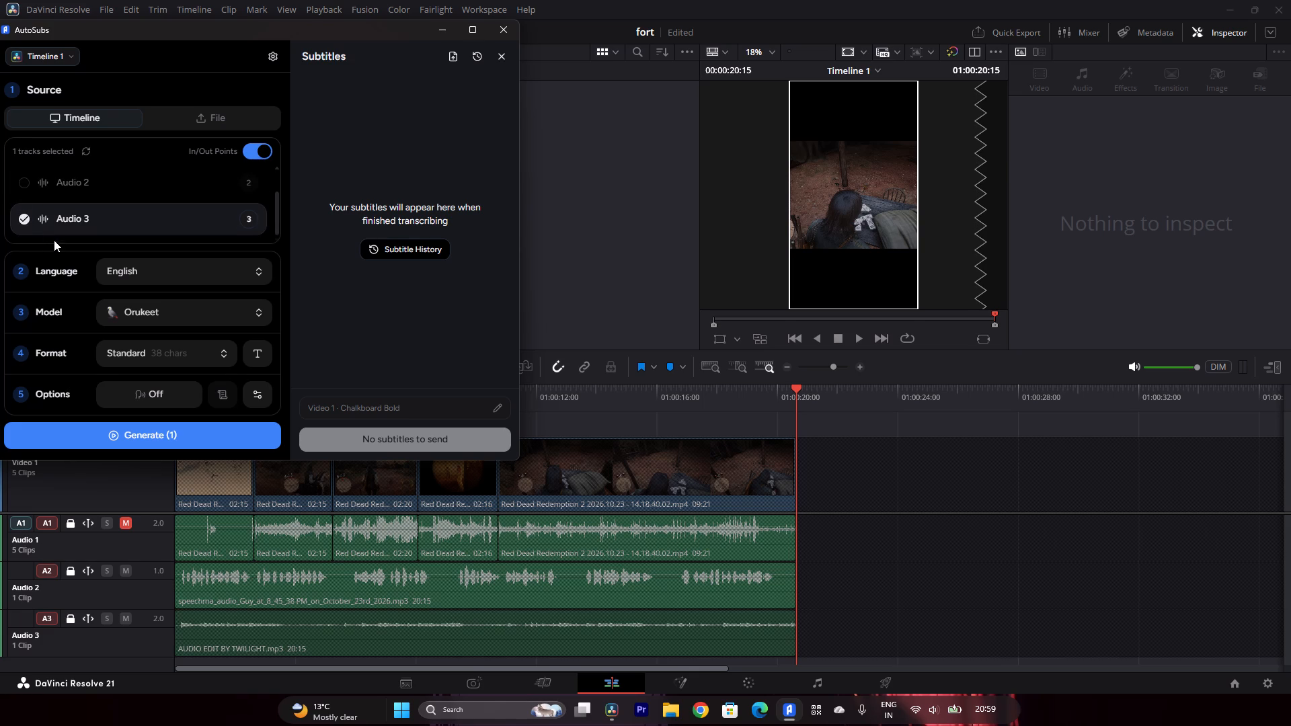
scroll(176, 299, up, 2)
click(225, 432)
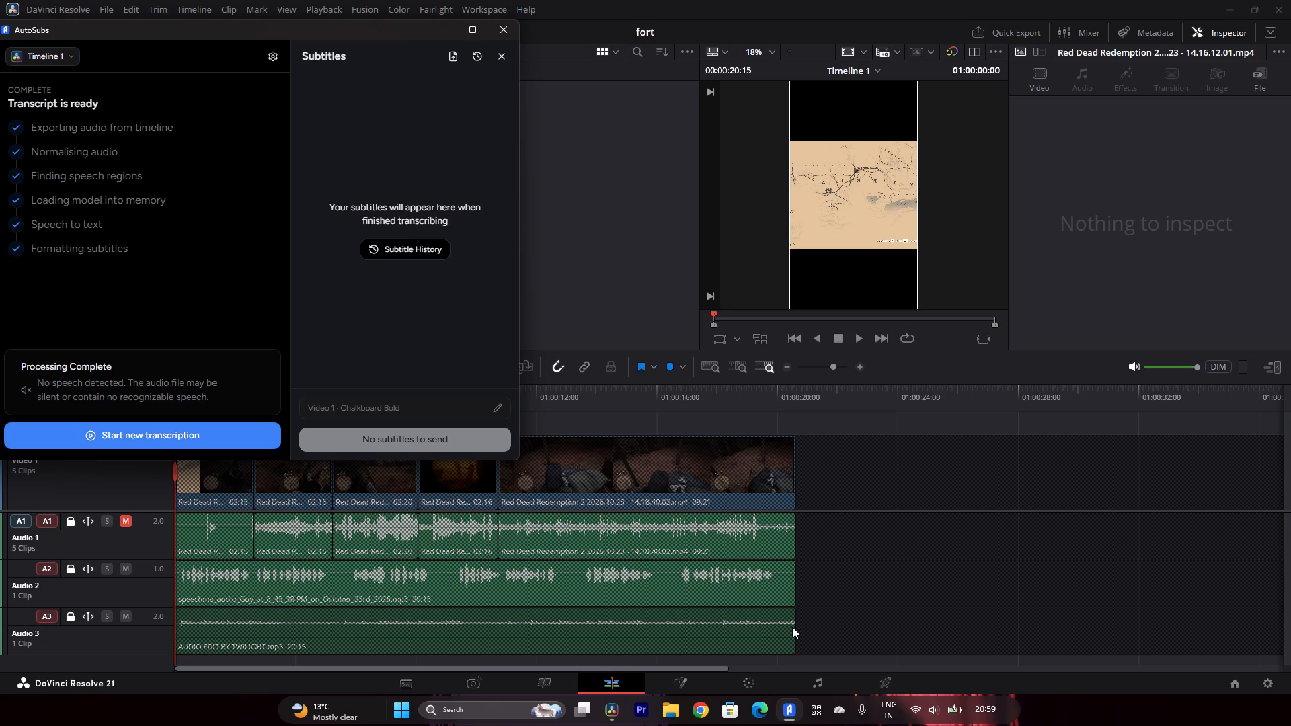
Start a new transcription setup and compare its selected audio track with the timeline tracks.
scroll(859, 538, up, 5)
click(118, 437)
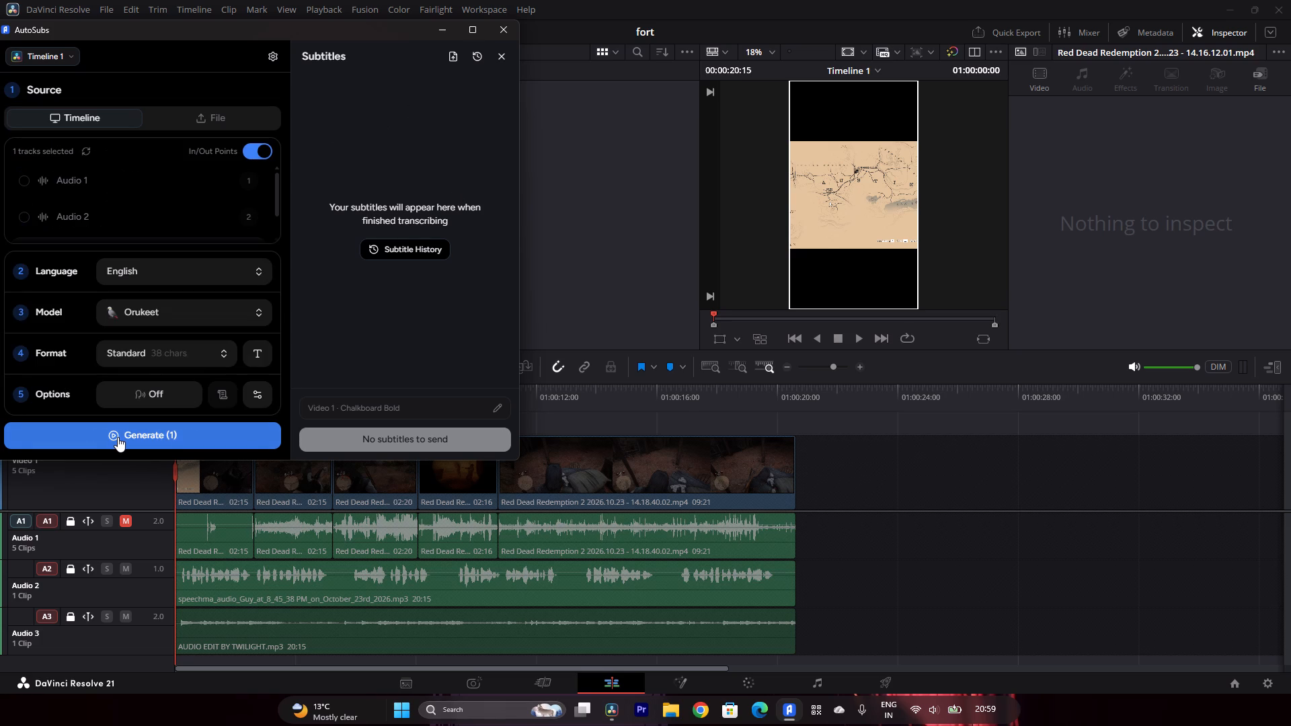
scroll(143, 218, up, 4)
scroll(143, 218, down, 3)
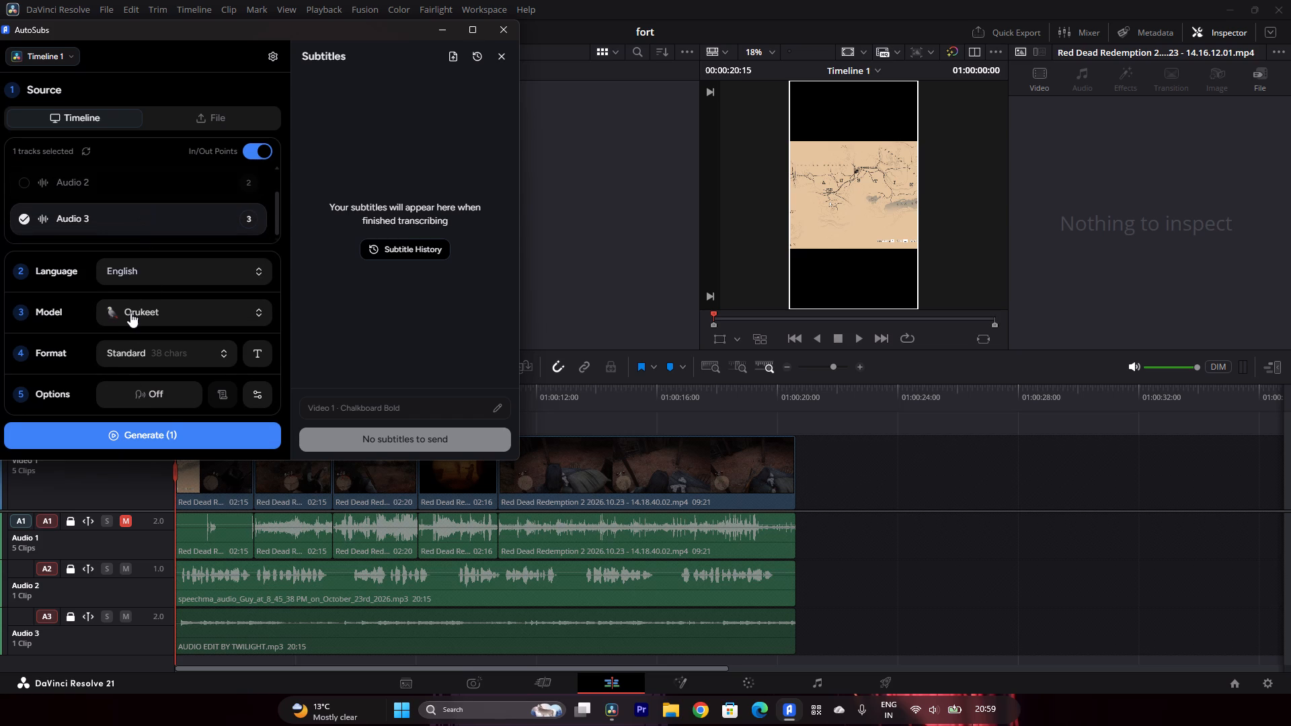
drag(242, 28, 986, 129)
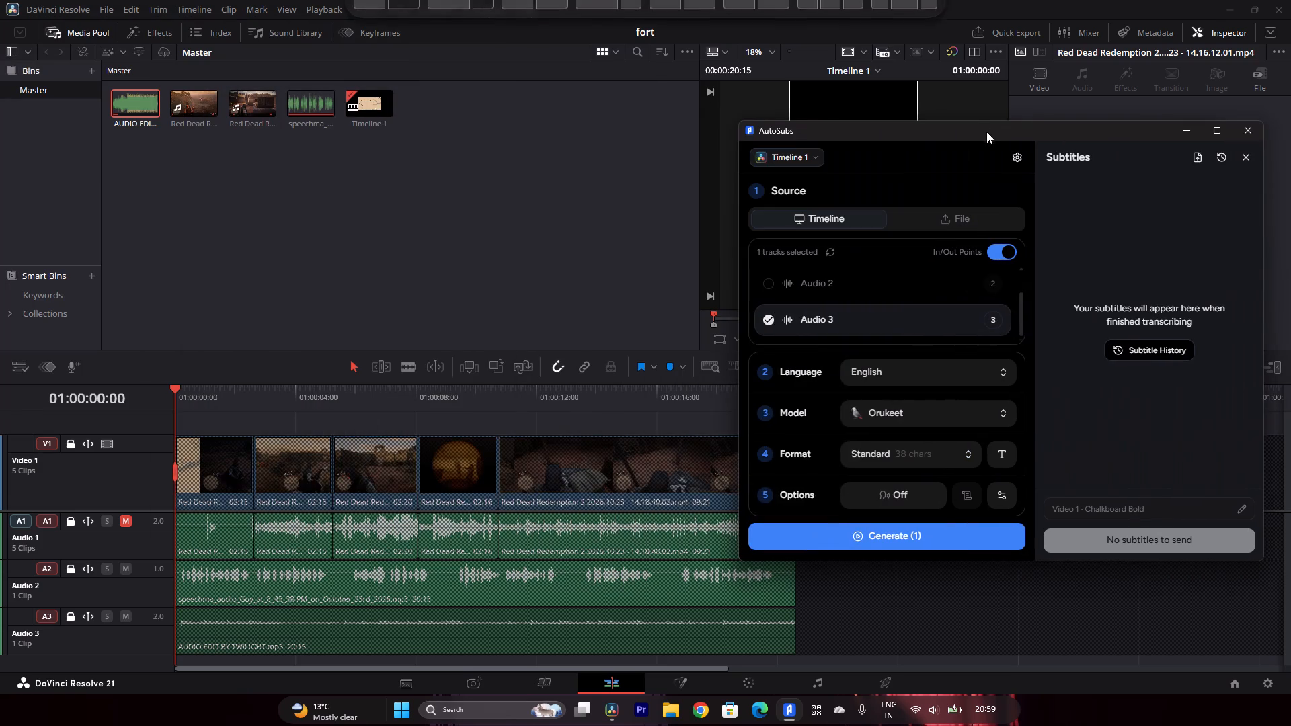
scroll(449, 511, up, 4)
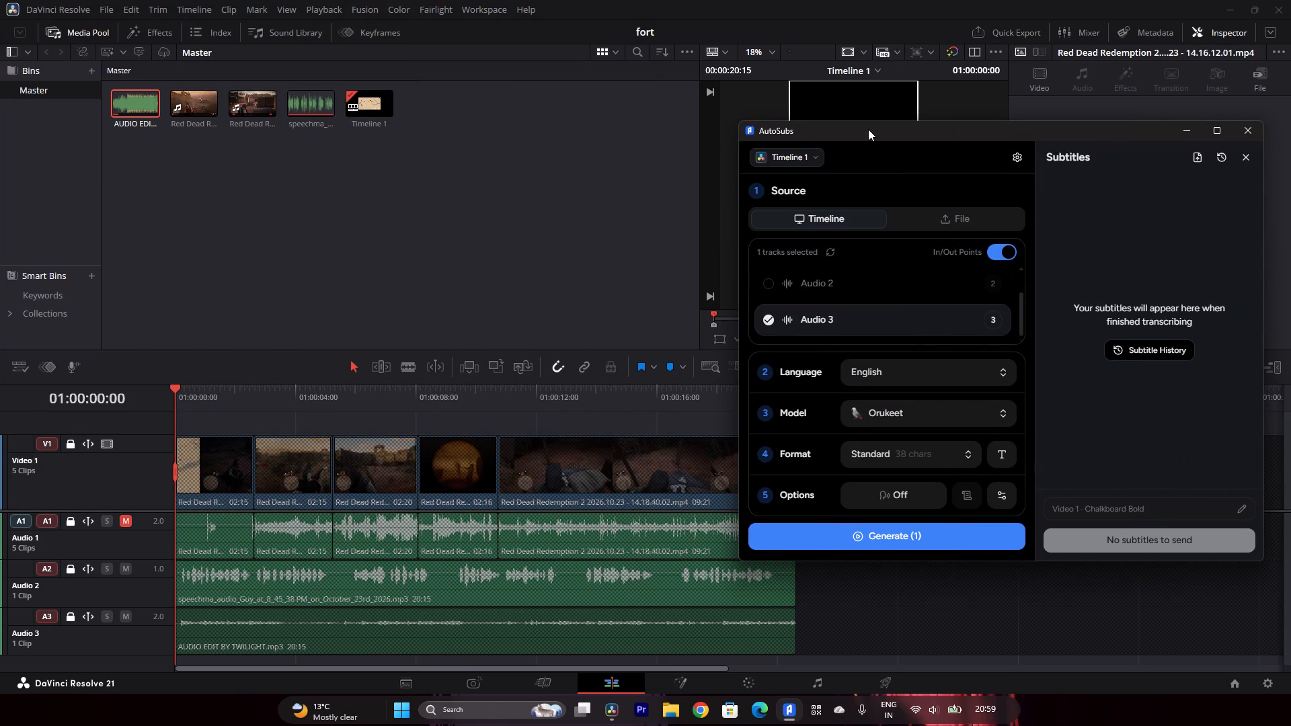
drag(868, 129, 169, 92)
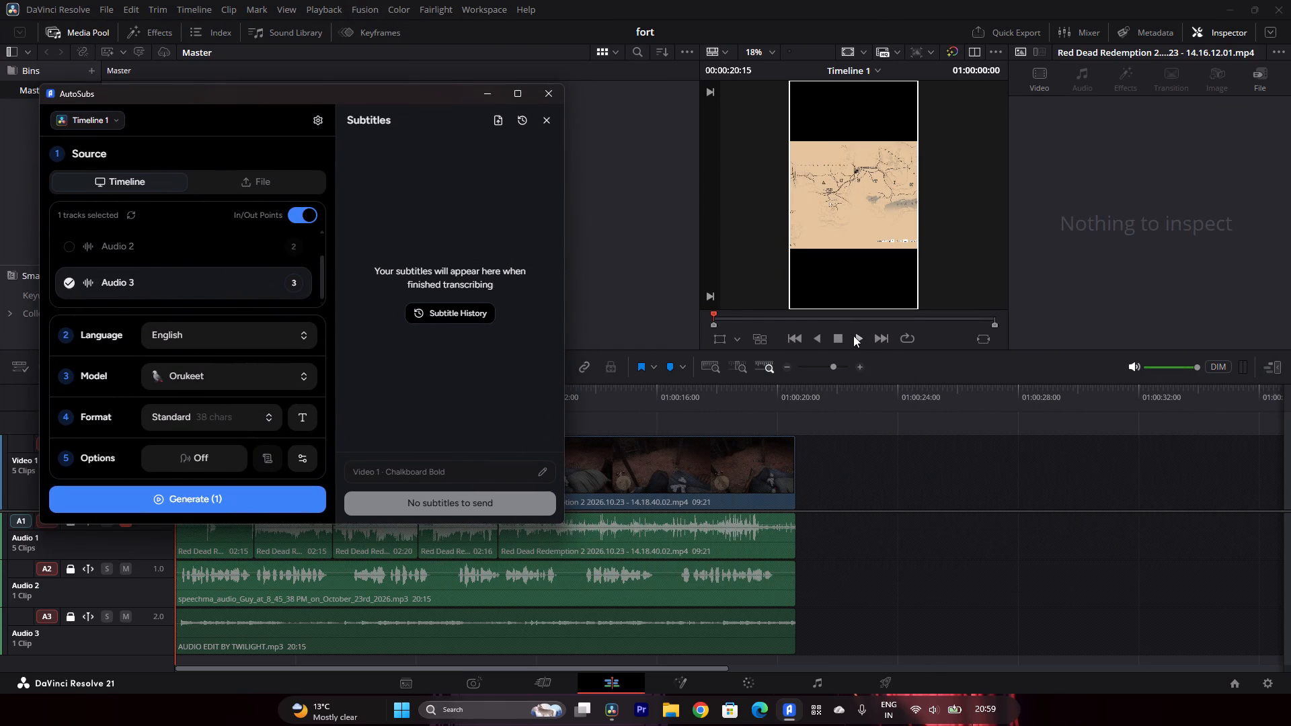
In DaVinci Resolve, play the opening second of the timeline and return the playhead to 01:00:00:00.
click(853, 335)
click(856, 335)
click(836, 337)
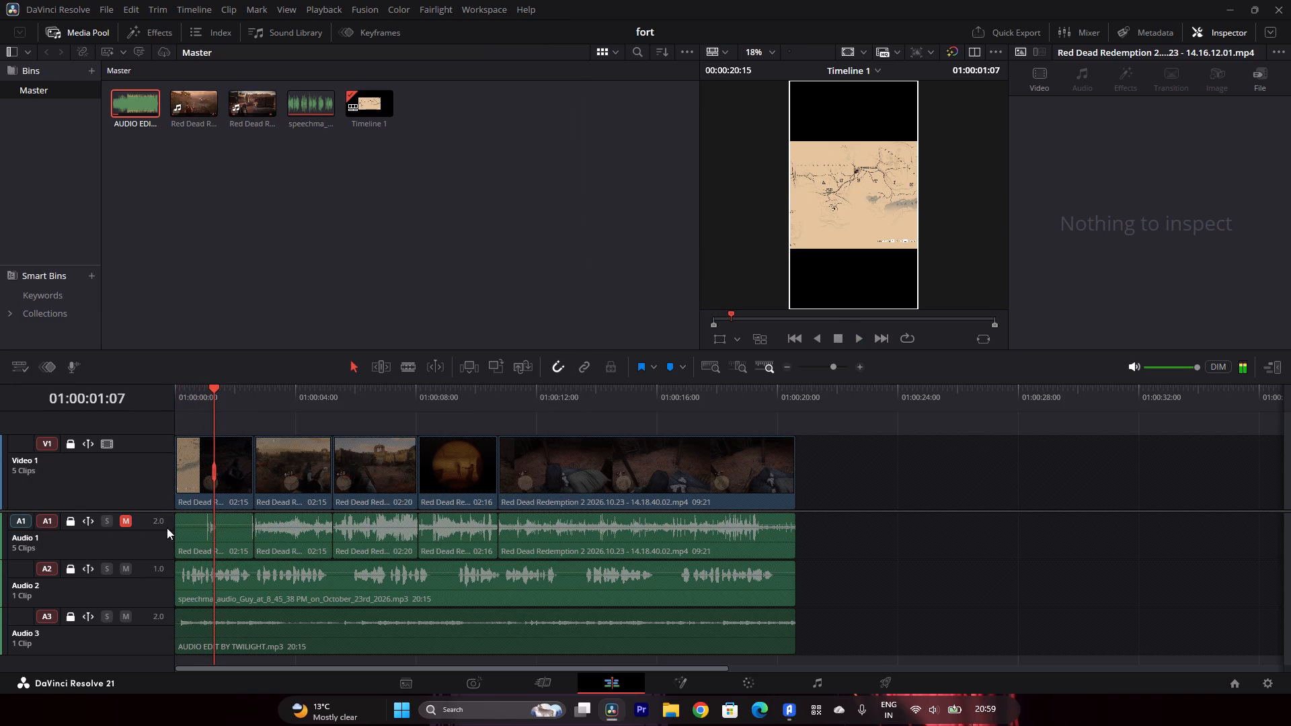
drag(213, 388, 110, 388)
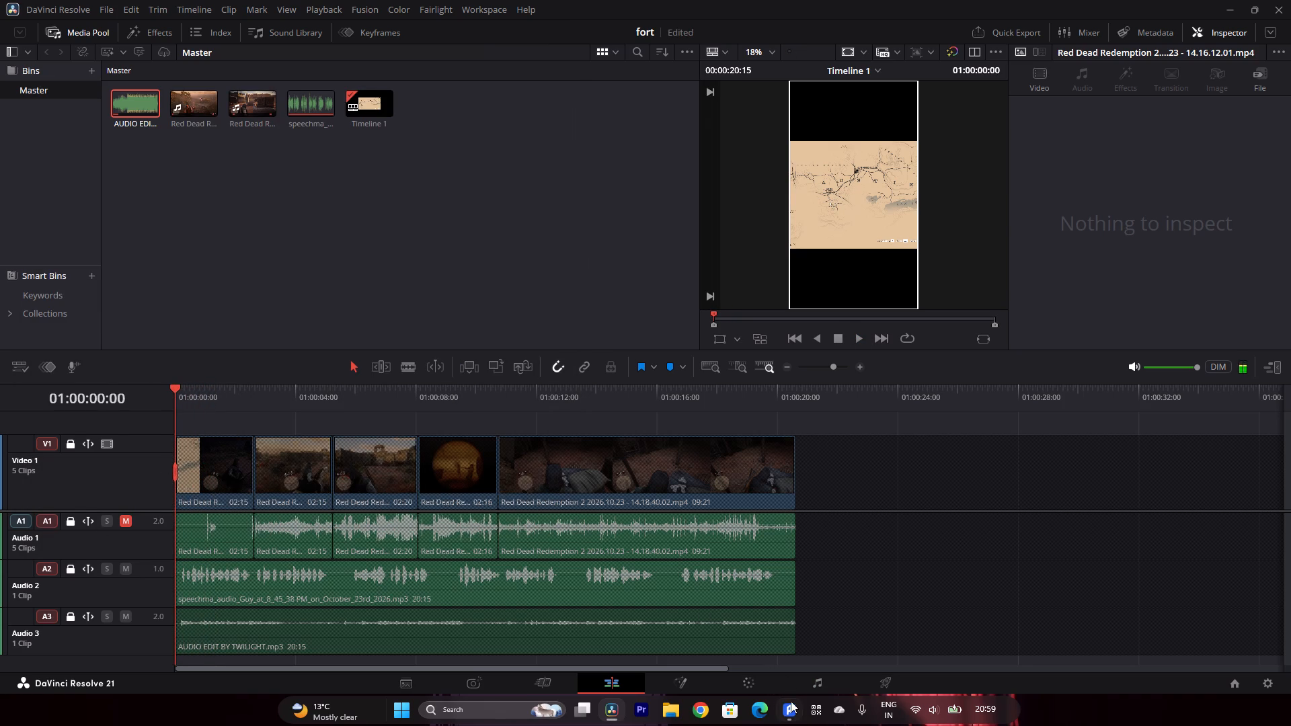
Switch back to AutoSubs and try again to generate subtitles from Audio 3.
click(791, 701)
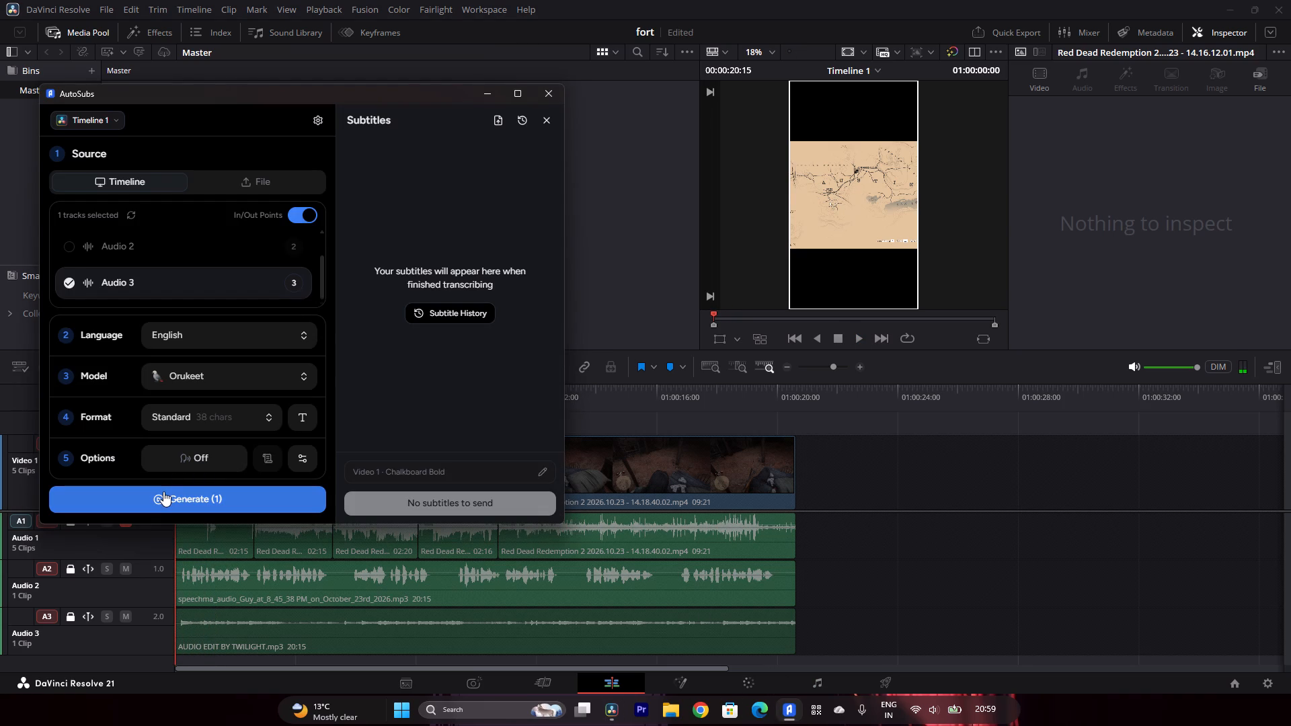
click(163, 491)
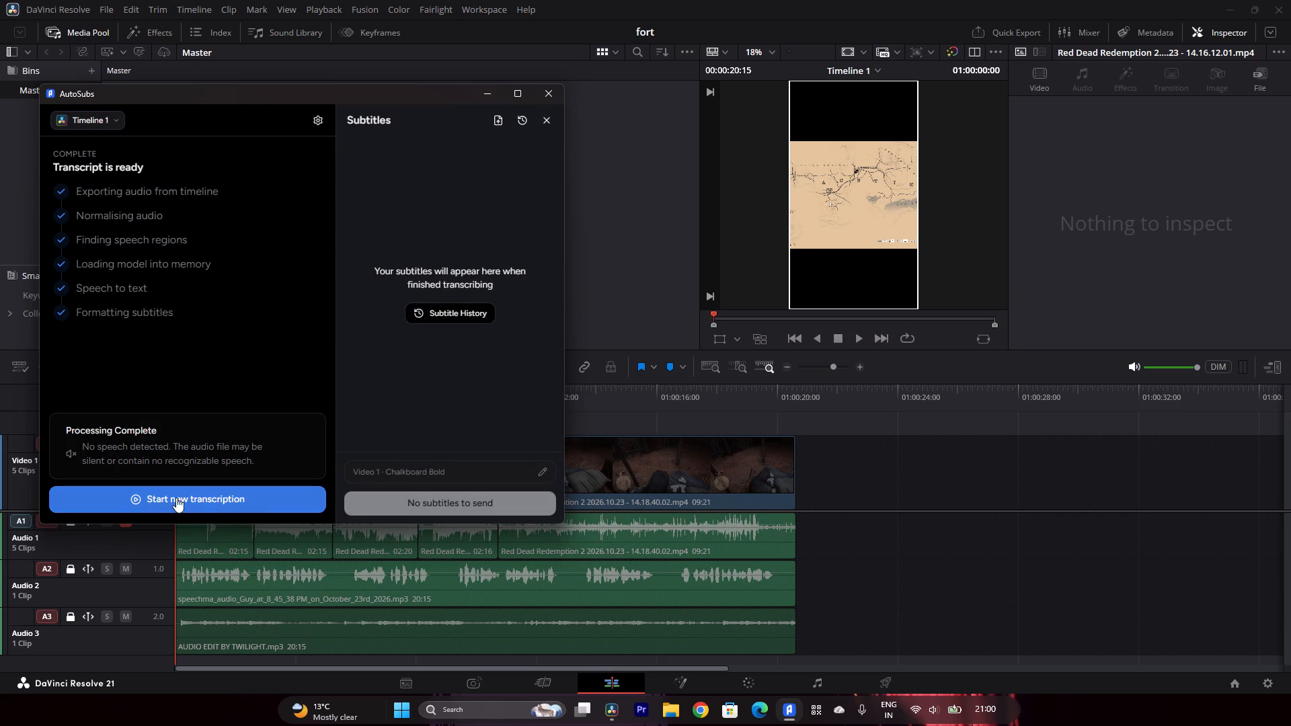
Check the saved Timeline 1 entries in the subtitle history and the options available for them.
click(477, 309)
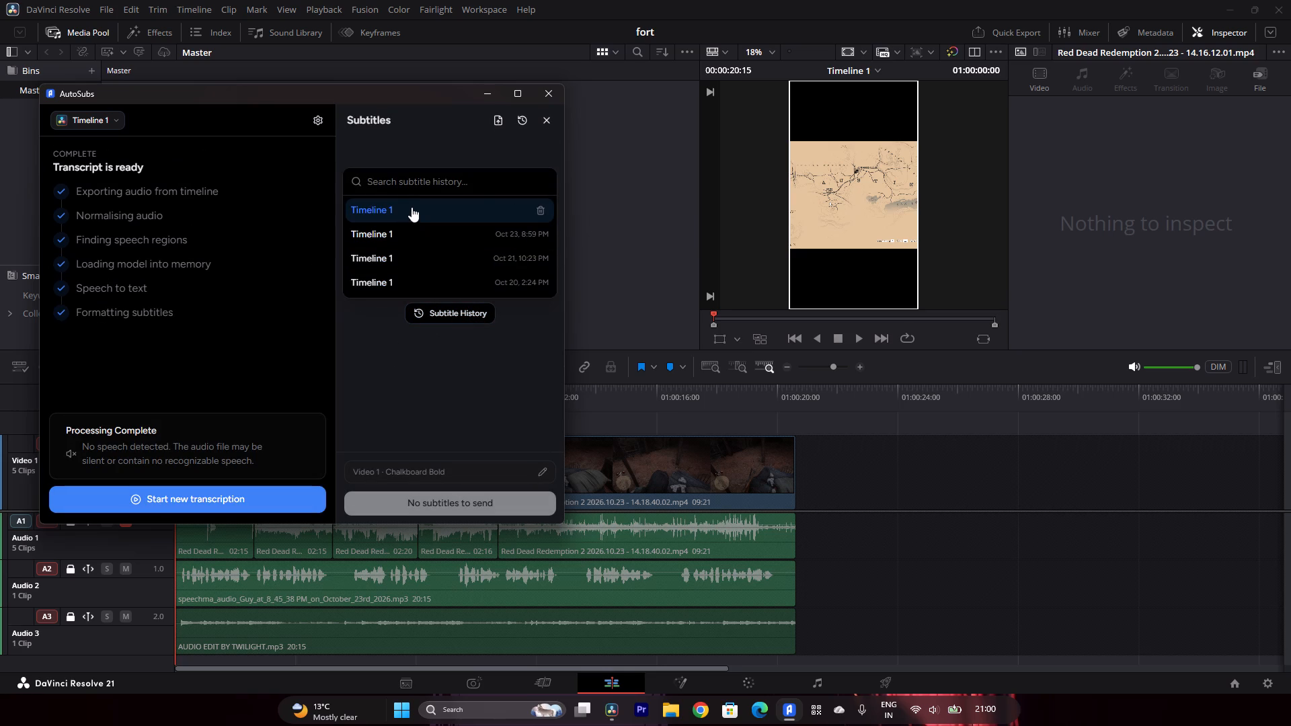
click(412, 207)
click(457, 320)
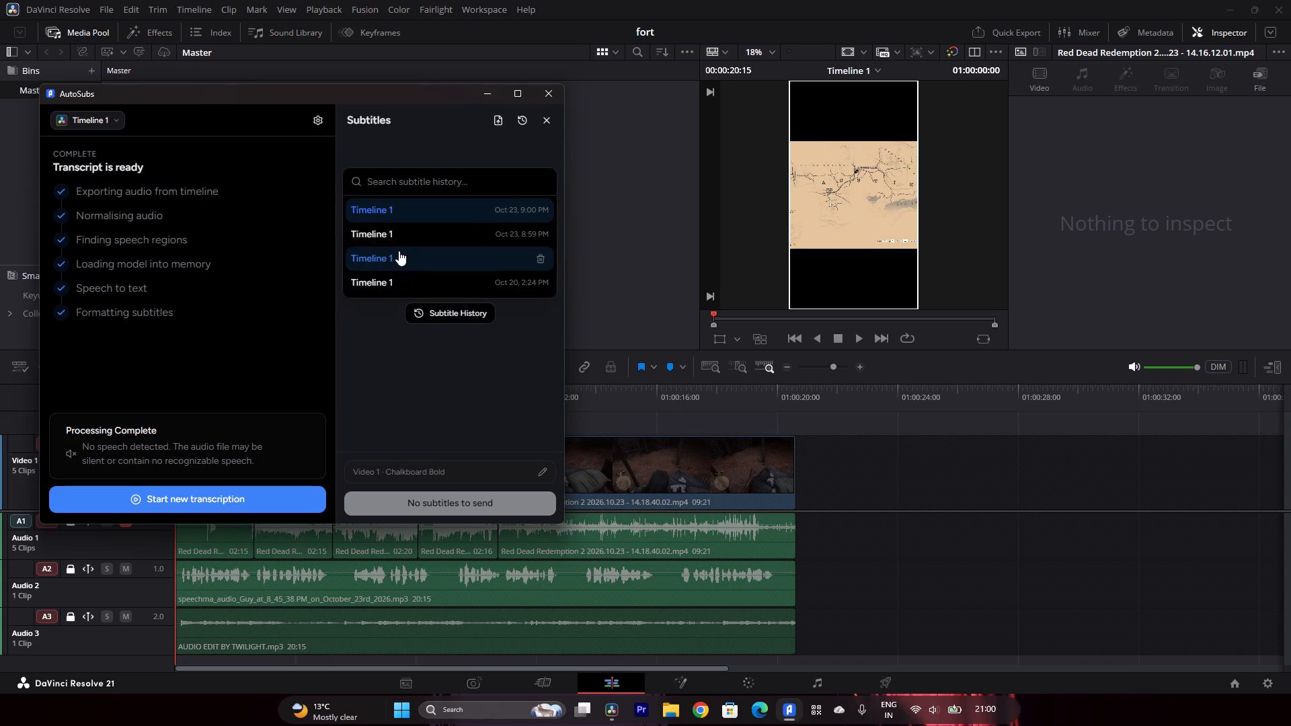
click(391, 233)
click(418, 310)
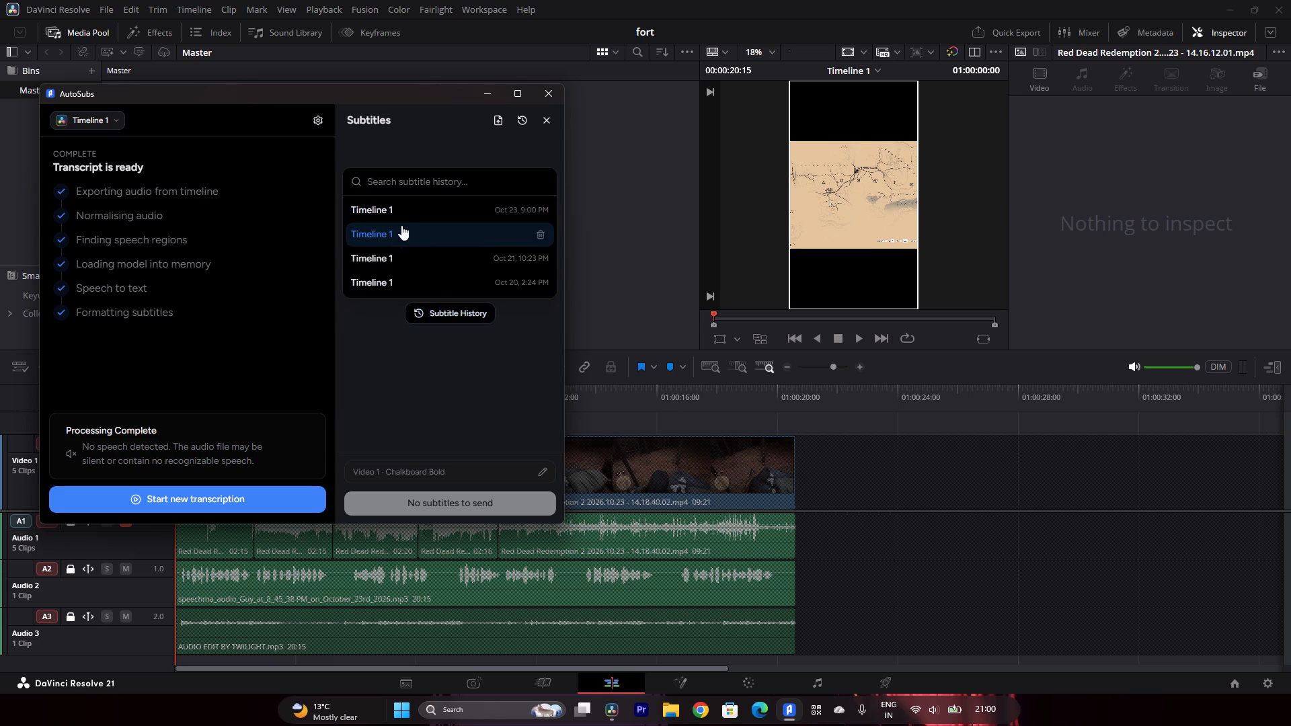
right_click(401, 225)
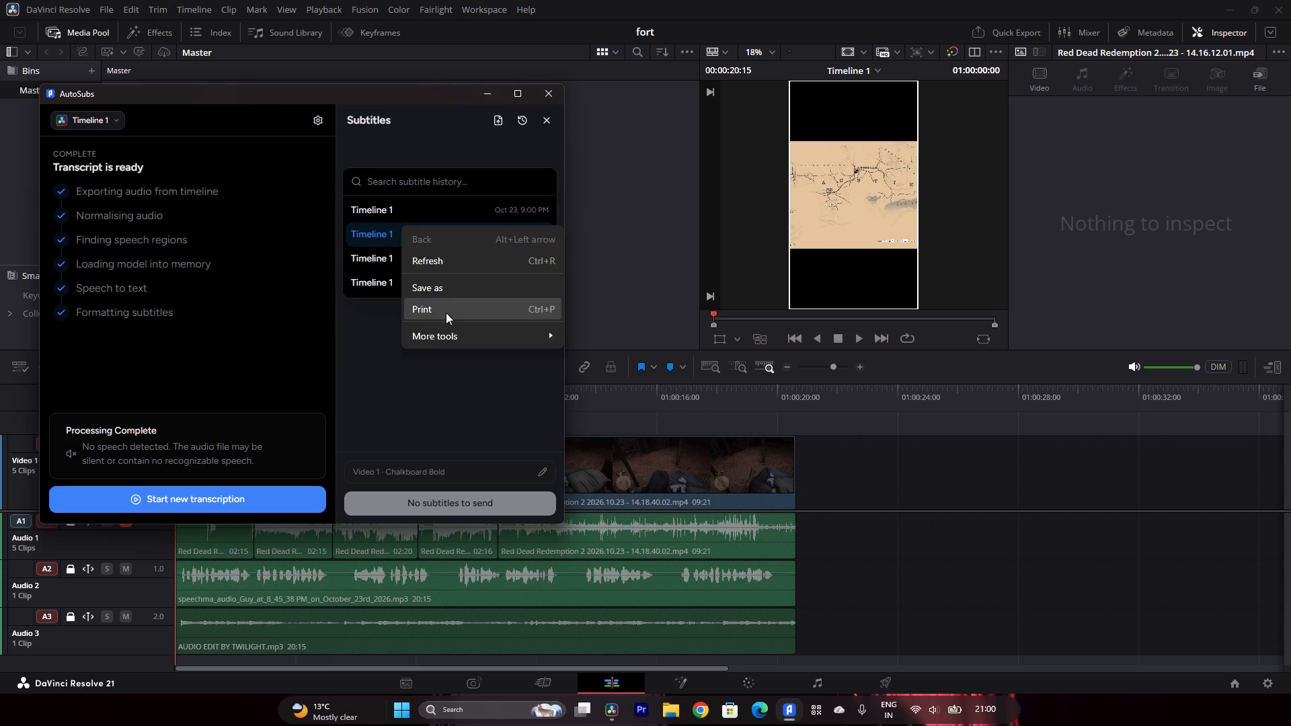
click(467, 331)
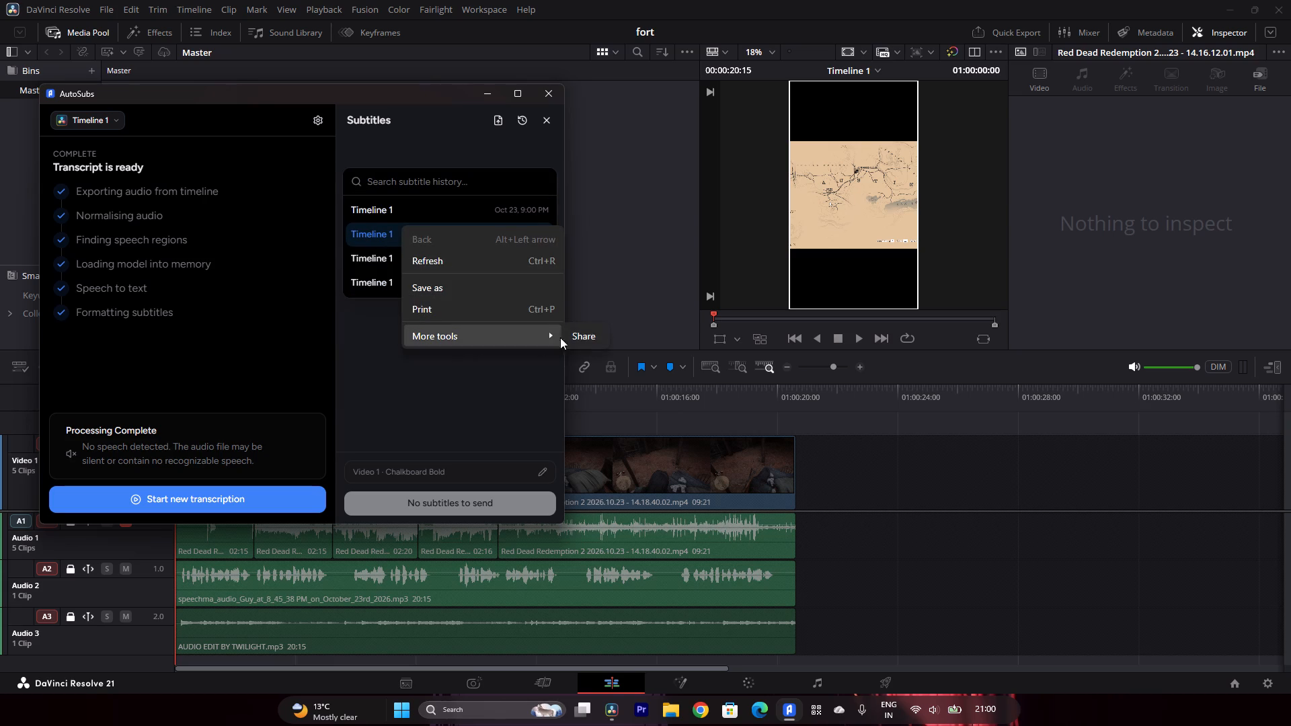
click(481, 436)
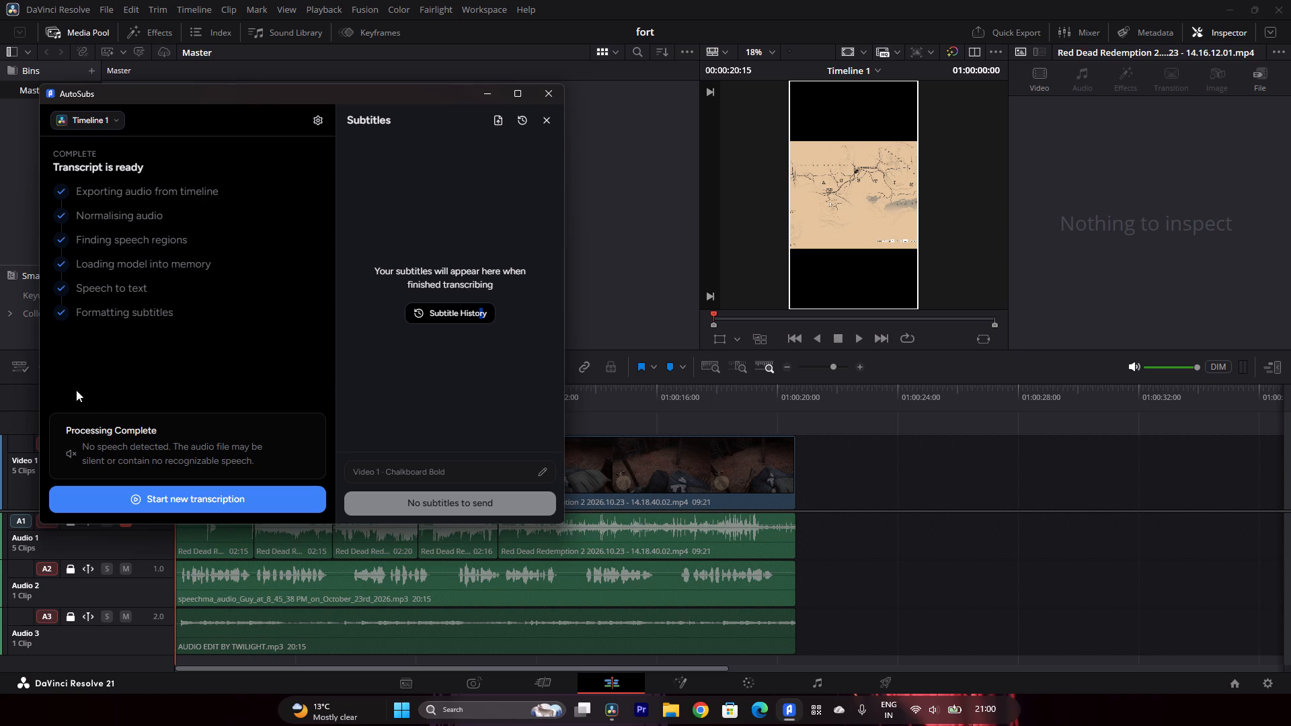
scroll(85, 412, down, 1)
click(81, 452)
Start a new transcription and generate subtitles from Audio 2 instead of Audio 3, using English, the Orukeet model and Standard format.
click(226, 499)
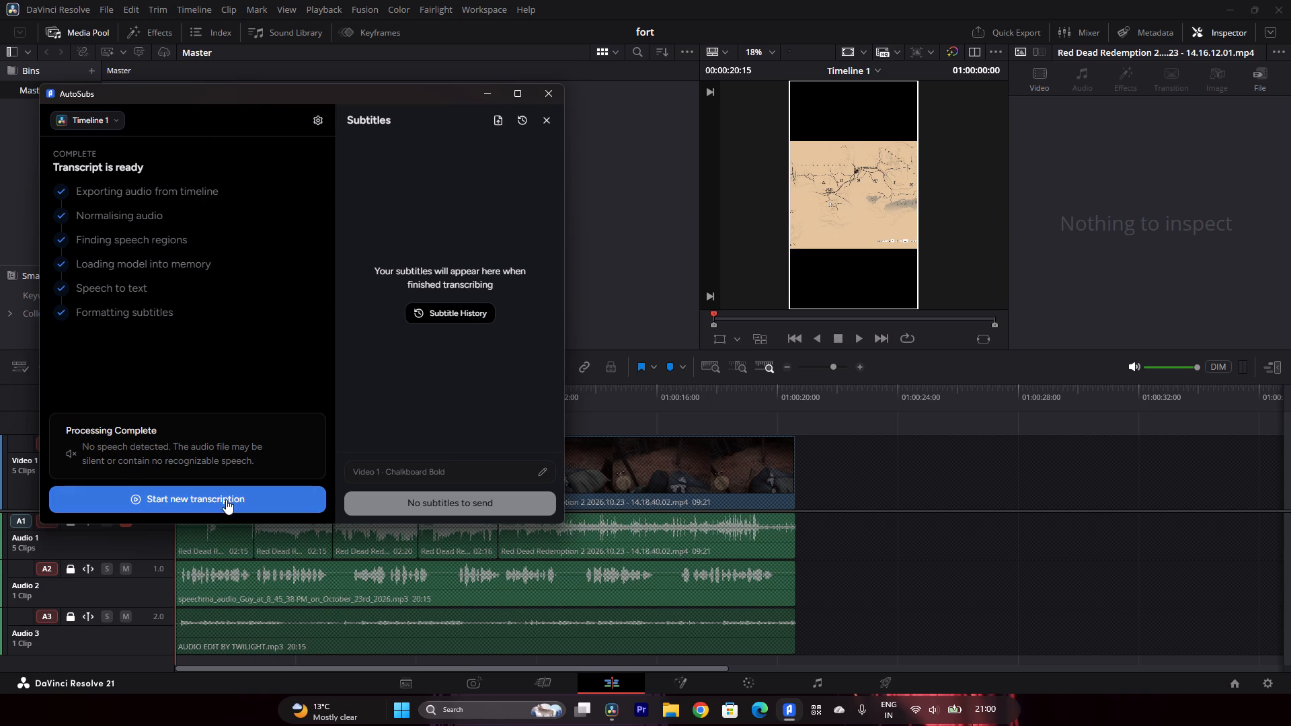
scroll(219, 278, down, 1)
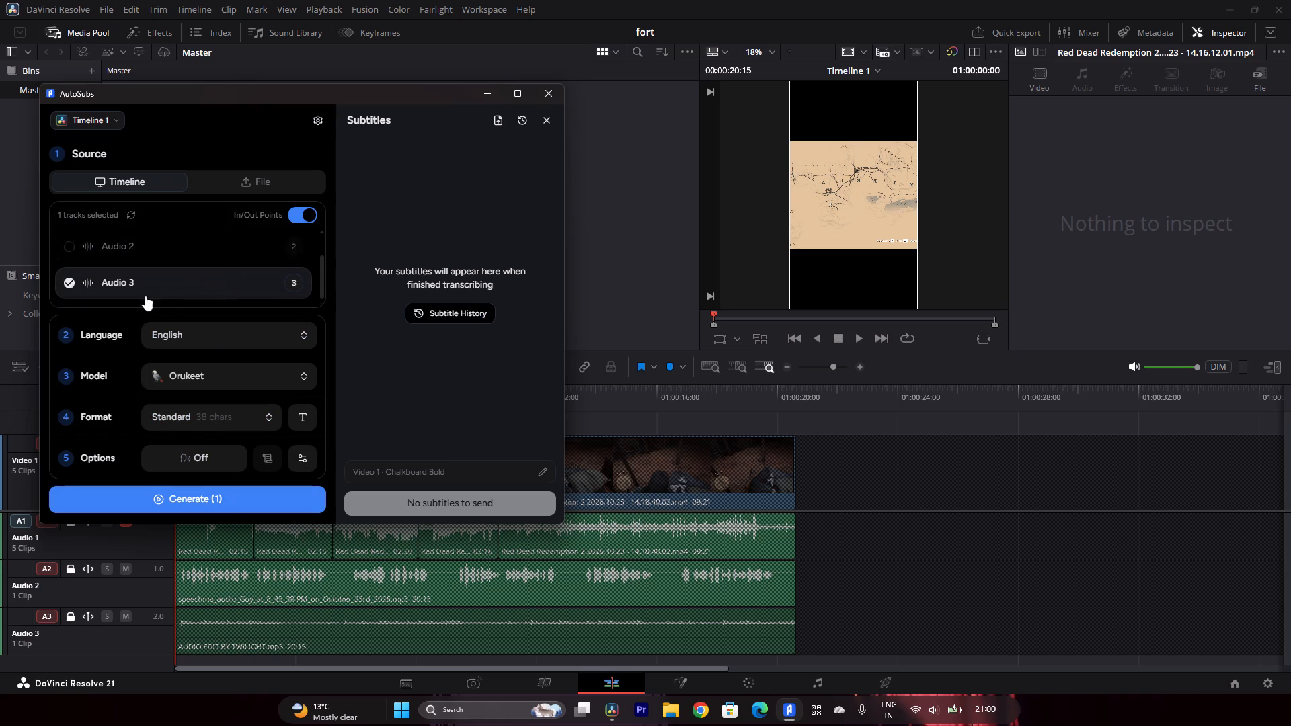
click(134, 292)
click(98, 247)
click(127, 502)
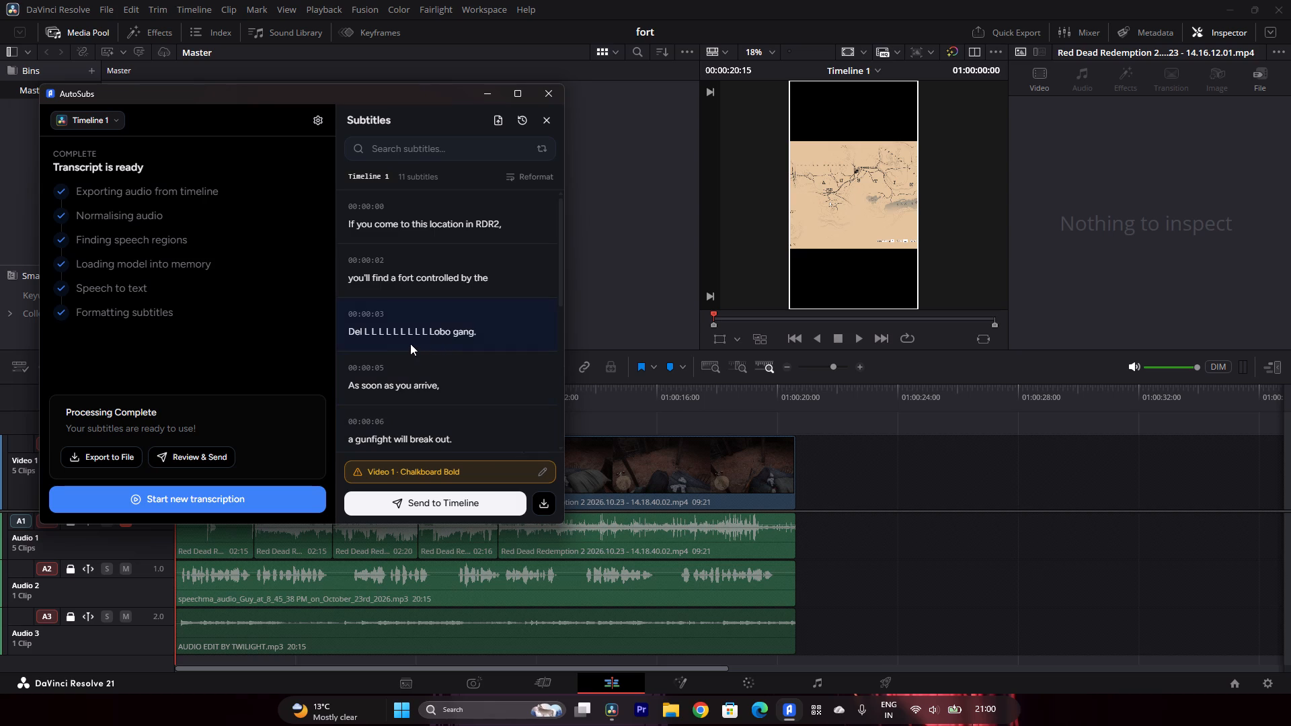
Close and reopen AutoSubs, load the newest Timeline 1 entry from the subtitle history and send its subtitles to the timeline.
click(424, 333)
click(550, 89)
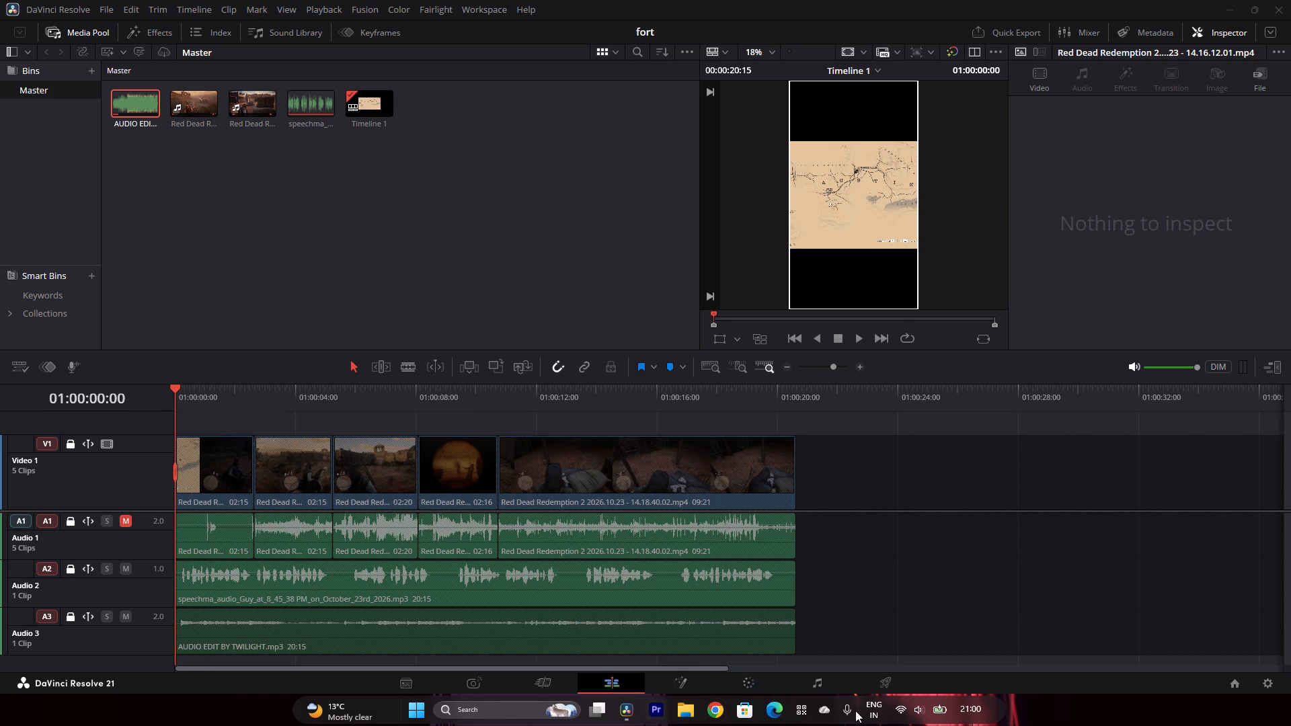
click(416, 713)
scroll(563, 573, down, 1)
click(522, 479)
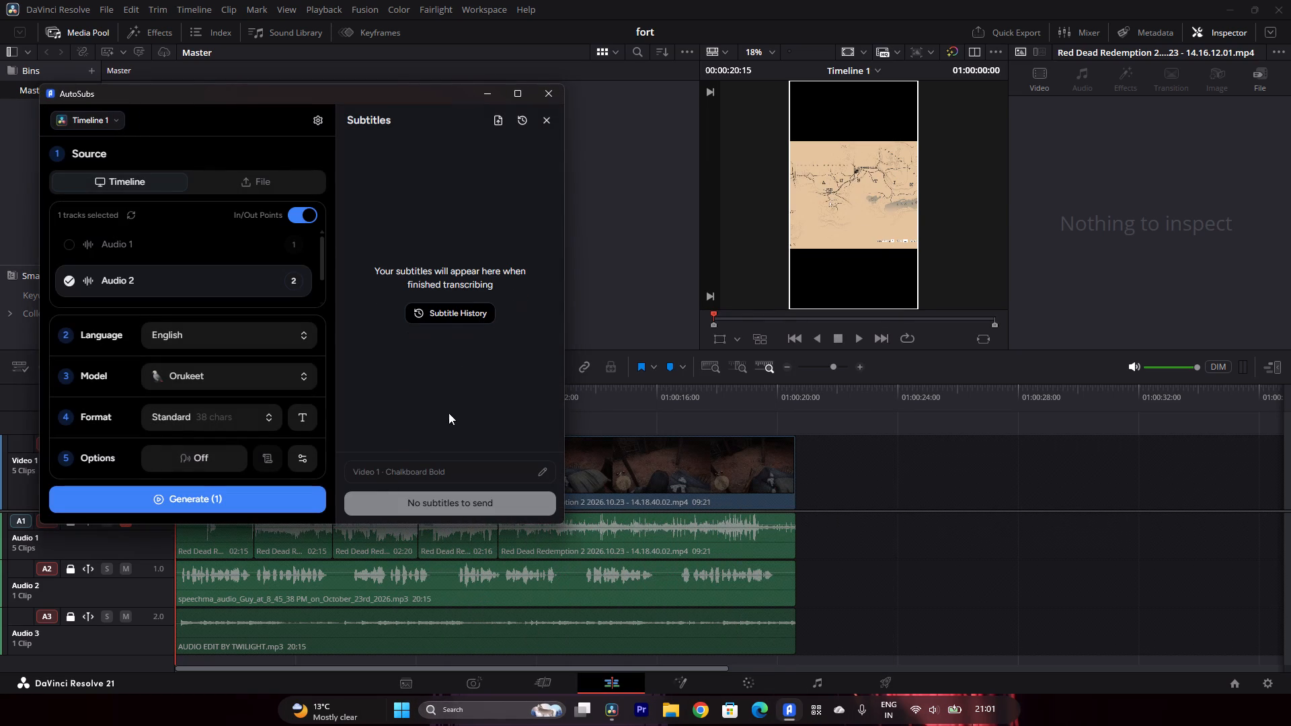
click(455, 300)
click(442, 321)
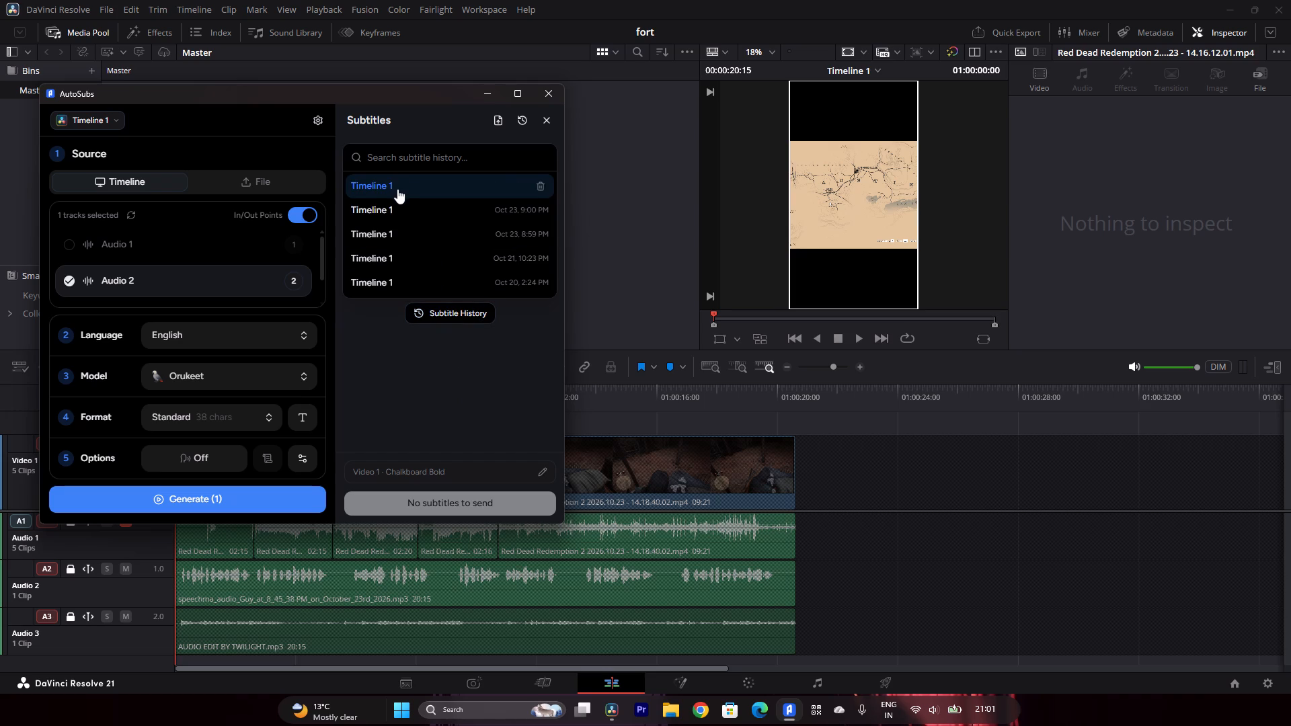
click(397, 183)
click(449, 506)
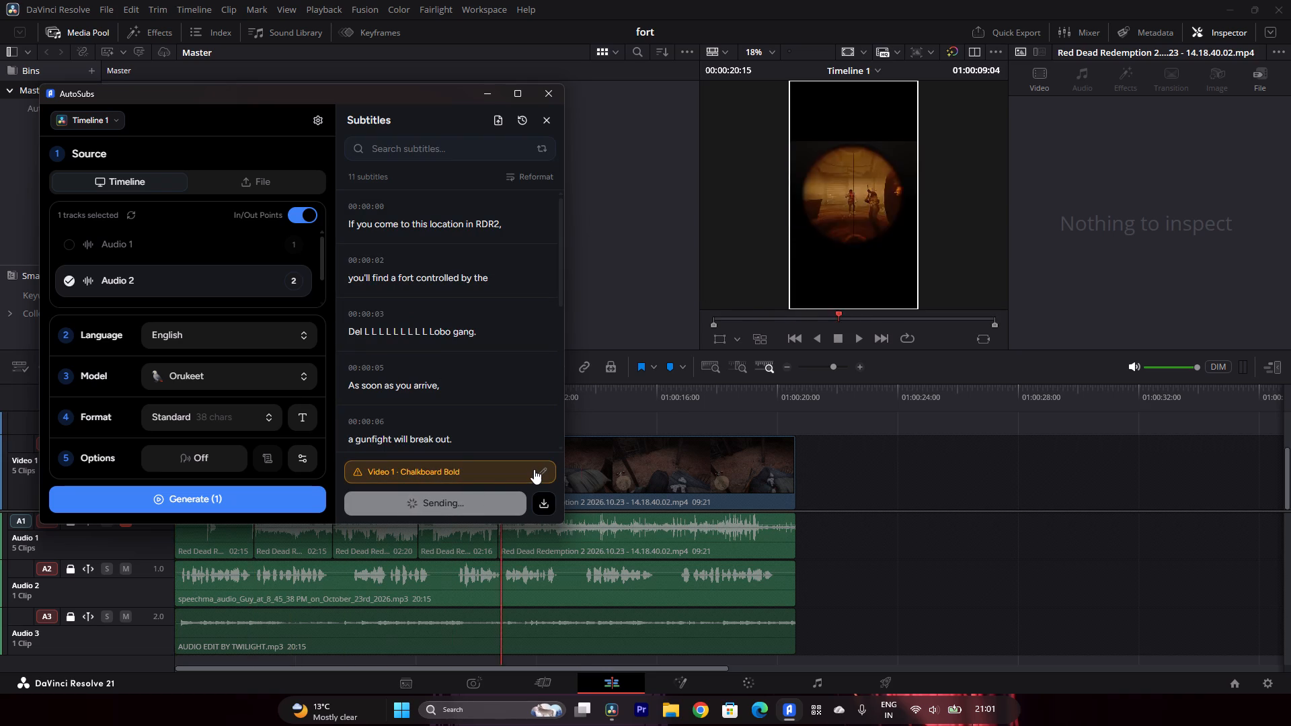
click(490, 88)
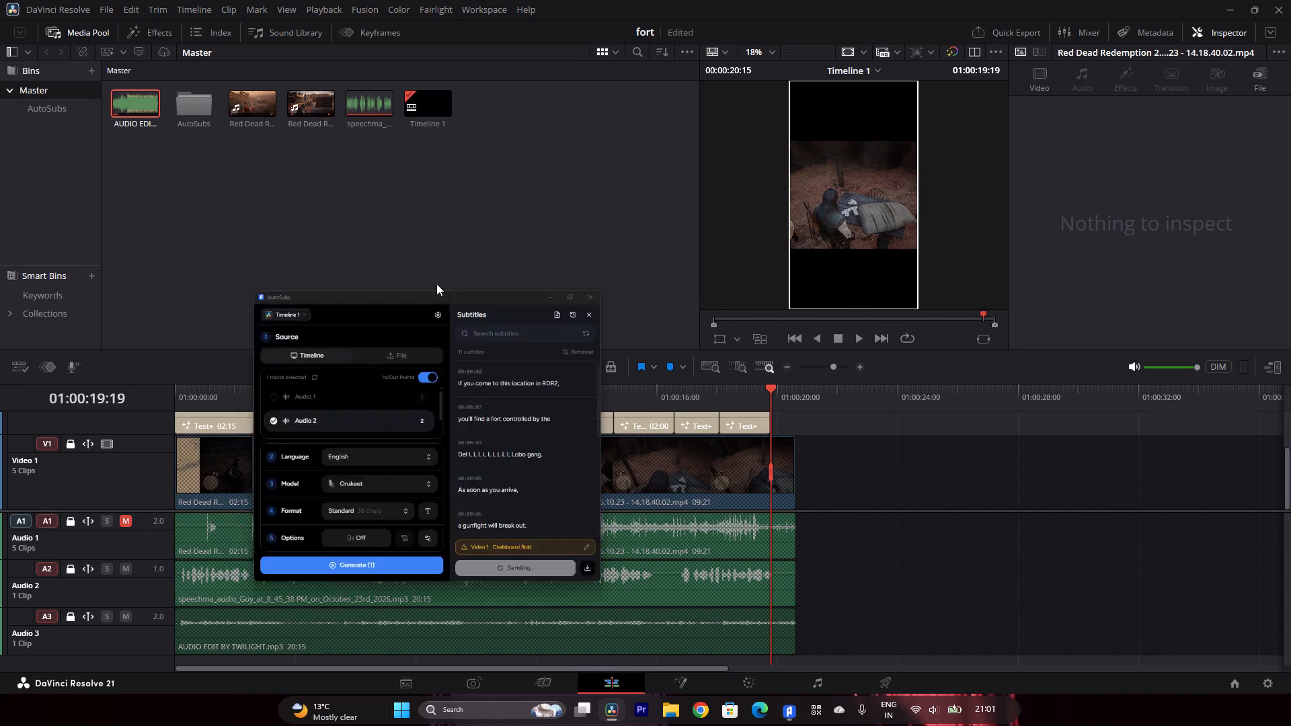
In DaVinci Resolve, play the timeline from 01:00:00:00 to check the opening subtitles.
drag(368, 382, 306, 394)
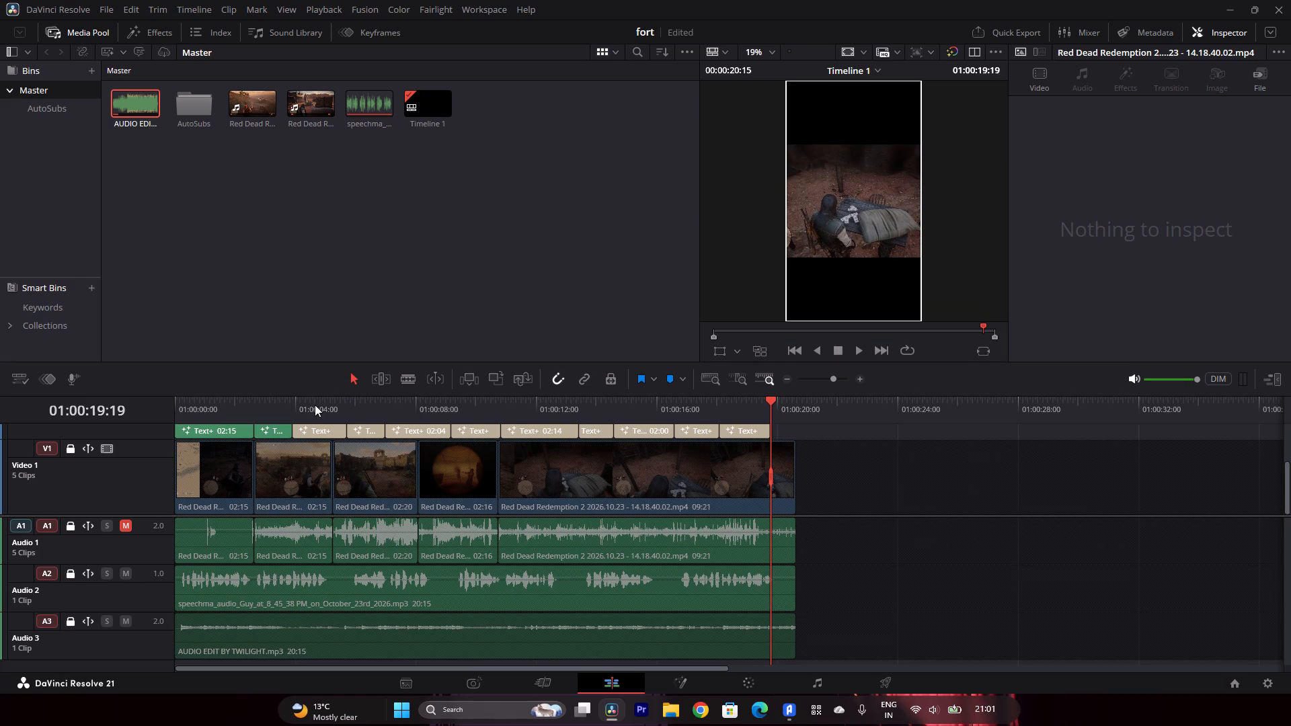
drag(317, 399, 182, 411)
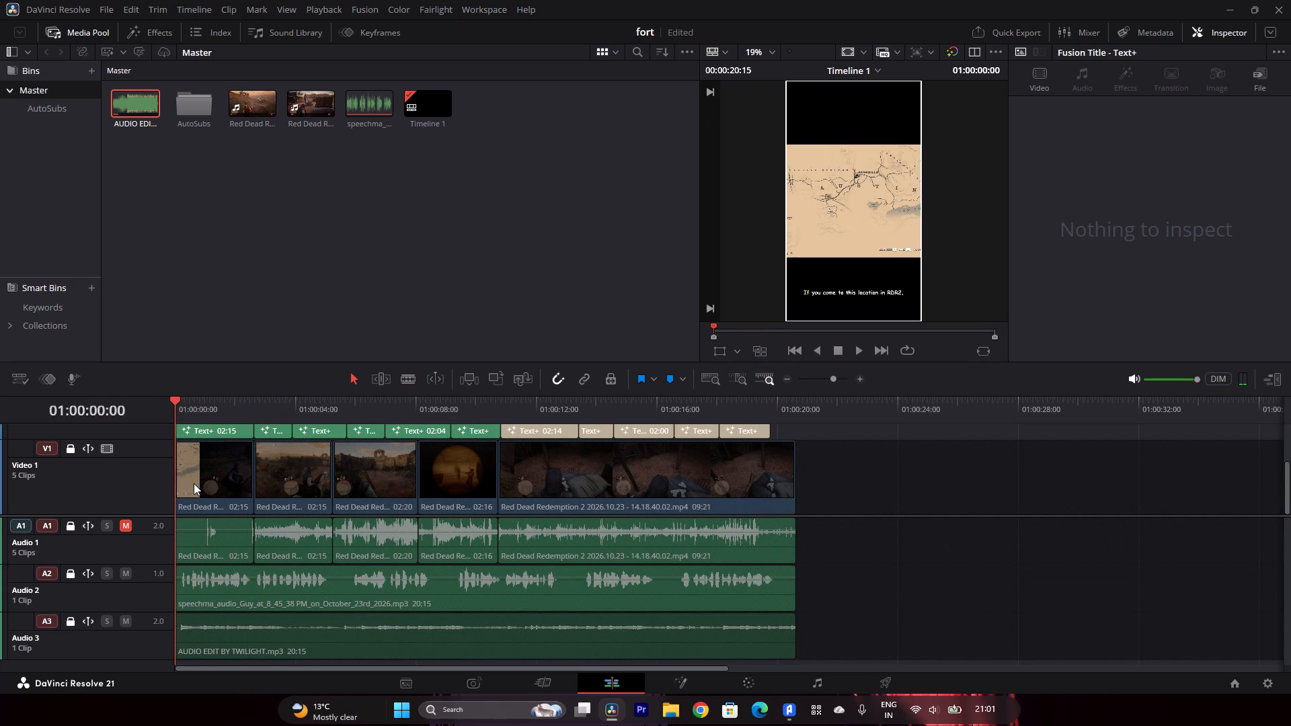
click(854, 352)
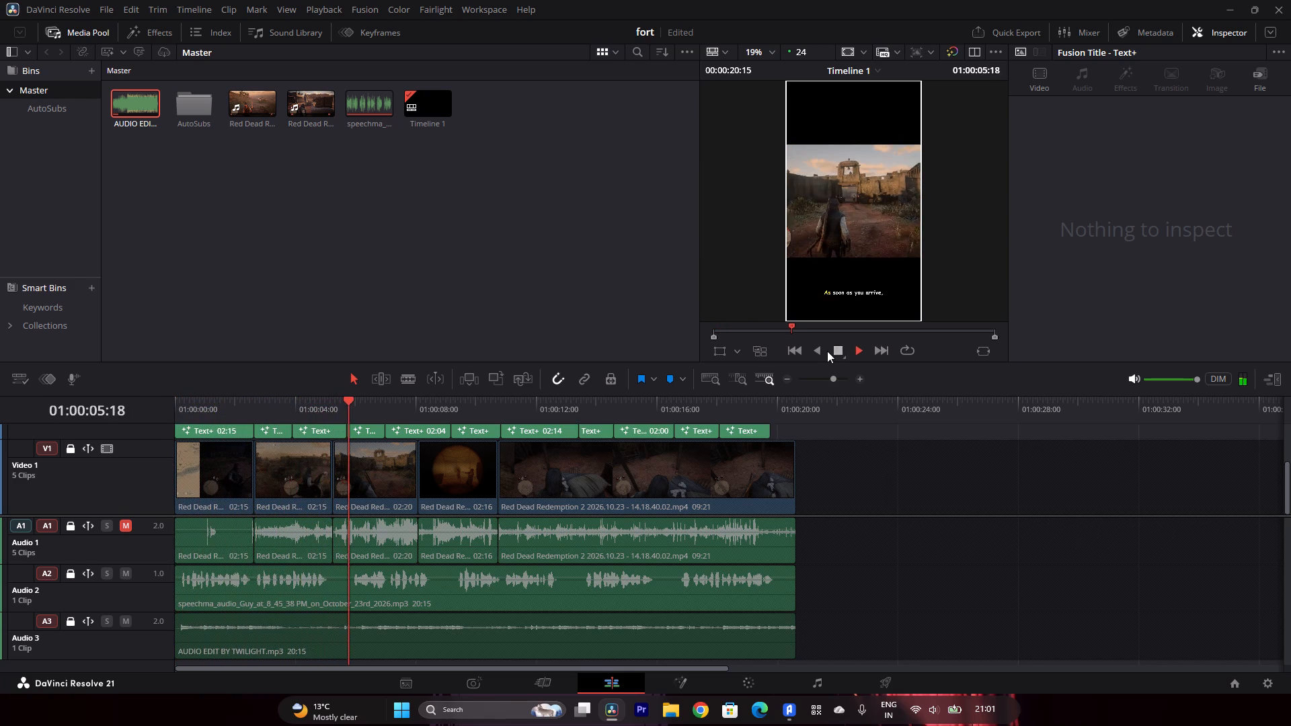
click(827, 351)
Remove the repeated letters from the third Text+ caption on the timeline so it reads "Del Lobo gang.".
click(278, 406)
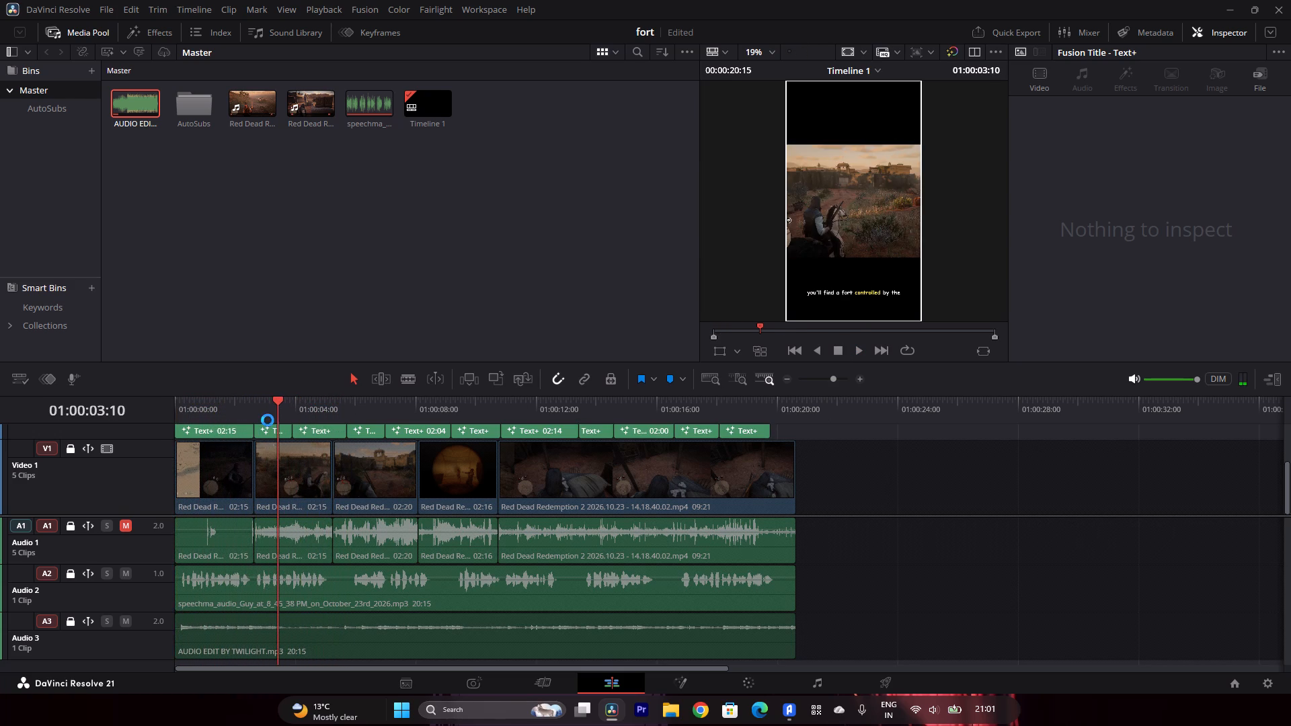
click(262, 430)
click(323, 428)
click(327, 405)
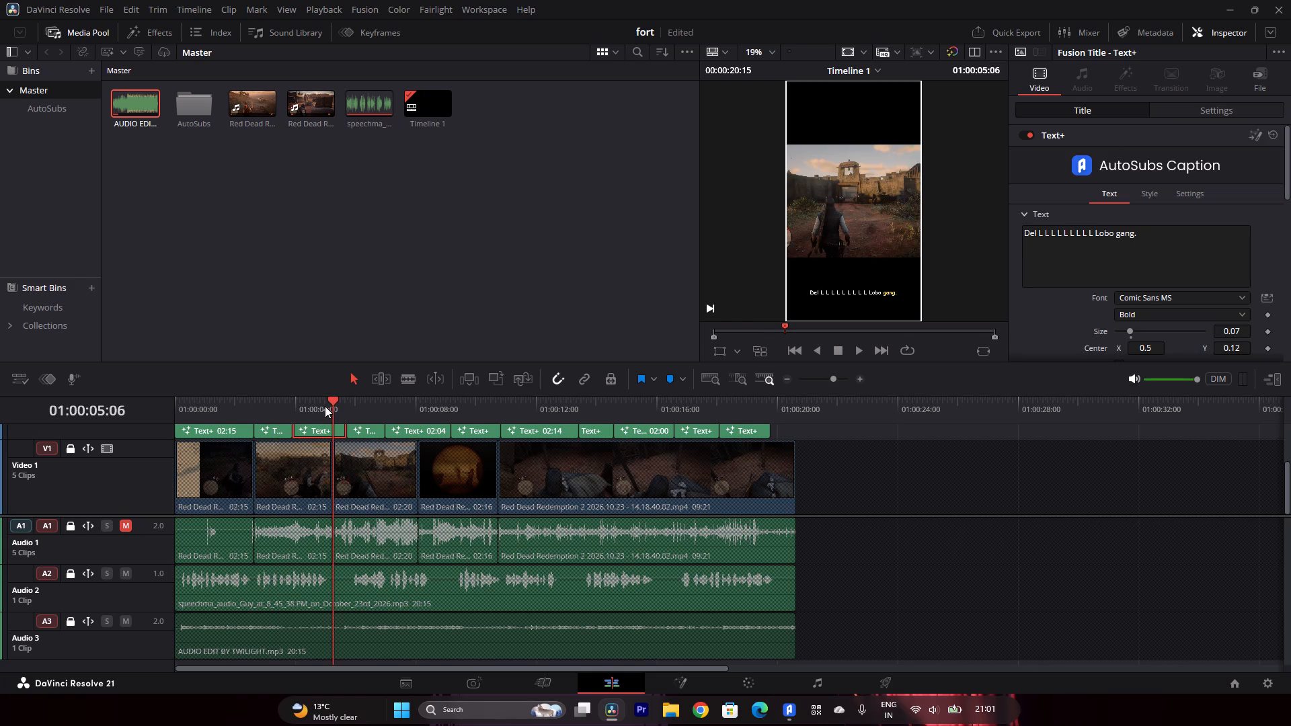
click(1089, 231)
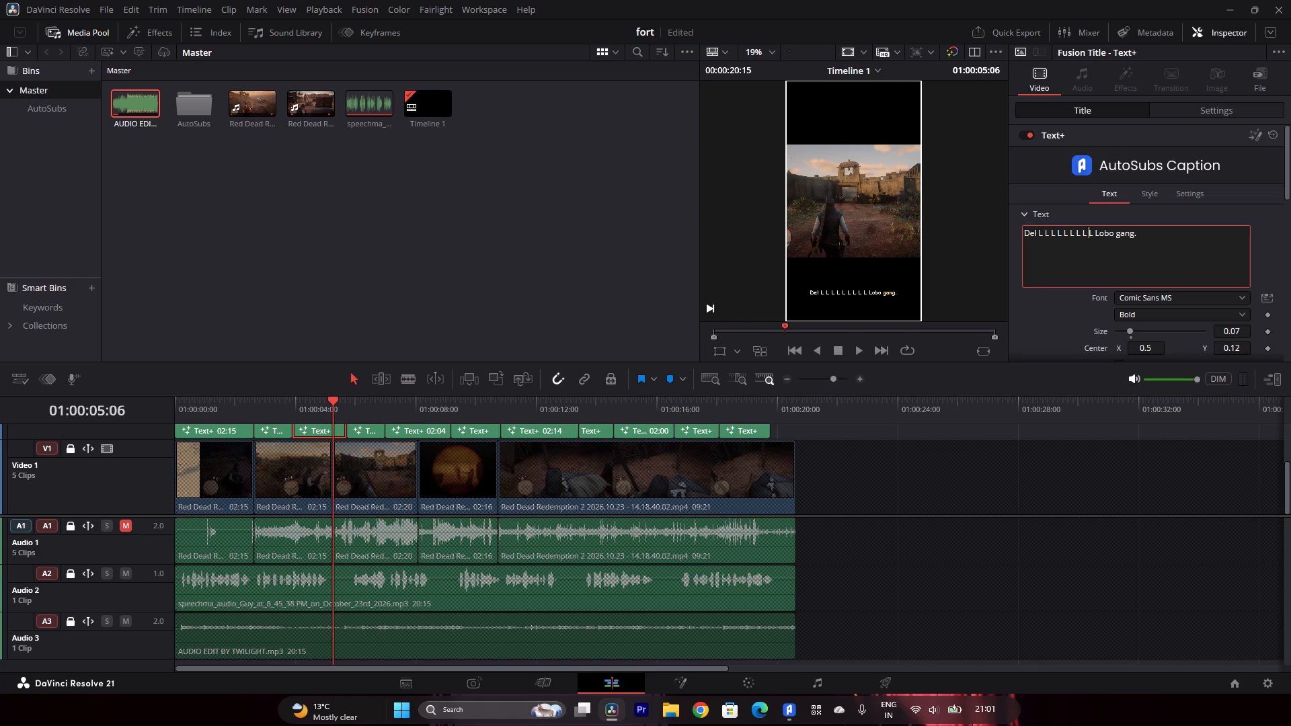
click(1093, 234)
key(BackSpace)
key(BackSpace)
key(BackSpace)
key(BackSpace)
key(BackSpace)
key(BackSpace)
key(BackSpace)
key(BackSpace)
key(BackSpace)
key(BackSpace)
key(BackSpace)
key(BackSpace)
key(BackSpace)
key(BackSpace)
key(BackSpace)
key(BackSpace)
key(BackSpace)
key(BackSpace)
key(Return)
key(BackSpace)
click(967, 250)
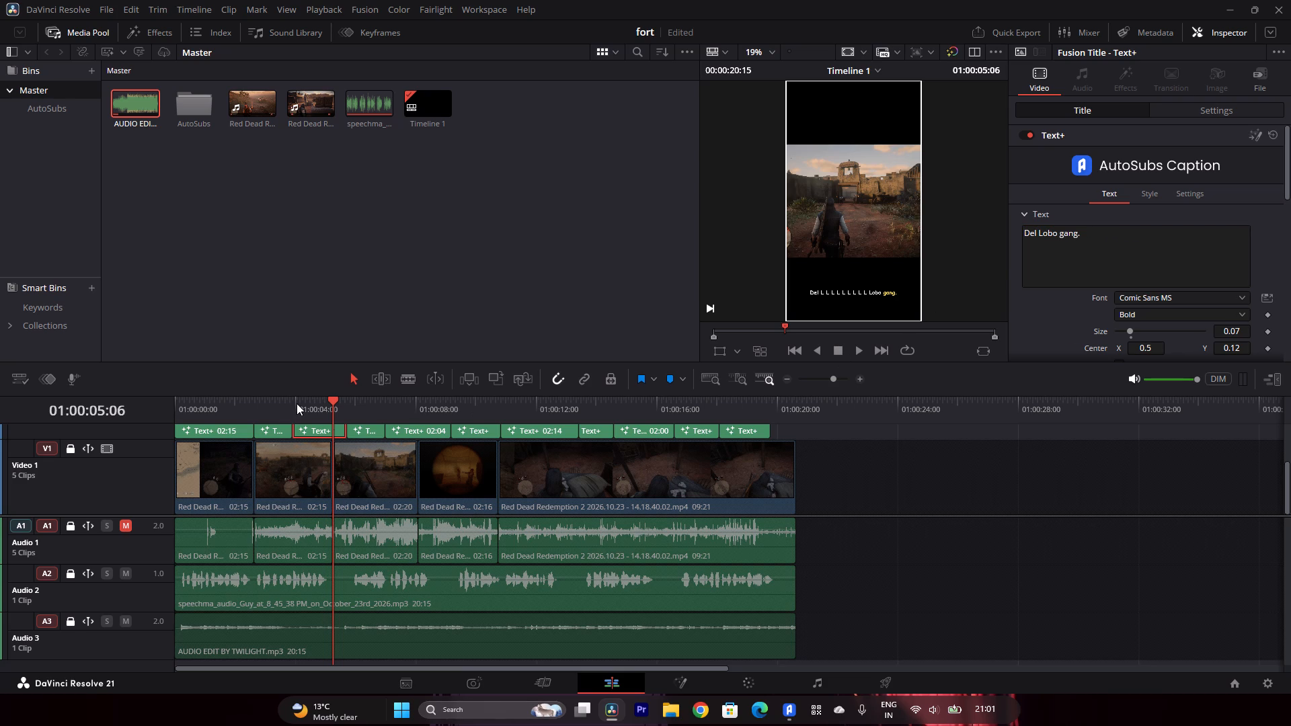
Play the timeline from 01:00:03:16 through the Del Lobo caption to check its corrected text.
click(286, 403)
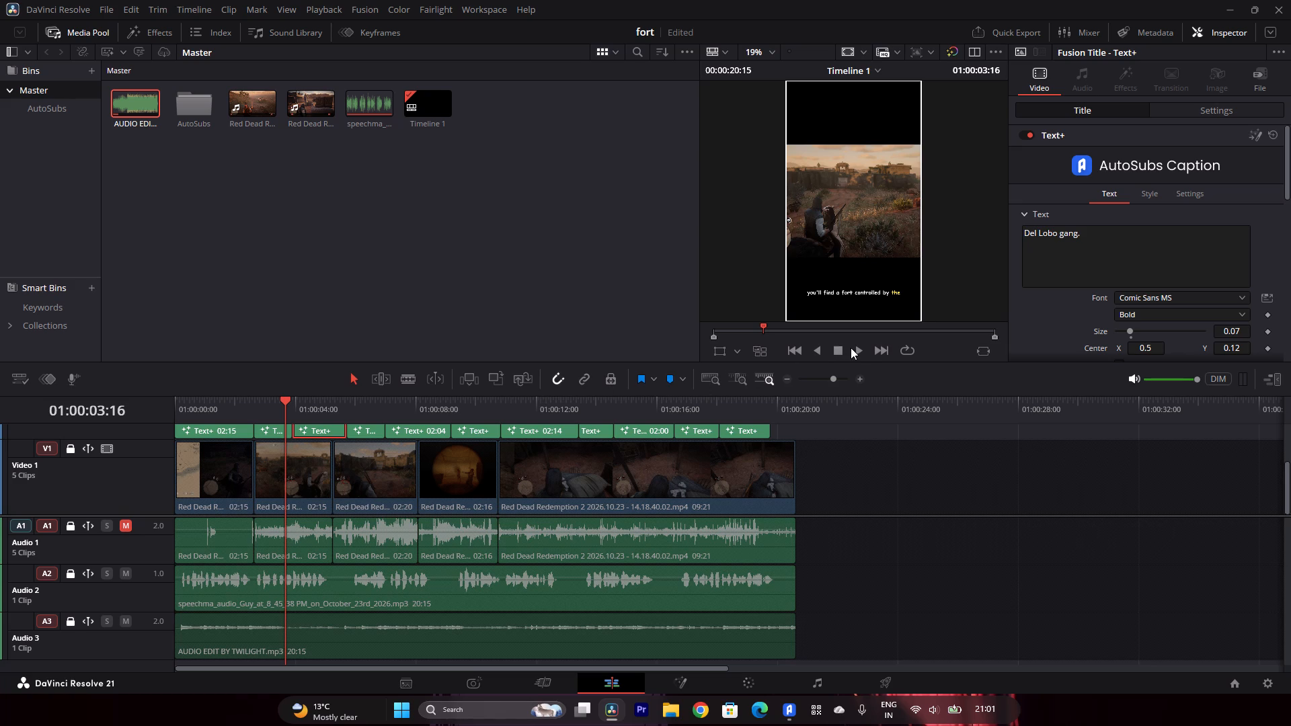
click(856, 346)
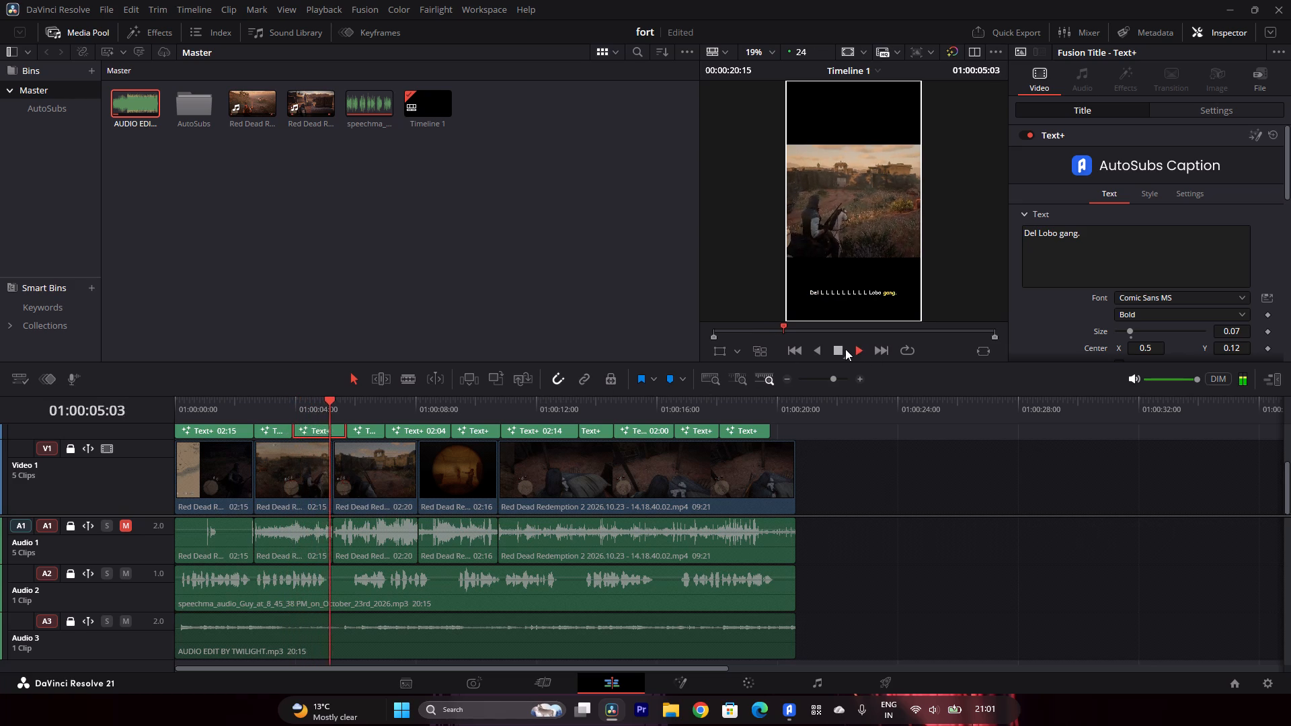
click(845, 349)
scroll(1143, 294, down, 3)
scroll(1139, 296, up, 5)
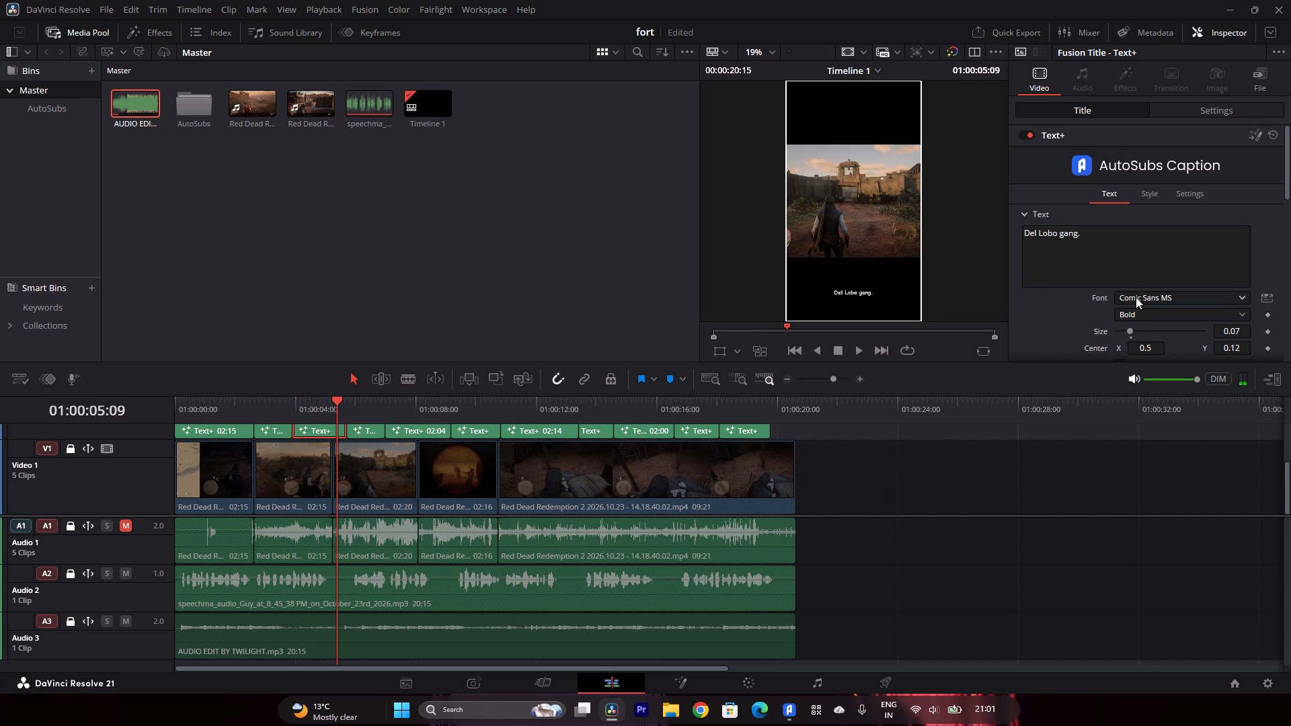
Switch to AutoSubs and delete the repeated L's between "Del" and "Lobo" in the 00:00:03 subtitle.
click(795, 710)
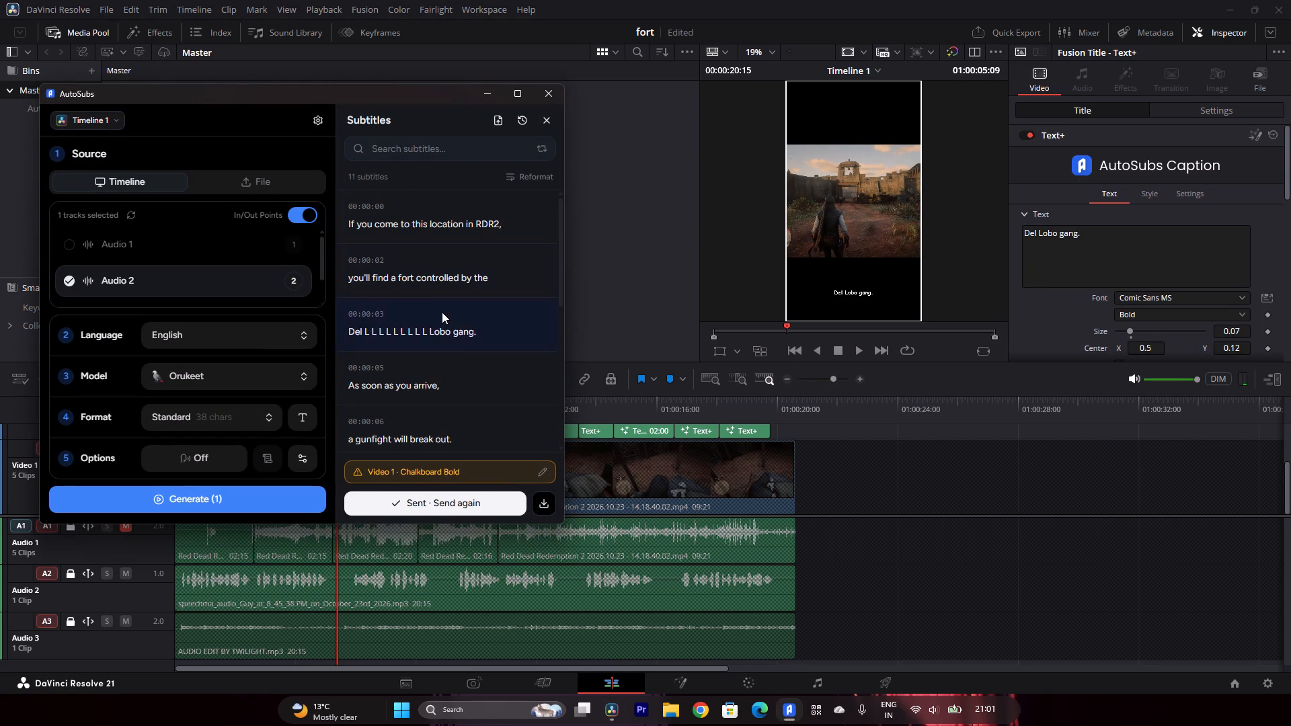
click(482, 331)
double_click(429, 331)
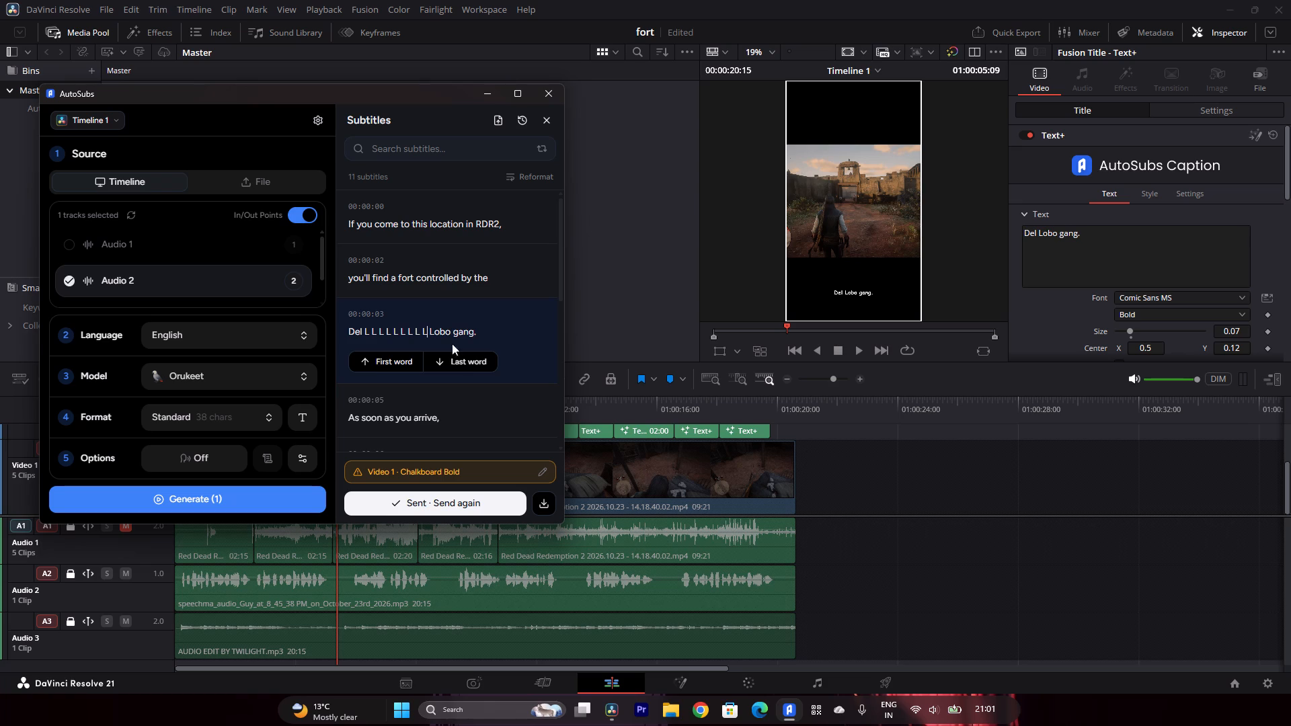
key(BackSpace)
key(BackSpace)
key(BackSpace)
key(BackSpace)
key(BackSpace)
key(BackSpace)
key(BackSpace)
key(BackSpace)
key(BackSpace)
key(BackSpace)
key(BackSpace)
key(BackSpace)
key(BackSpace)
key(BackSpace)
key(BackSpace)
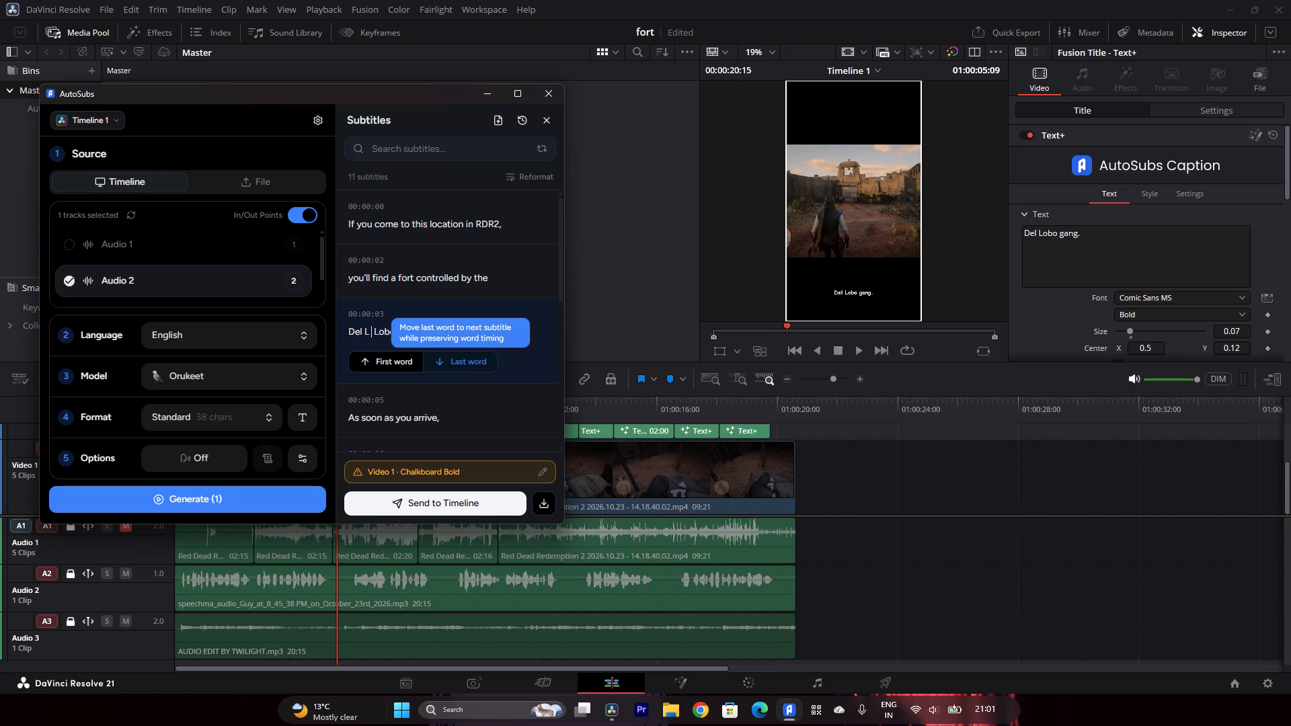
key(BackSpace)
key(BackSpace)
Switch to DaVinci Resolve and play the whole timeline from 01:00:00:00 to check the captions, with the first caption selected.
click(607, 307)
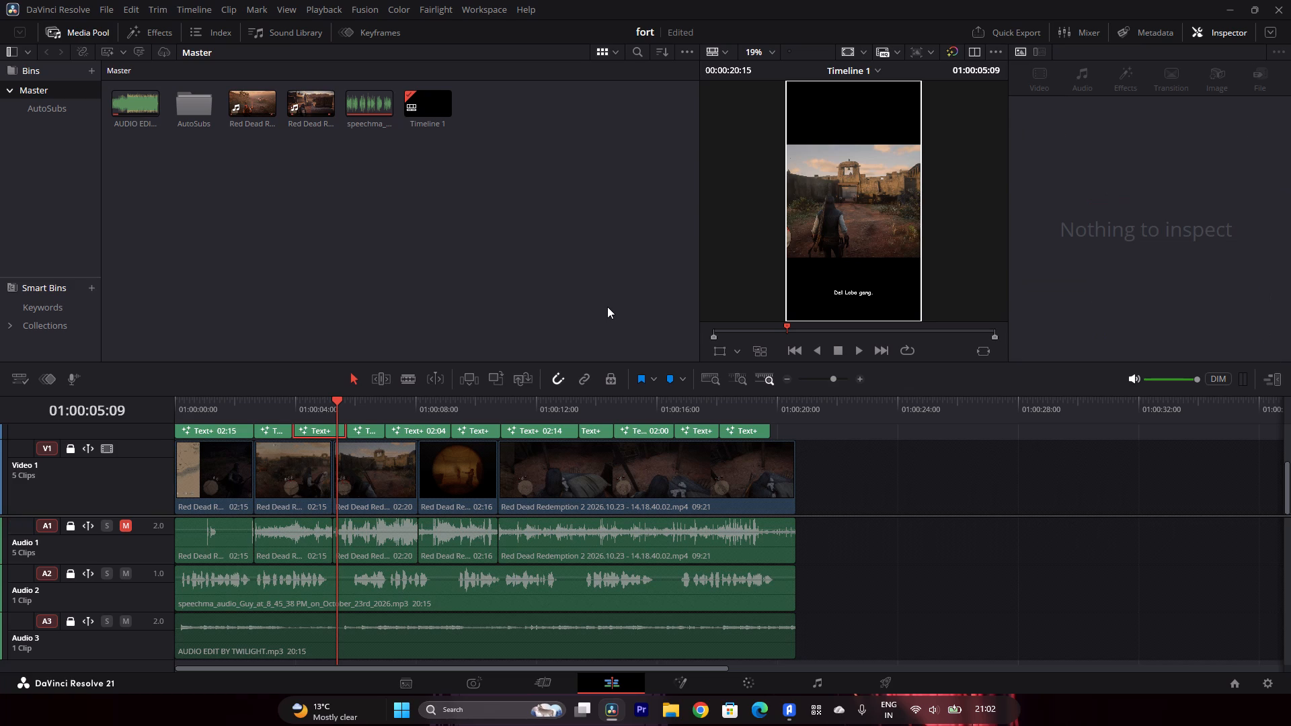
drag(338, 402, 70, 451)
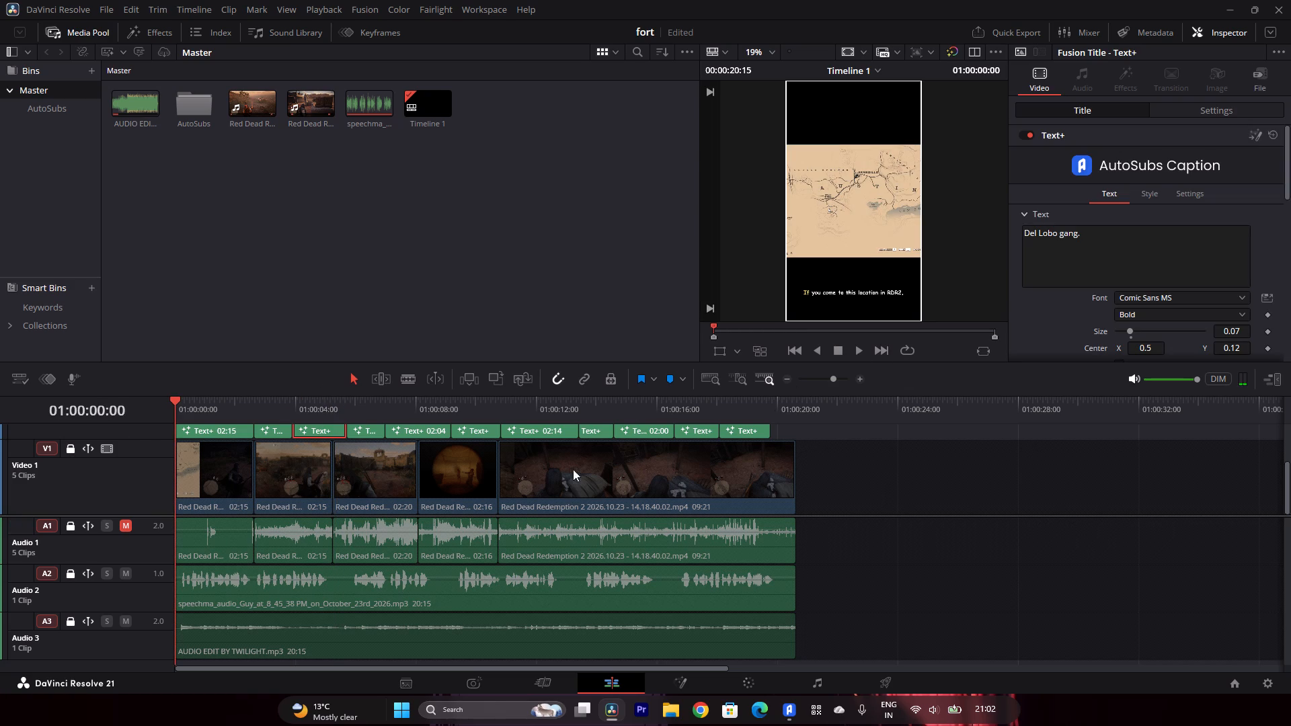
click(204, 430)
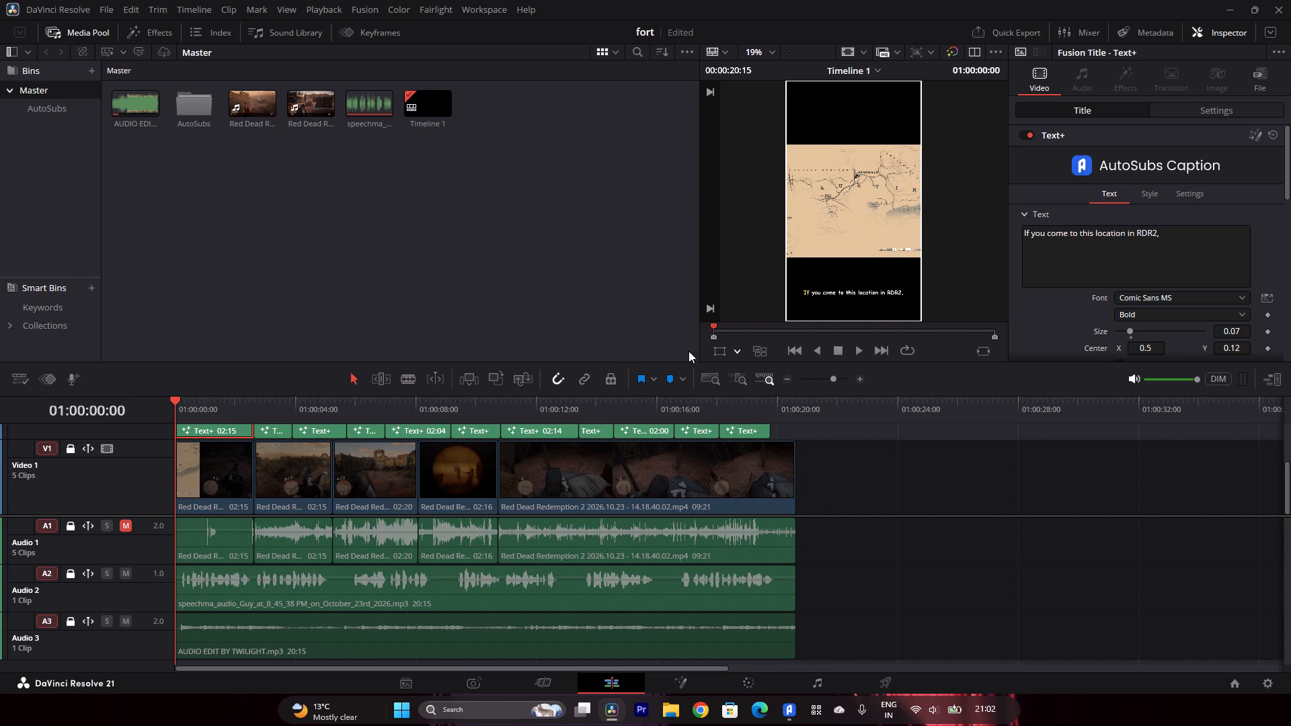
click(855, 344)
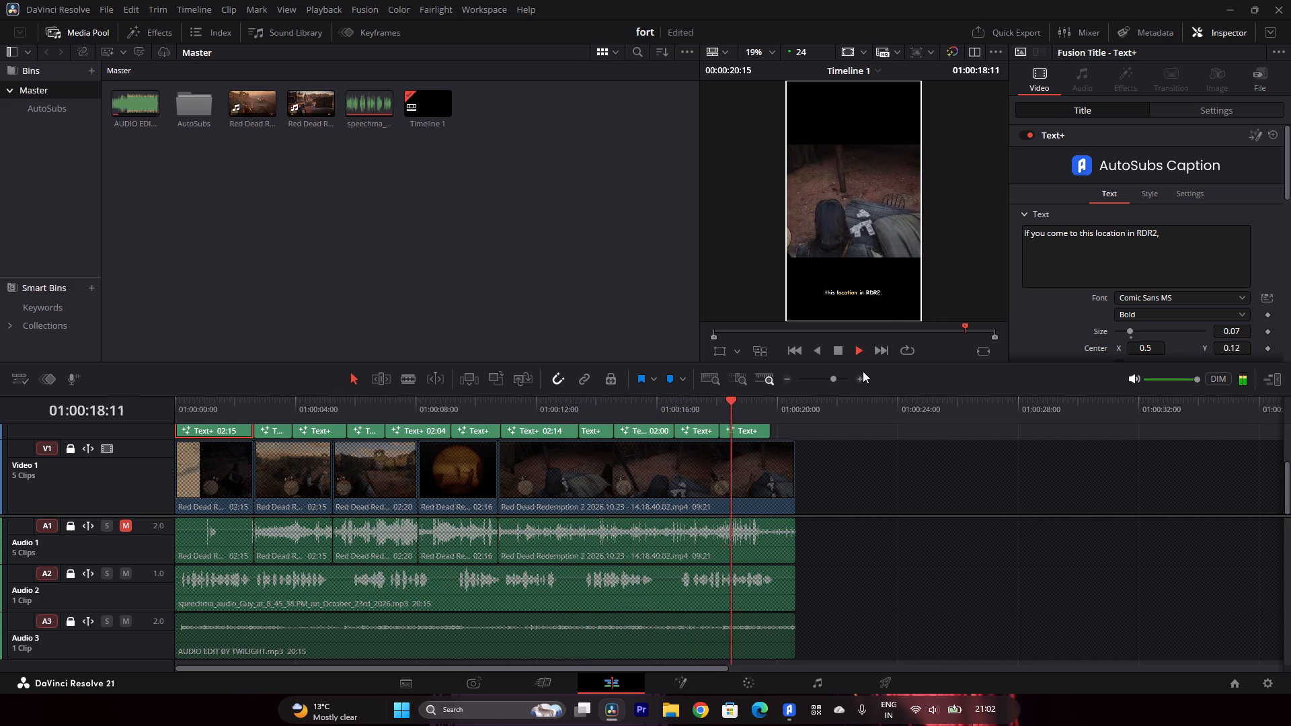
click(221, 403)
Switch to AutoSubs and look through the subtitle list and the caption style presets in the output settings.
click(801, 703)
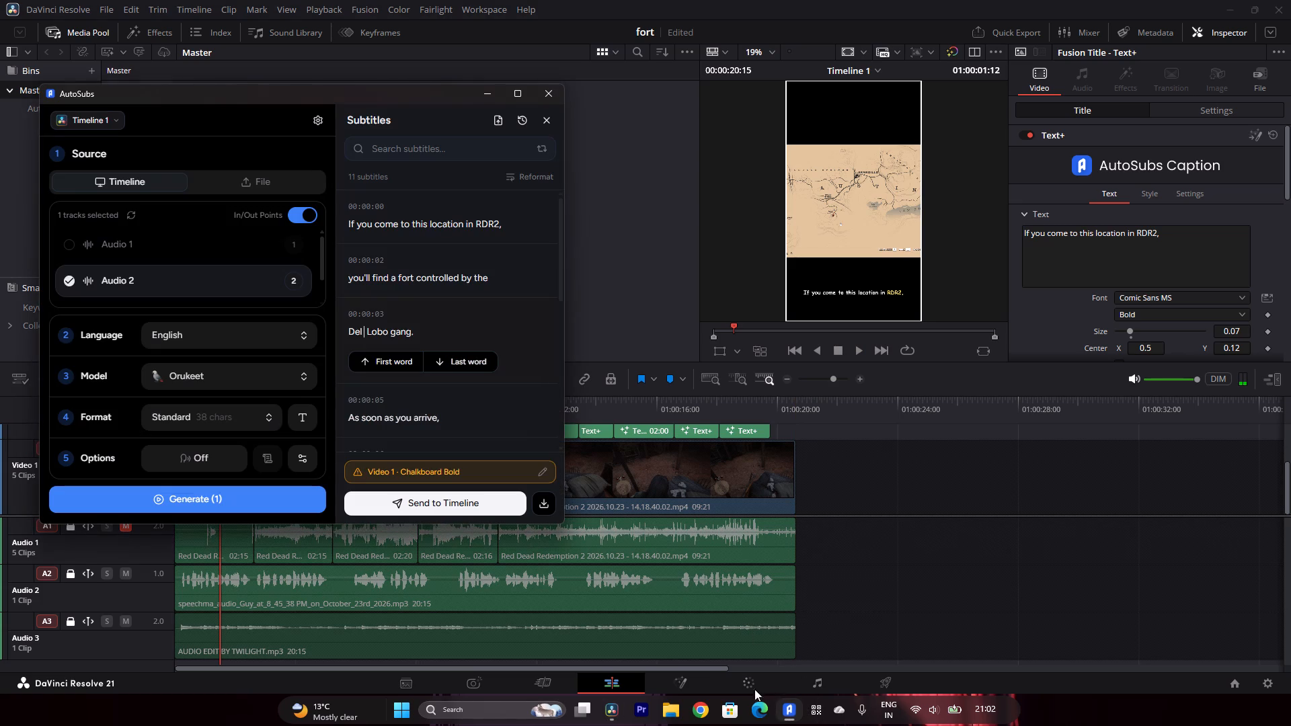
click(302, 467)
click(253, 456)
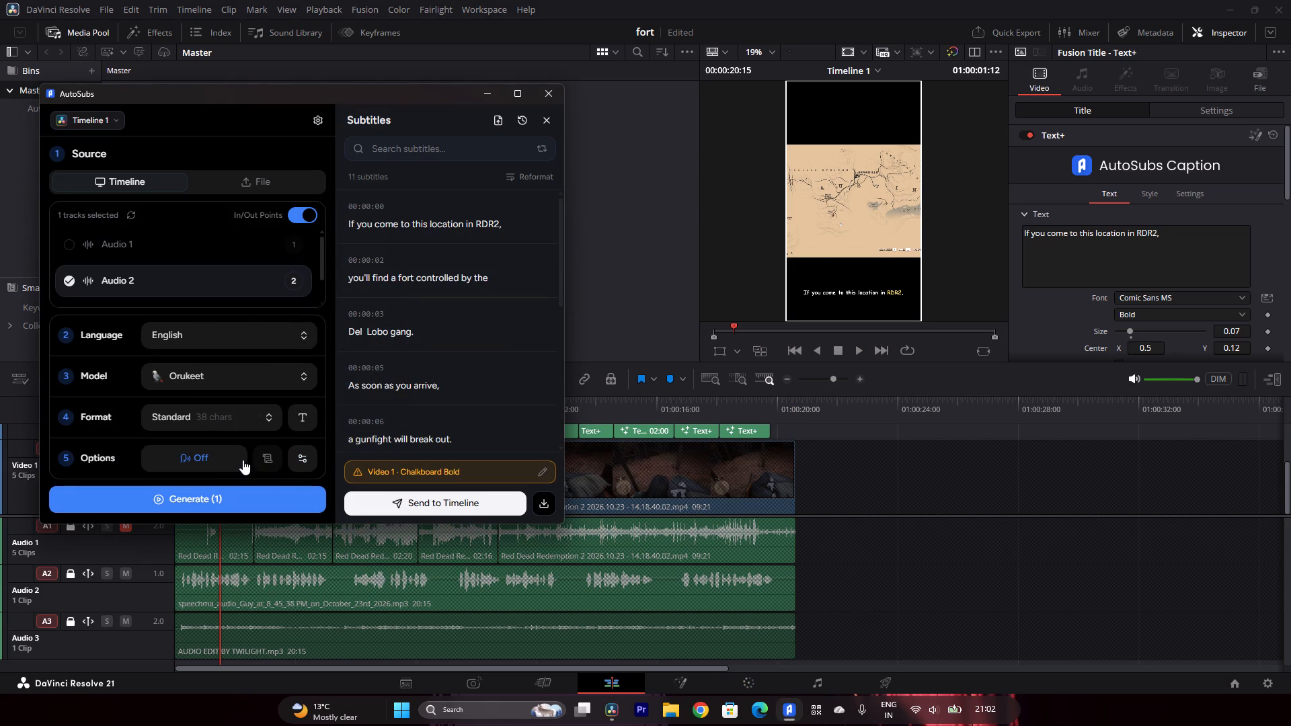
click(268, 458)
scroll(360, 385, down, 4)
scroll(438, 398, down, 3)
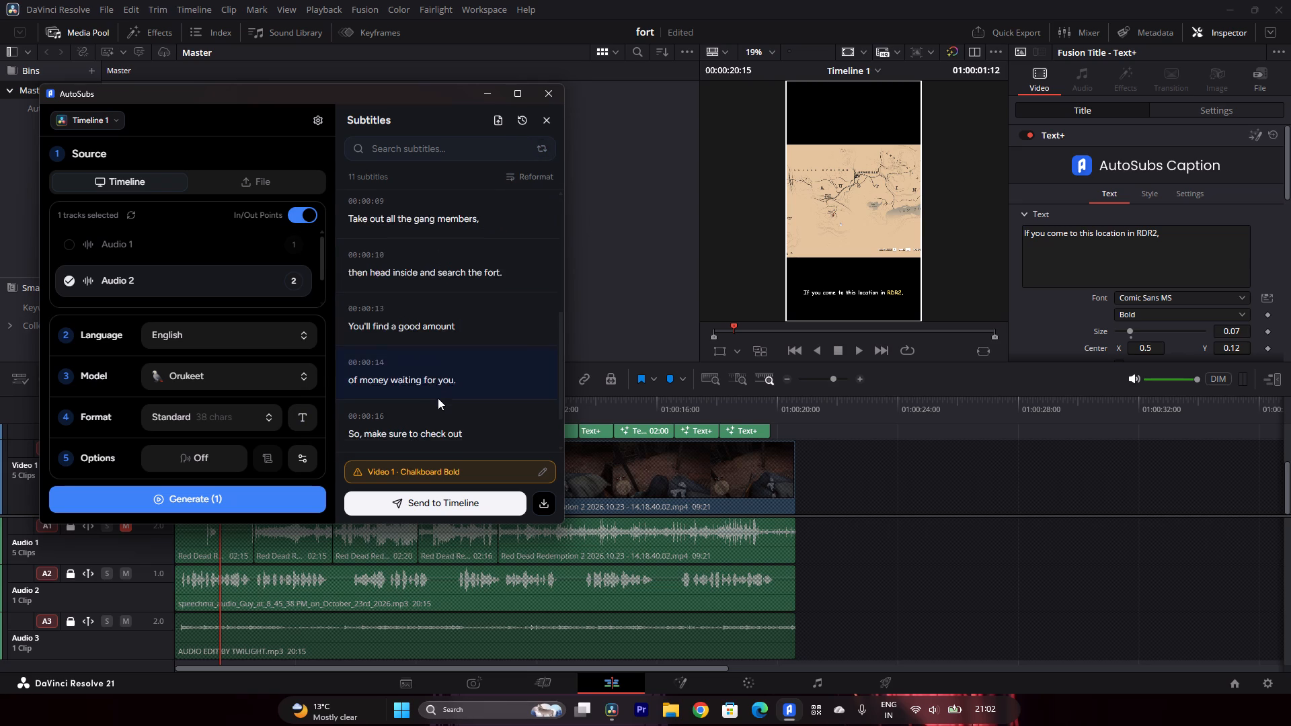
scroll(438, 398, down, 3)
click(544, 467)
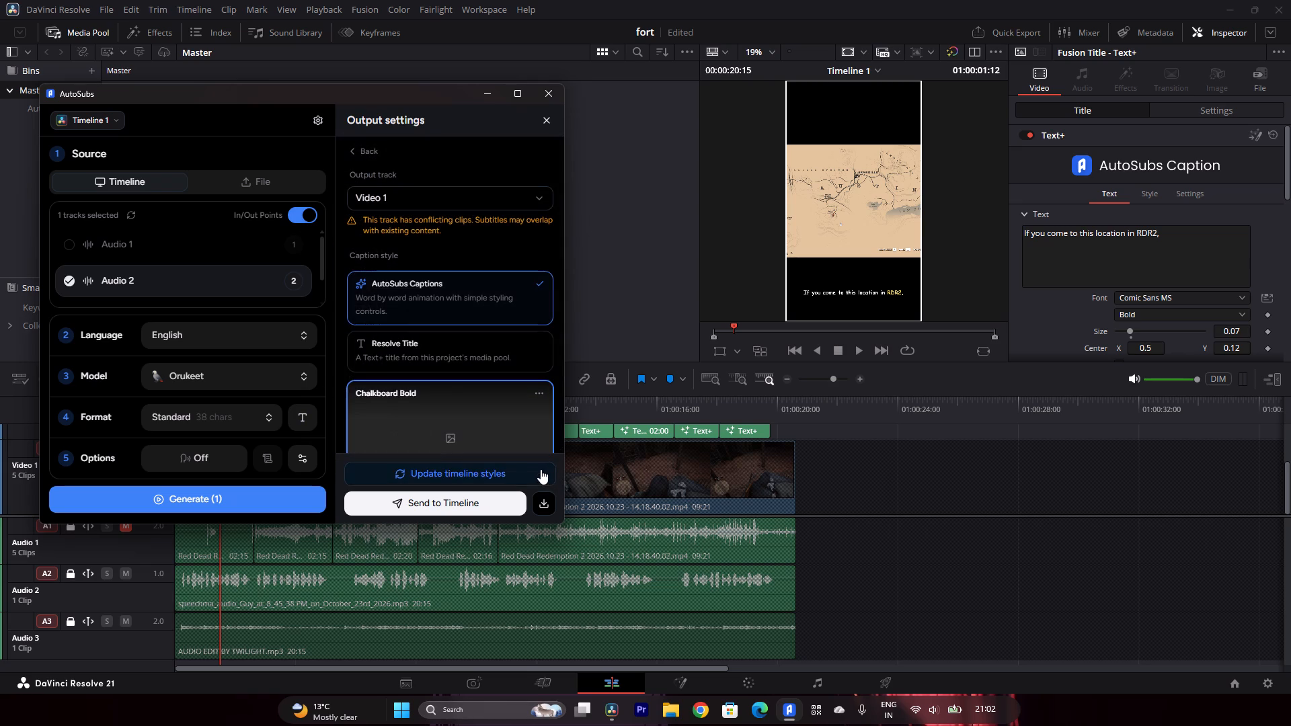
scroll(508, 395, down, 6)
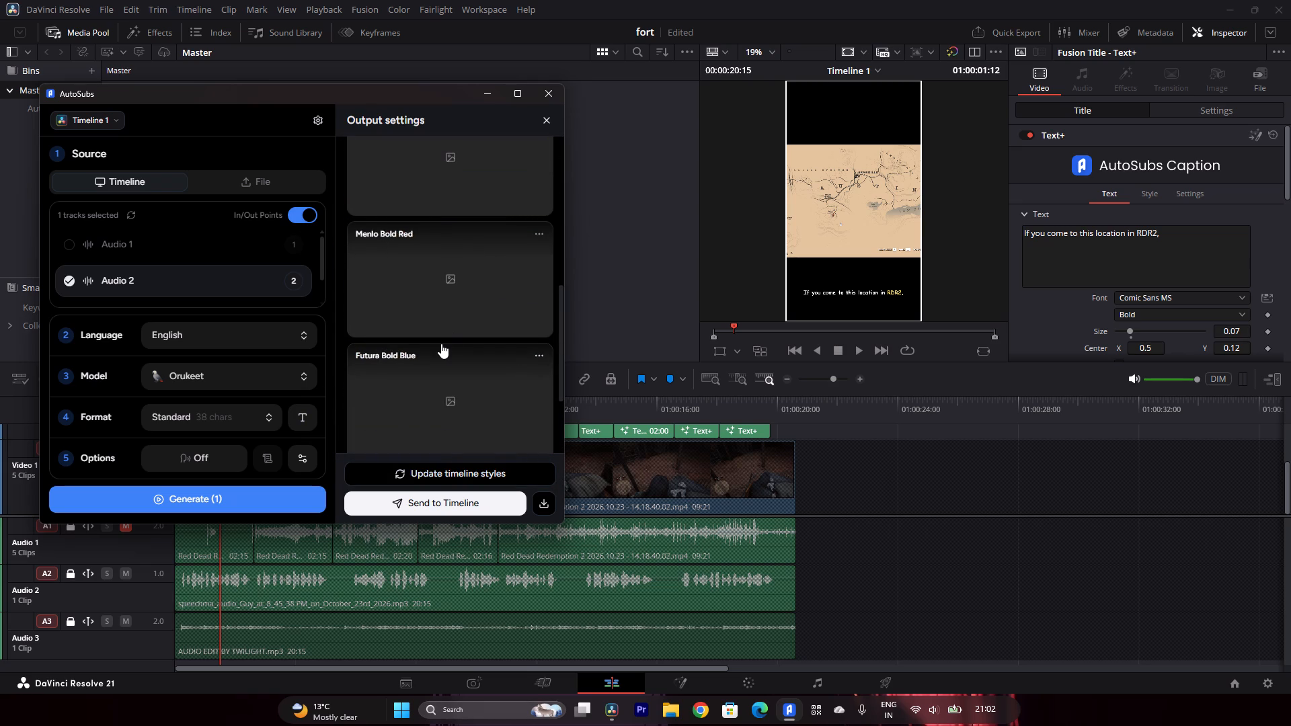
scroll(441, 344, up, 6)
scroll(441, 344, down, 3)
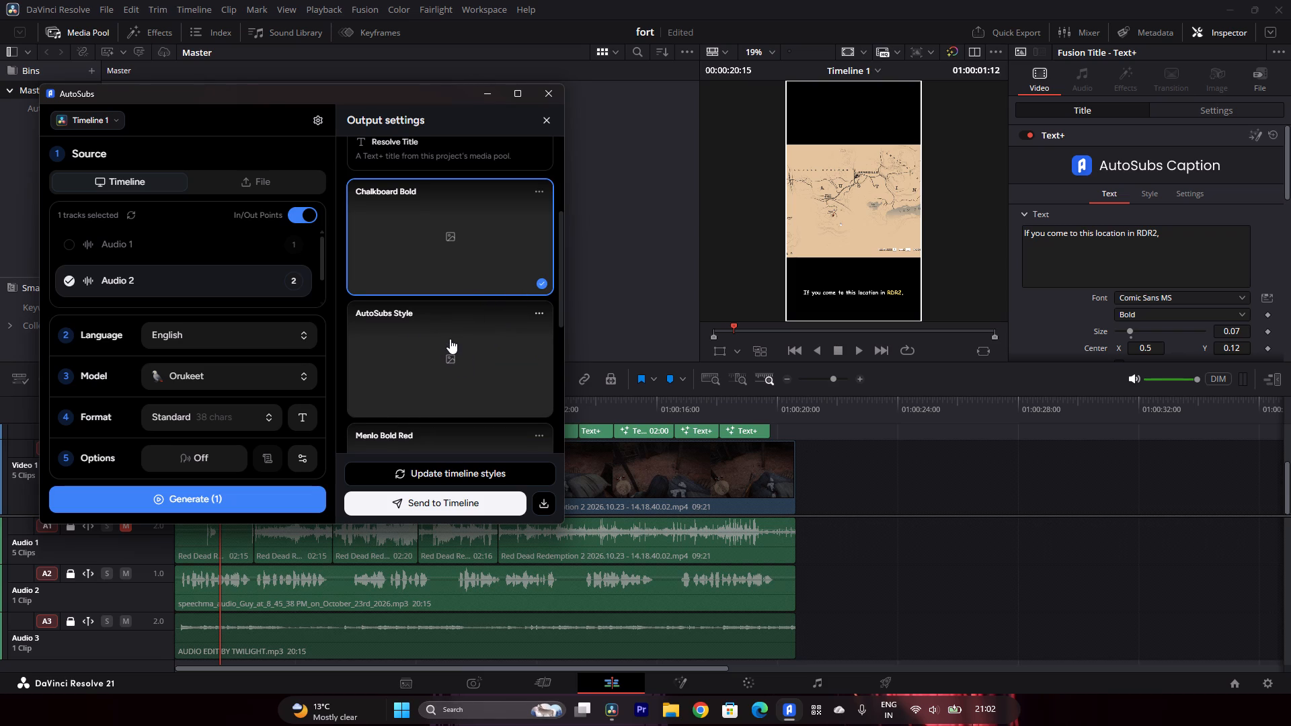
scroll(410, 344, down, 15)
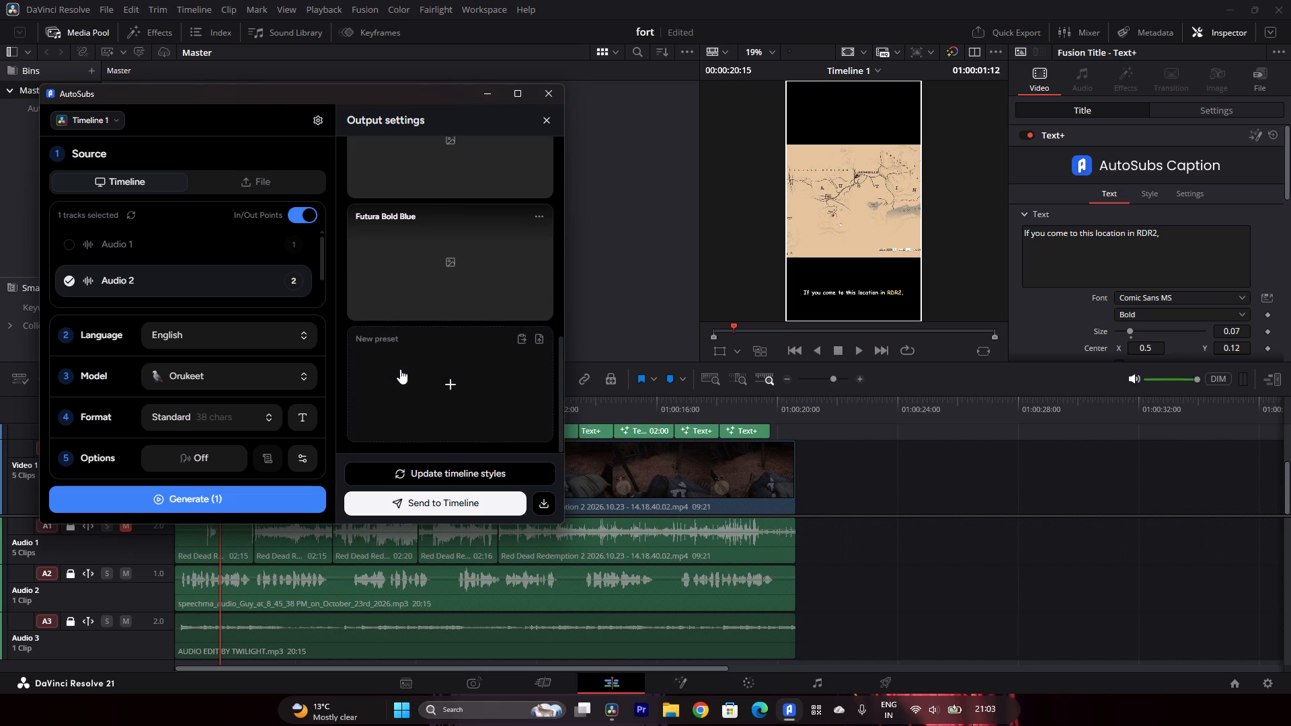
scroll(400, 369, up, 15)
click(352, 150)
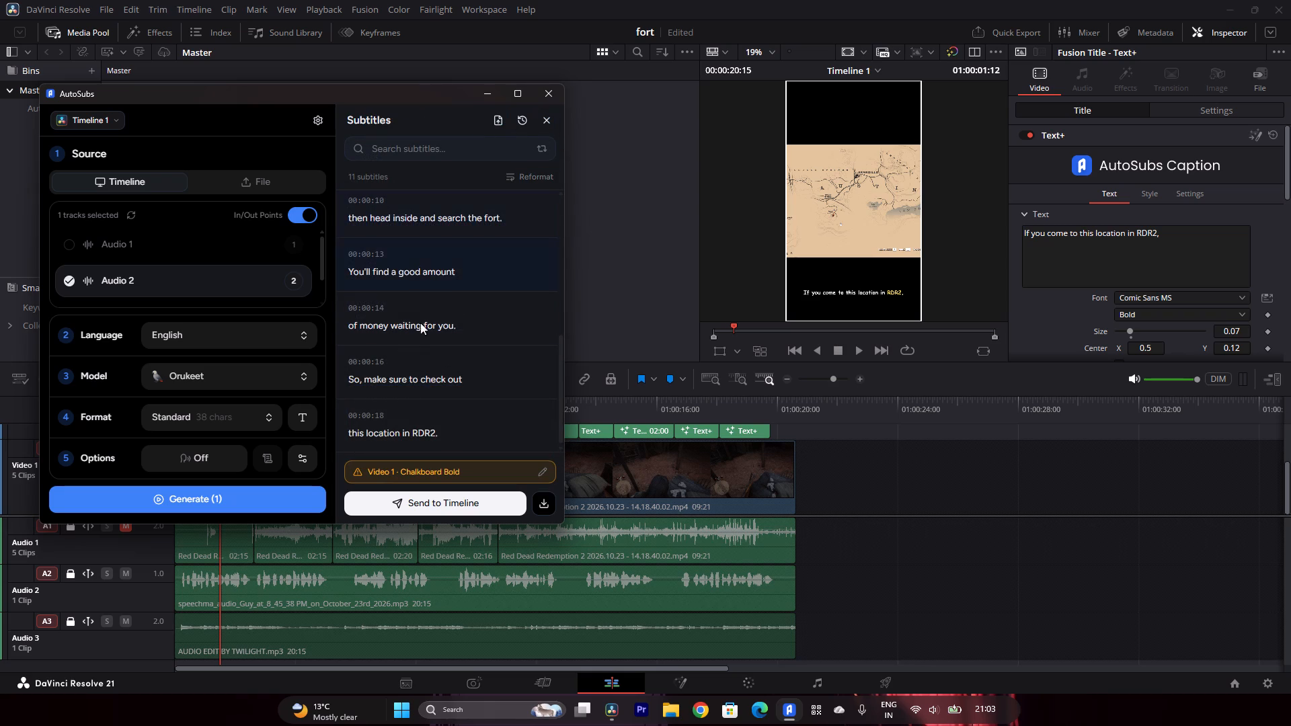
scroll(359, 355, down, 4)
scroll(175, 235, up, 4)
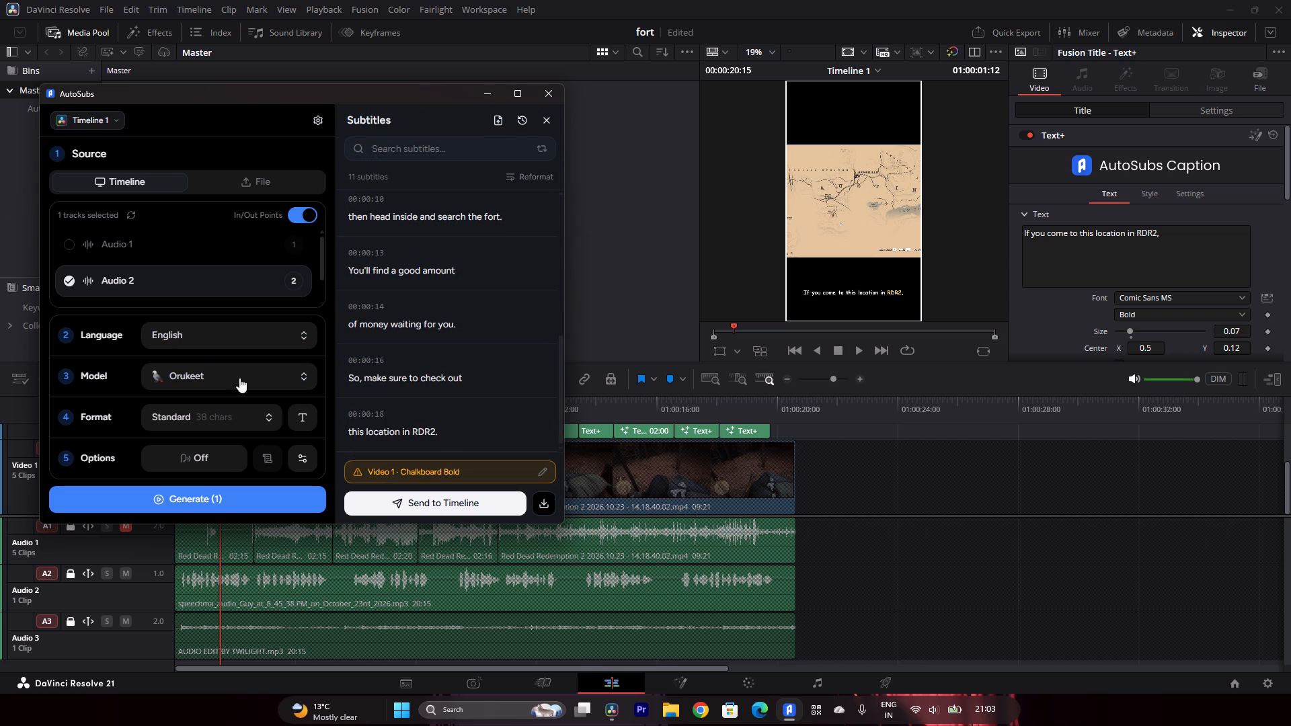
Examine the AutoSubs text formatting, caption length and transcription model options, reread the subtitle list, and close AutoSubs.
click(293, 417)
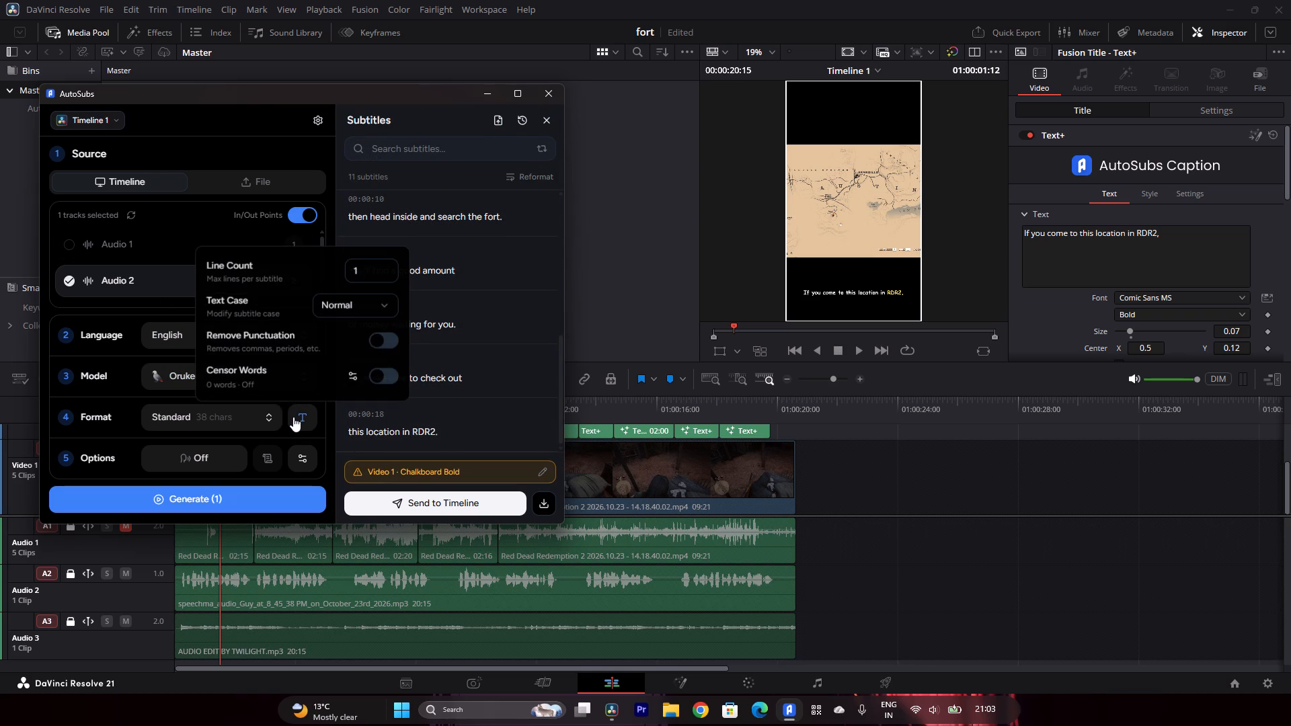
click(391, 300)
click(382, 307)
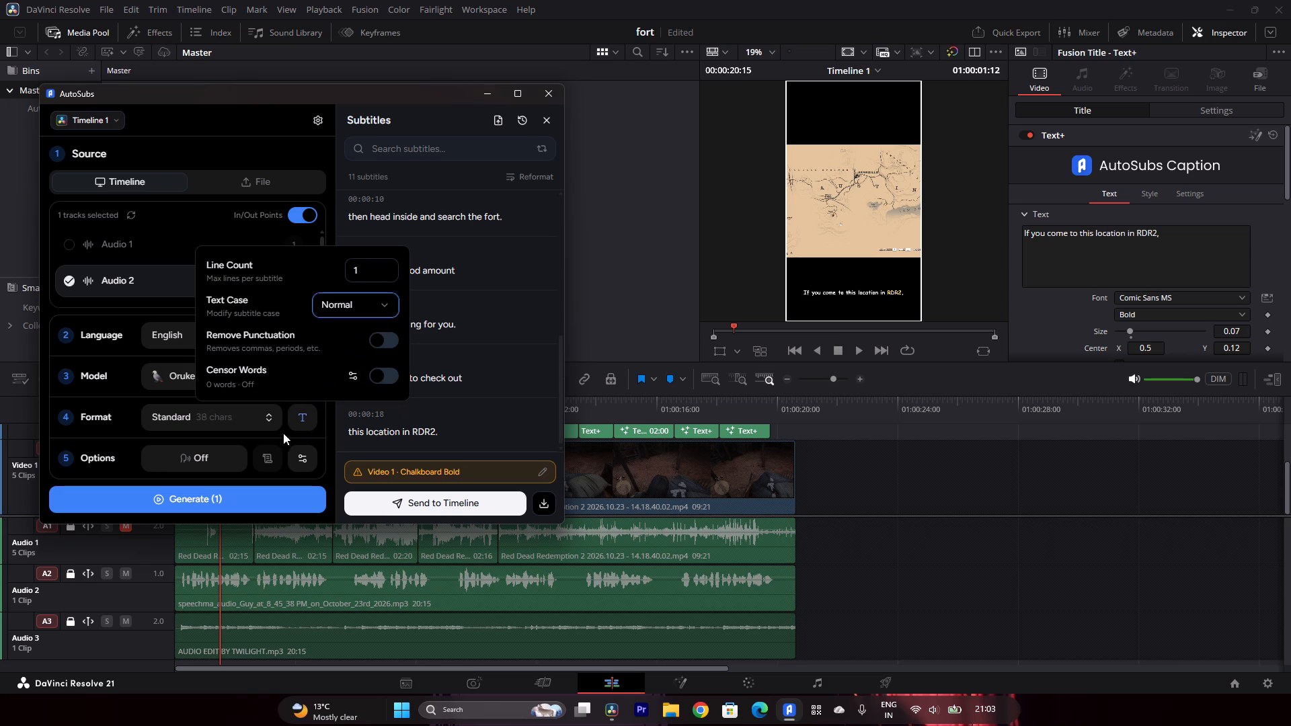
click(276, 436)
click(275, 430)
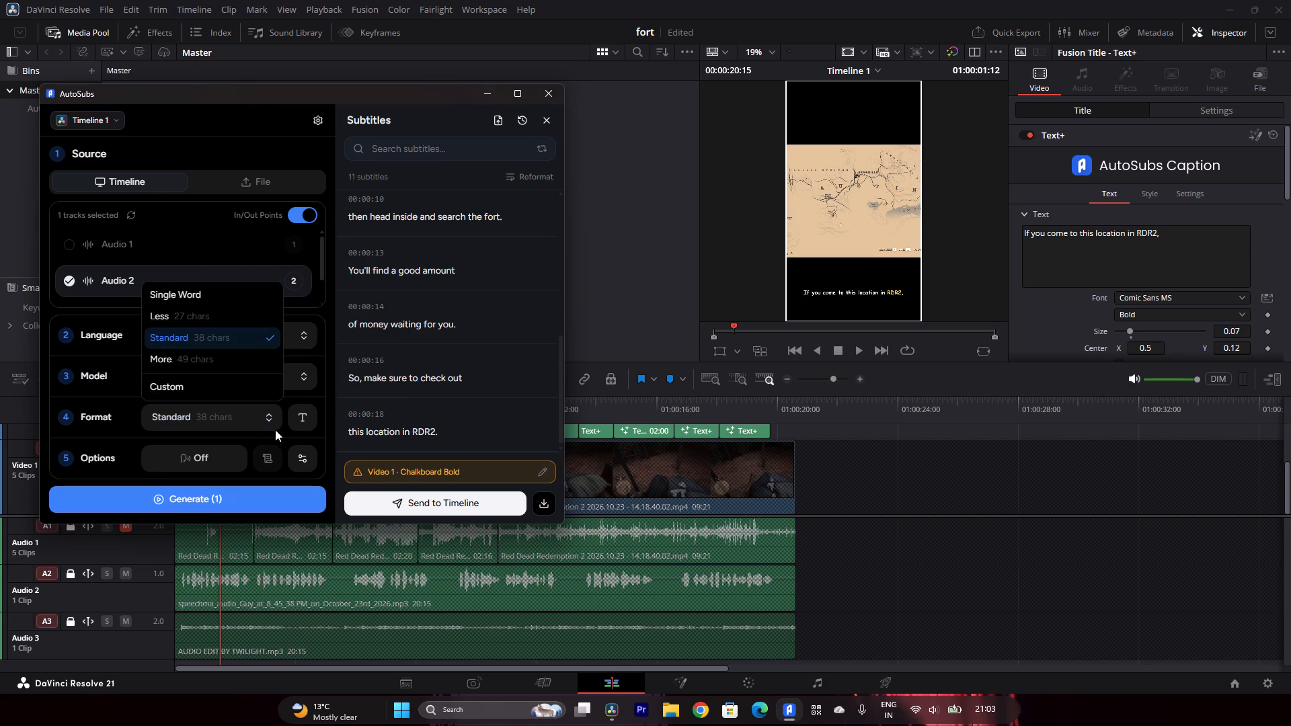
click(301, 408)
click(309, 378)
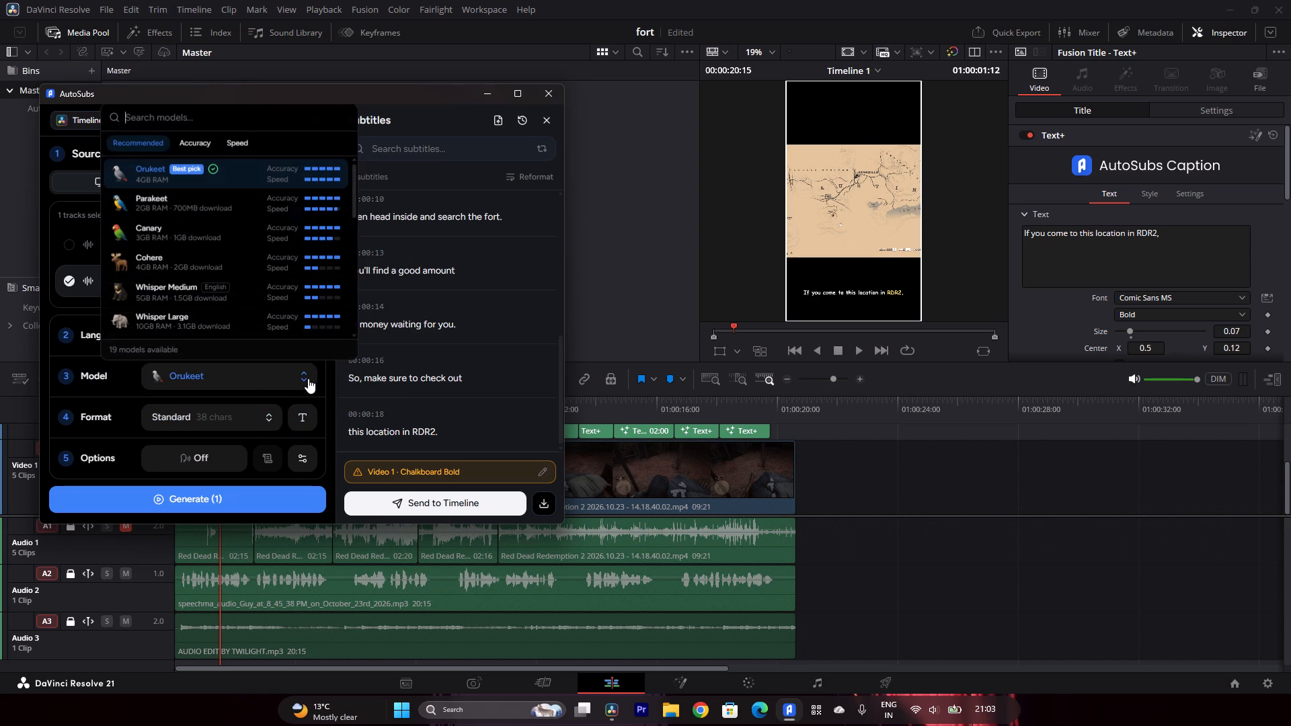
click(314, 403)
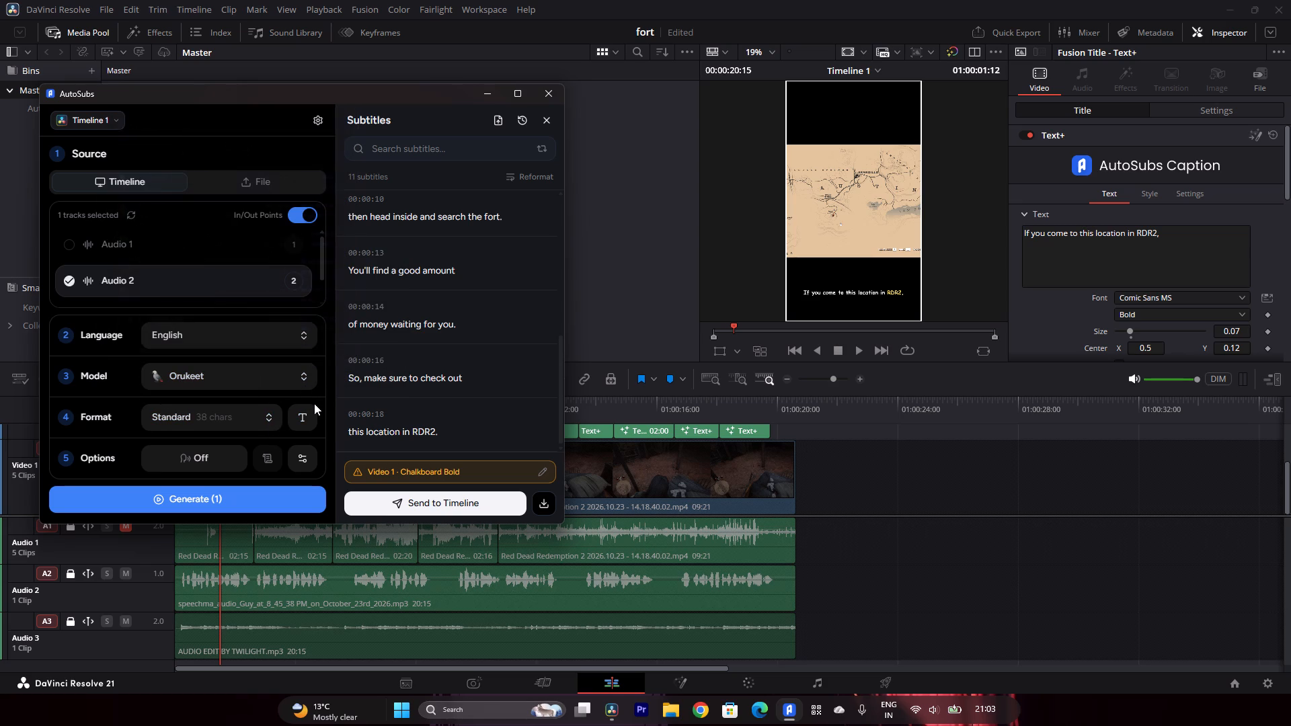
scroll(266, 343, down, 7)
scroll(266, 343, up, 6)
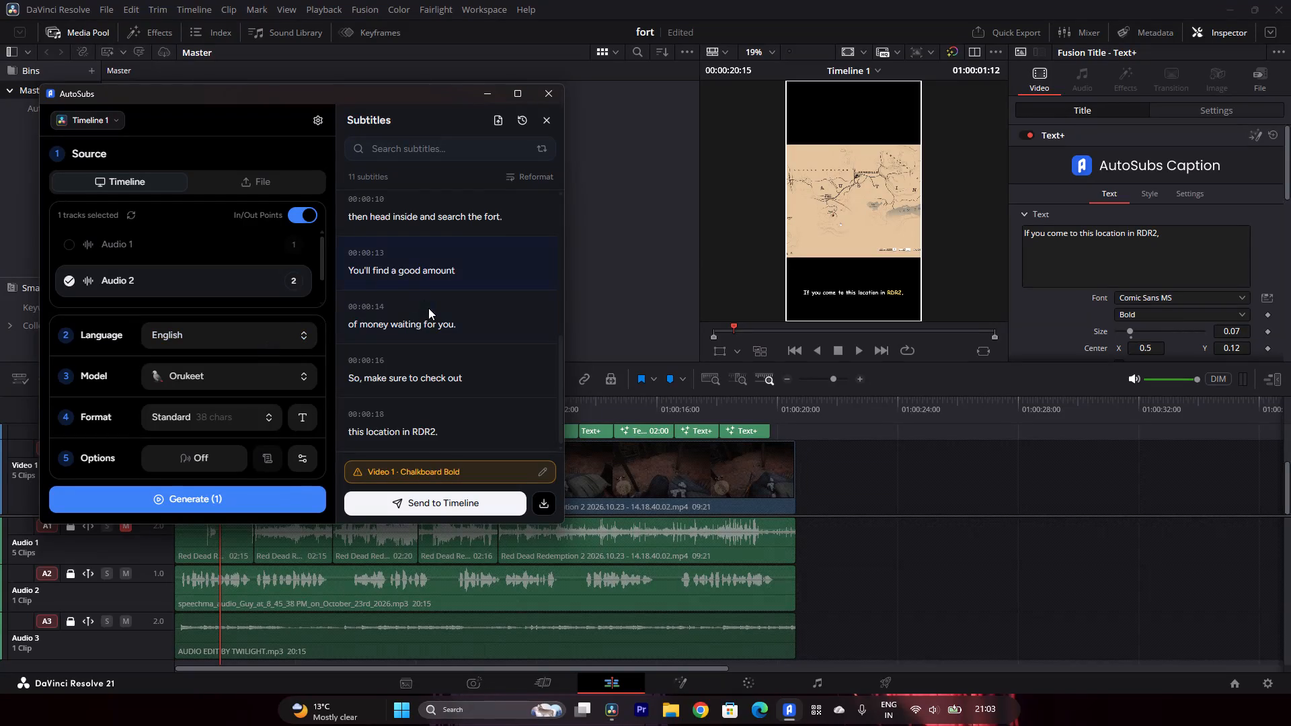
scroll(430, 311, up, 3)
scroll(432, 304, down, 7)
scroll(432, 304, up, 13)
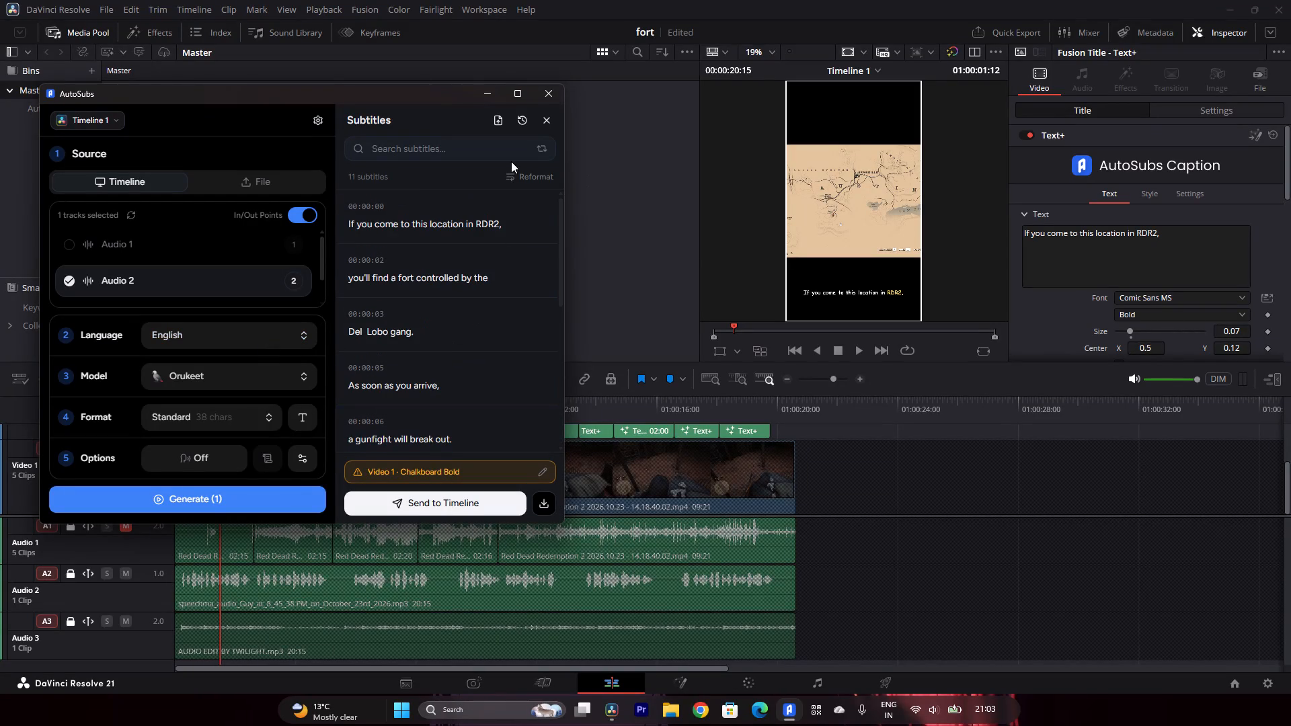
click(551, 89)
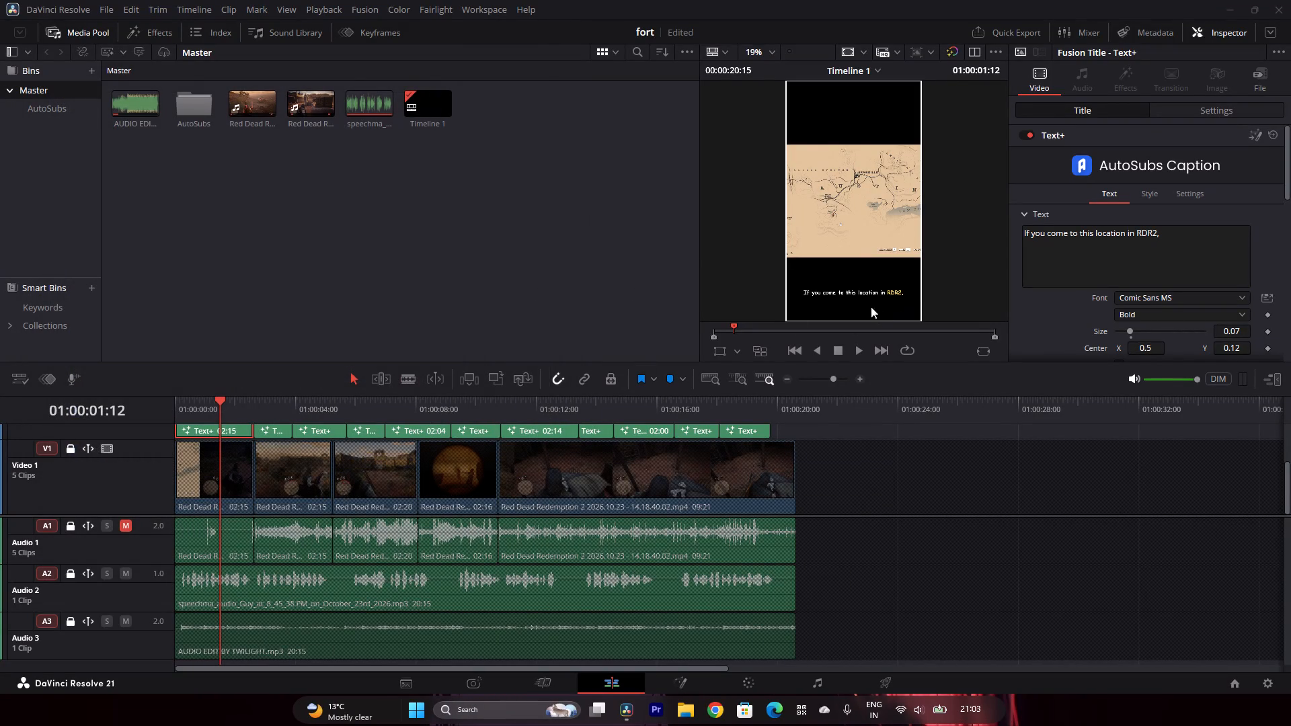
In DaVinci Resolve, raise the first Text+ caption to Center Y 0.243 and enlarge it to size 0.0901.
click(855, 289)
click(850, 295)
drag(1243, 346, 723, 333)
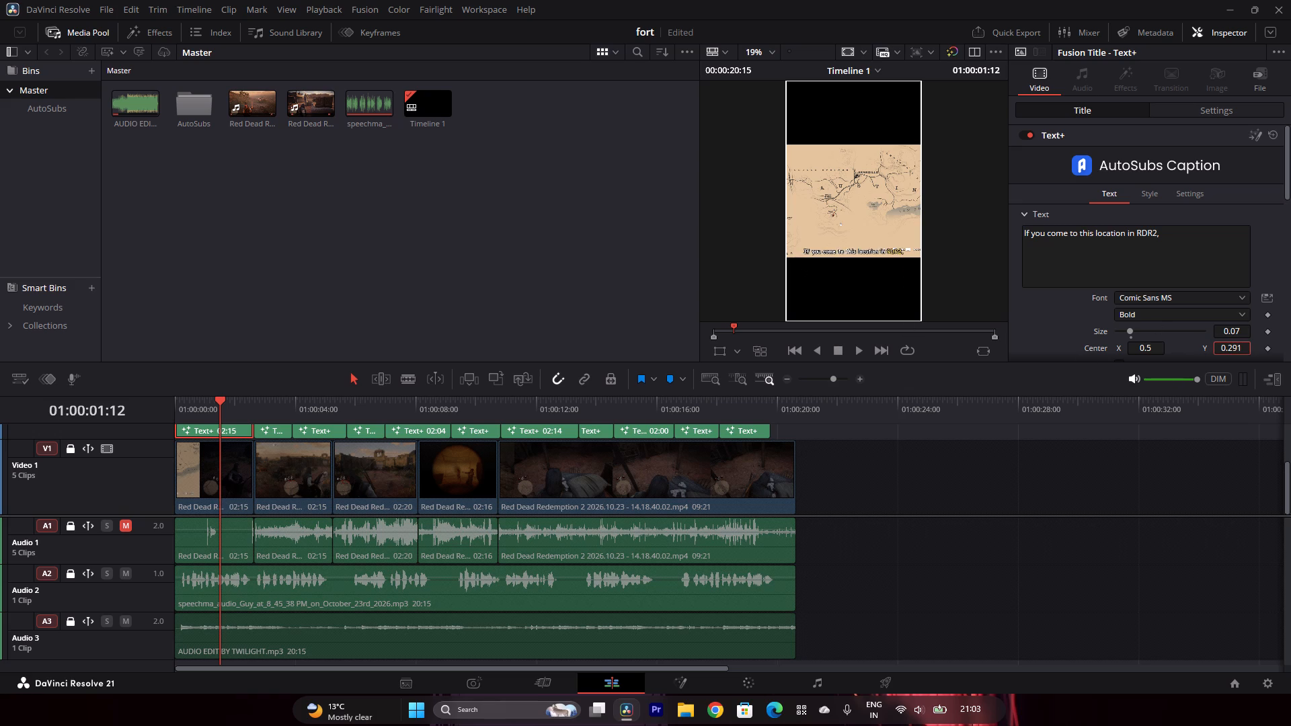
drag(723, 333, 691, 343)
drag(1223, 333, 1270, 331)
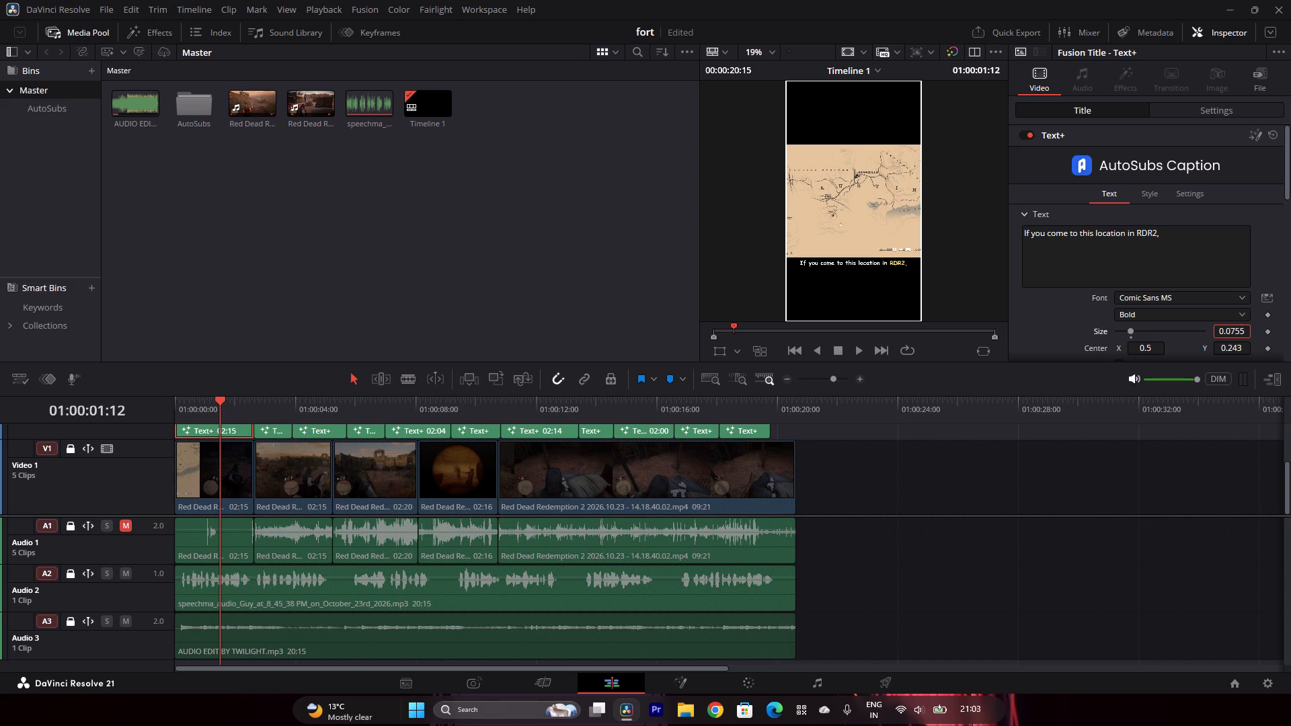
drag(1270, 331, 762, 348)
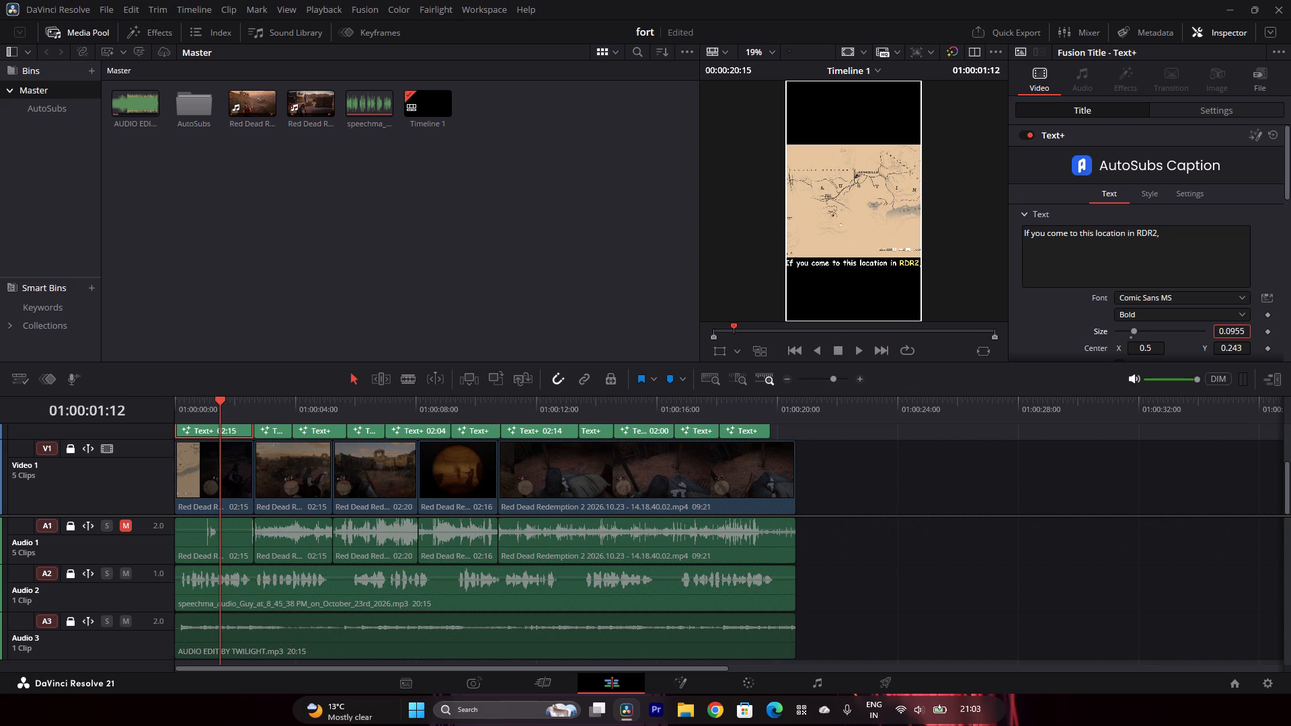
drag(762, 348, 726, 352)
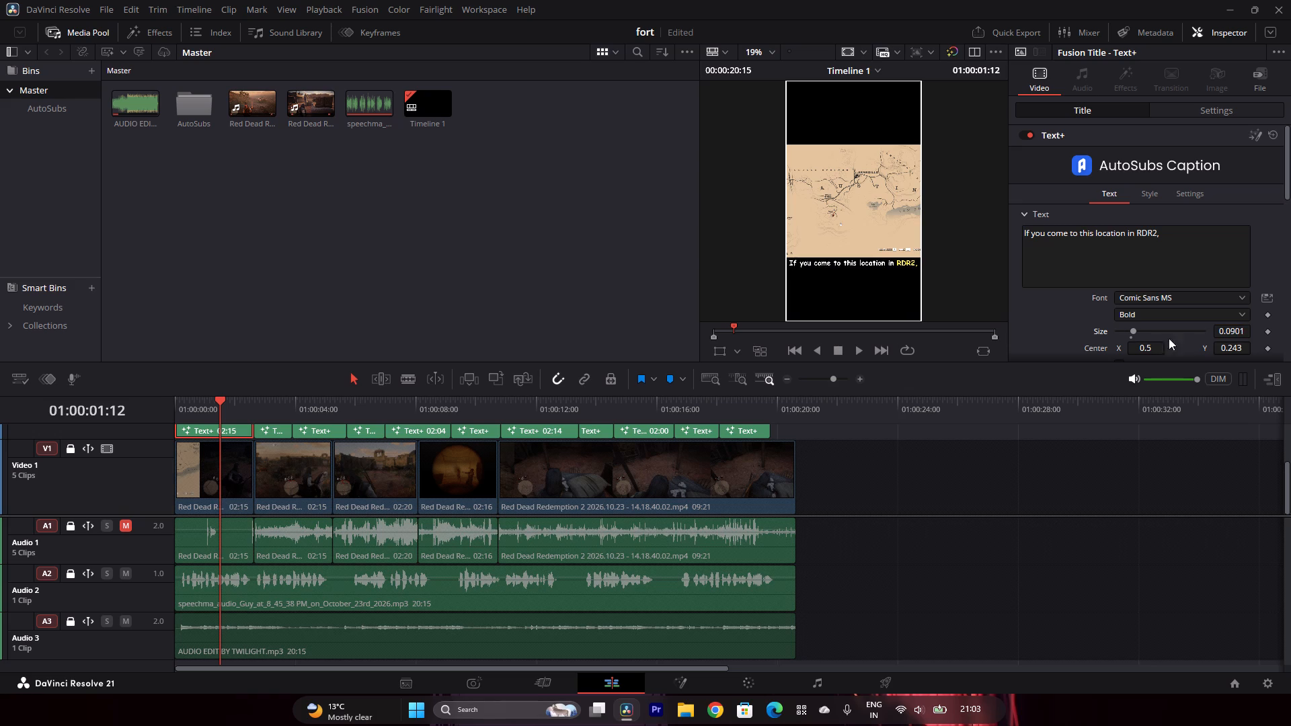
Play the opening from 01:00:00:00 and compare the first caption with the second one at 01:00:03:01.
drag(217, 397, 205, 395)
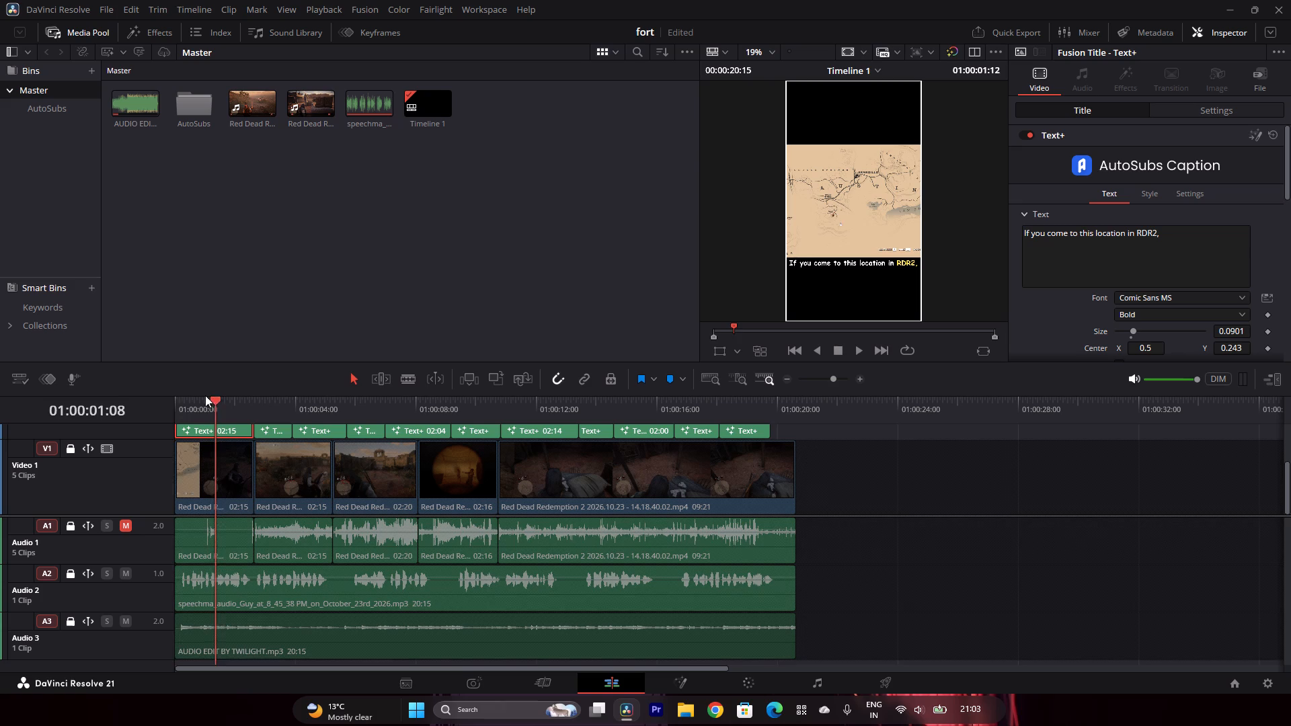
drag(205, 395, 146, 411)
click(859, 358)
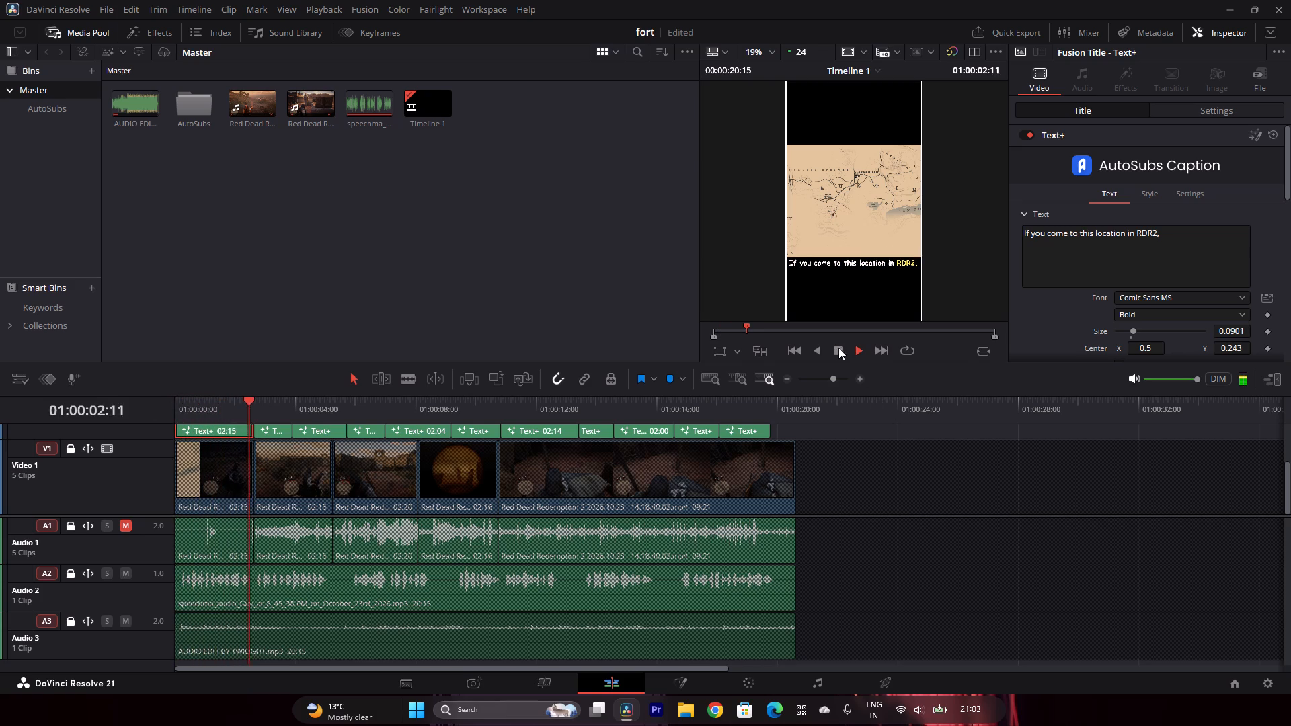
click(834, 350)
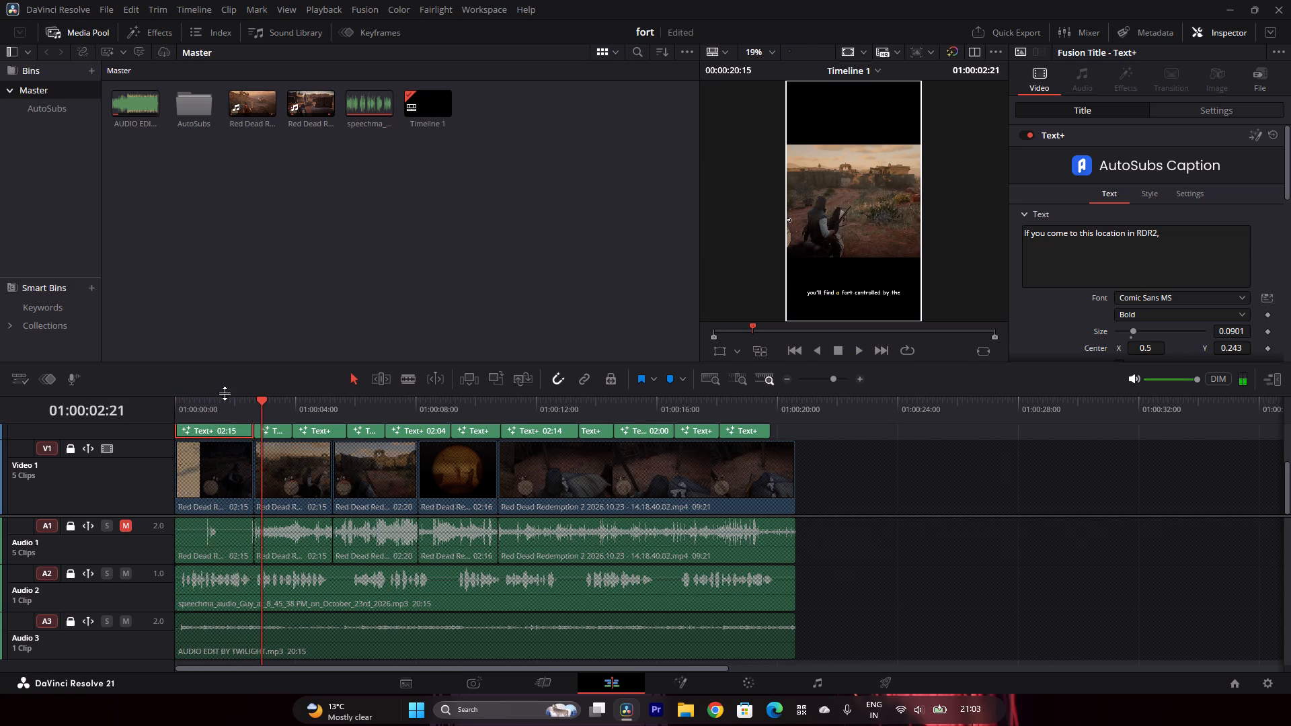
click(225, 393)
click(227, 399)
click(267, 397)
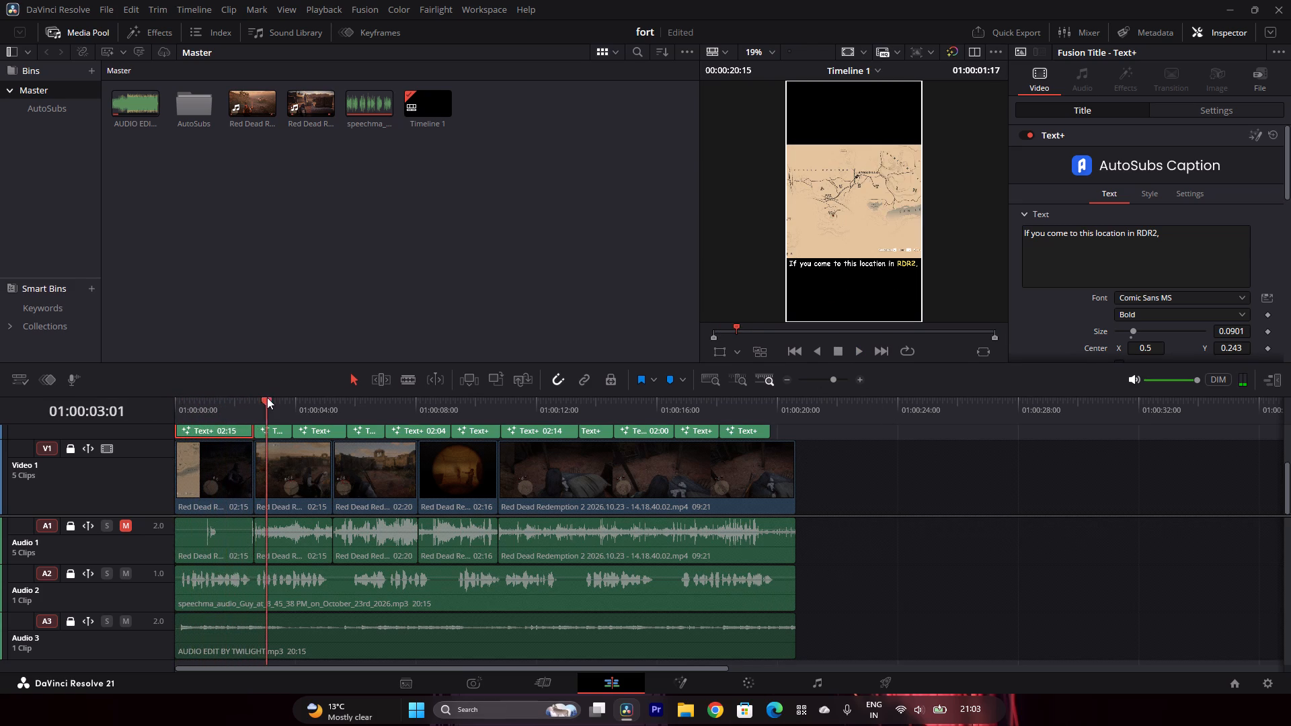
click(267, 430)
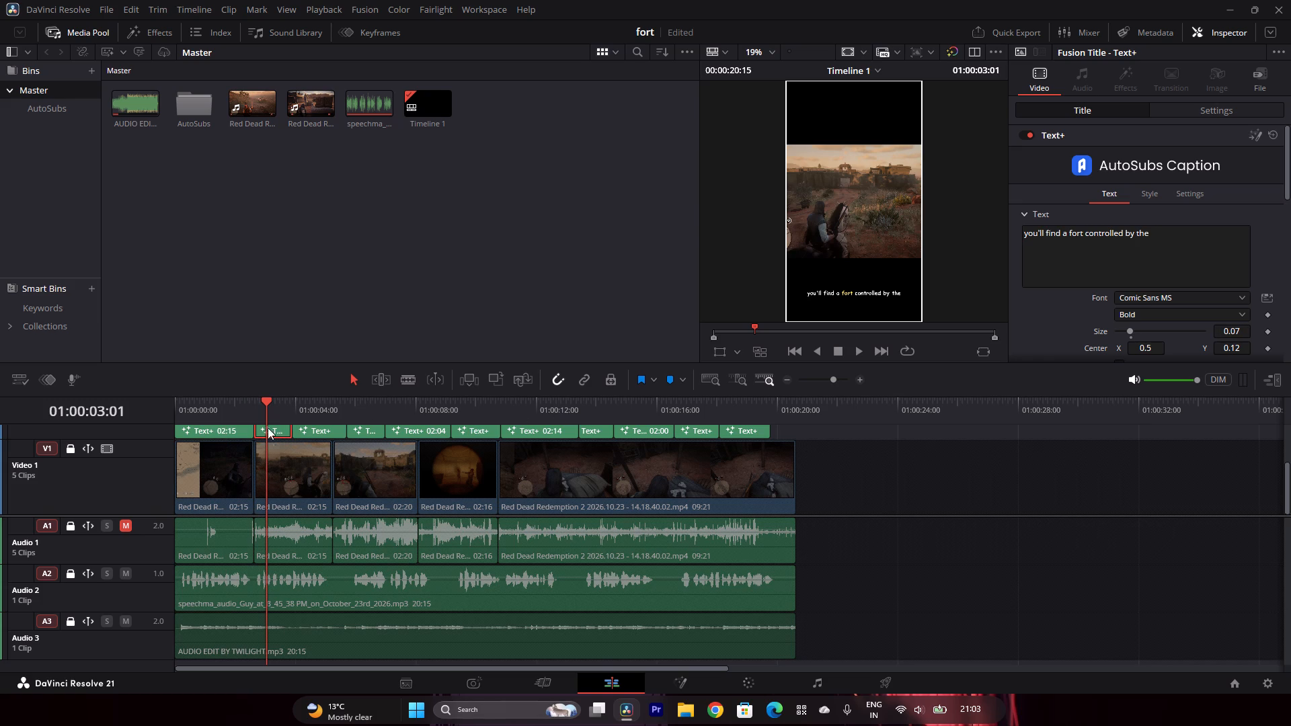
Set the first Text+ caption, "If you come to this location in RDR2,", to size 0.09 and view it near the start.
click(237, 428)
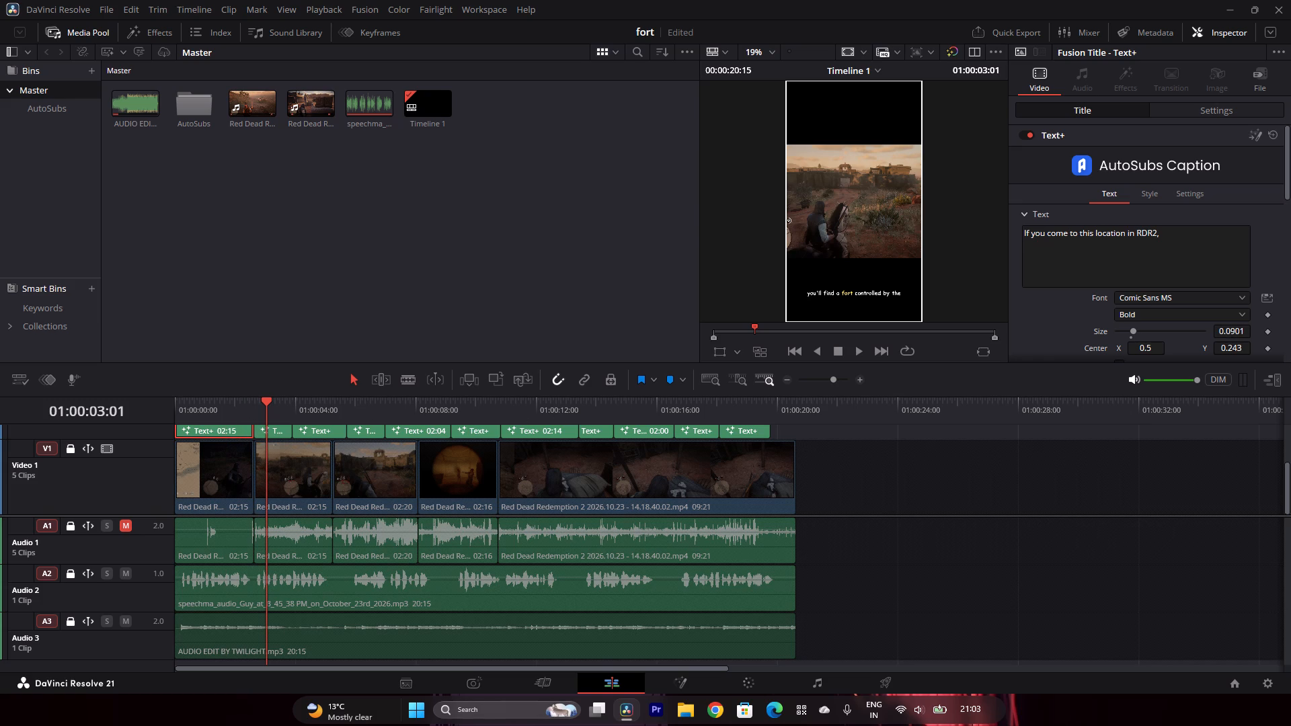
click(1245, 329)
key(BackSpace)
key(0)
key(Return)
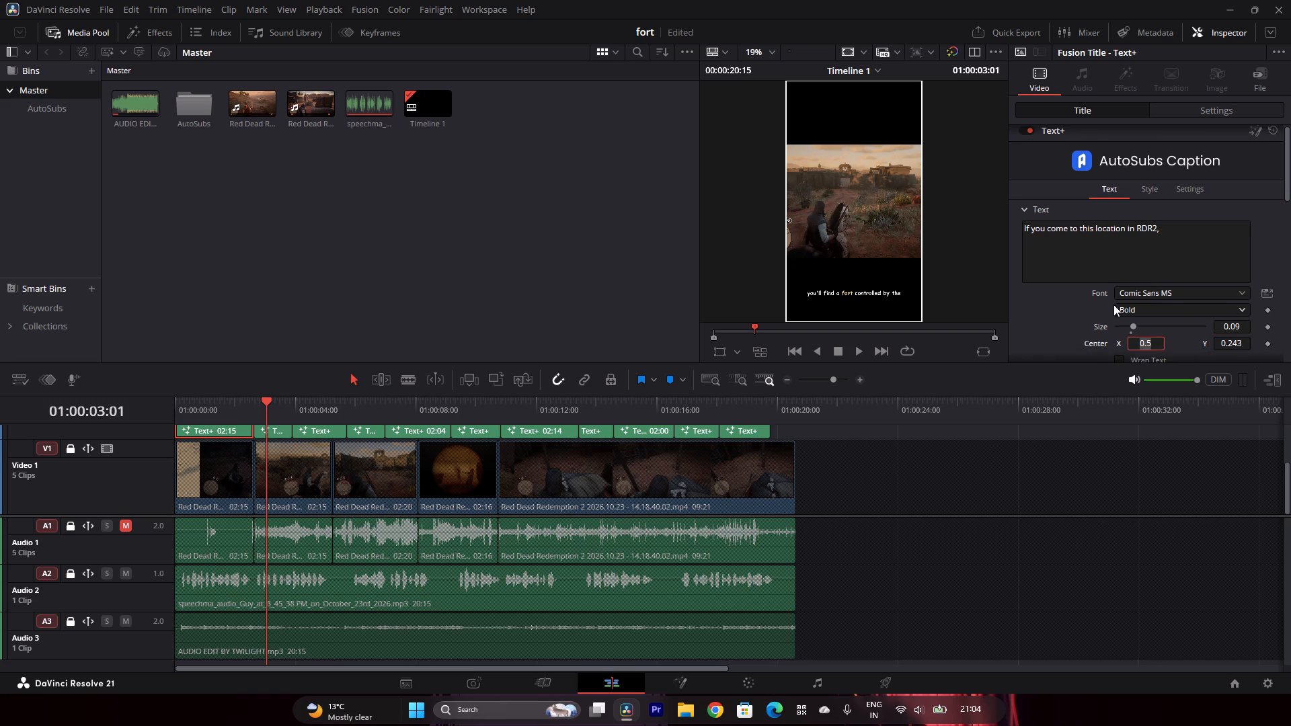
click(974, 284)
click(202, 404)
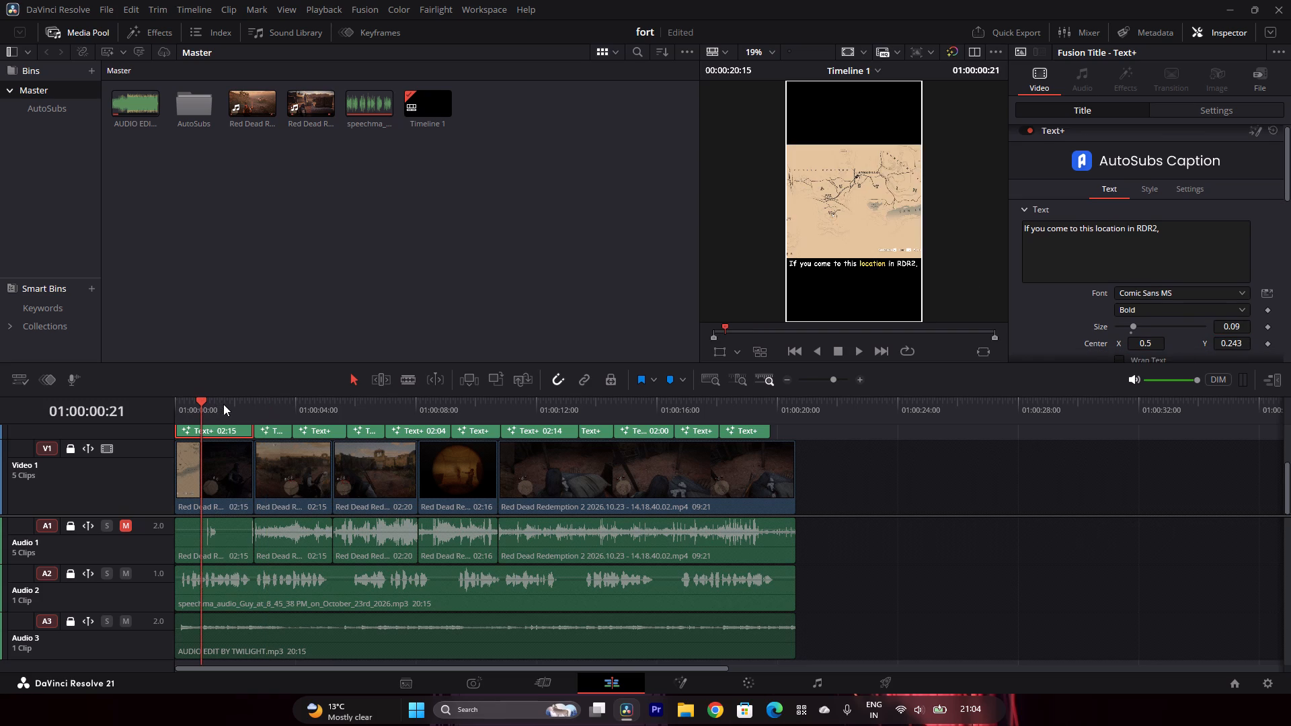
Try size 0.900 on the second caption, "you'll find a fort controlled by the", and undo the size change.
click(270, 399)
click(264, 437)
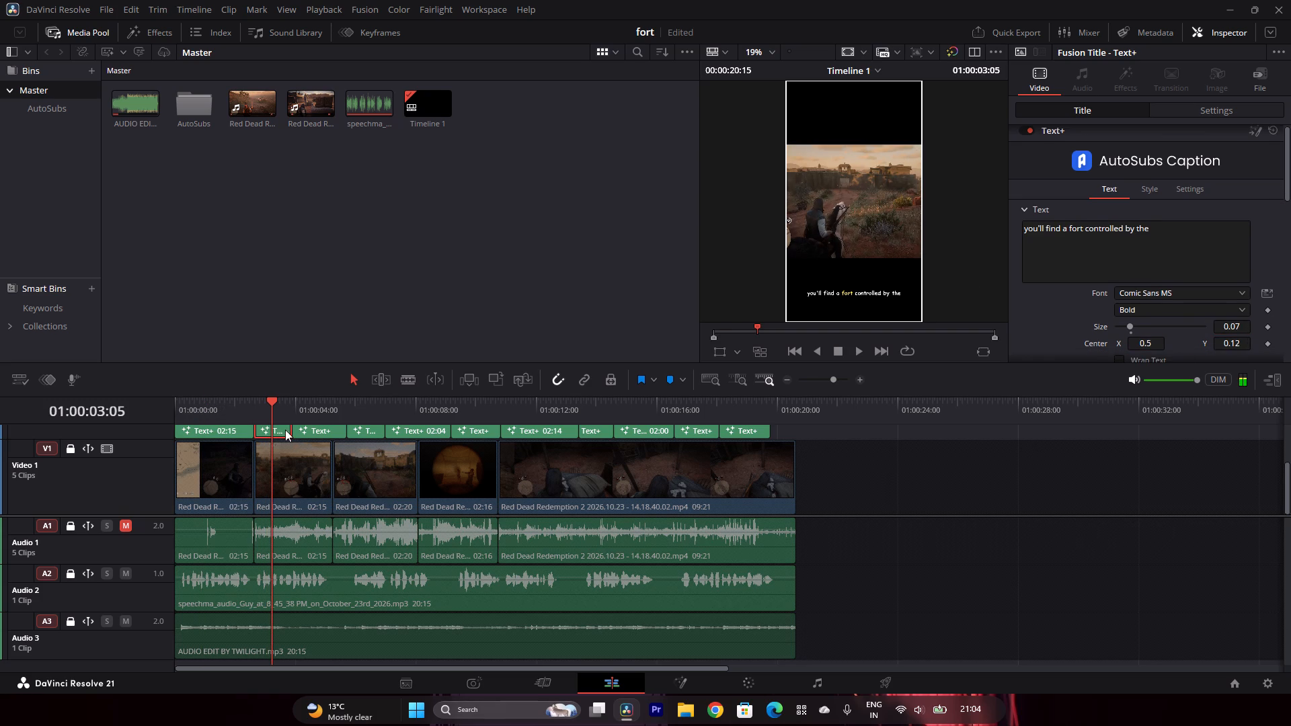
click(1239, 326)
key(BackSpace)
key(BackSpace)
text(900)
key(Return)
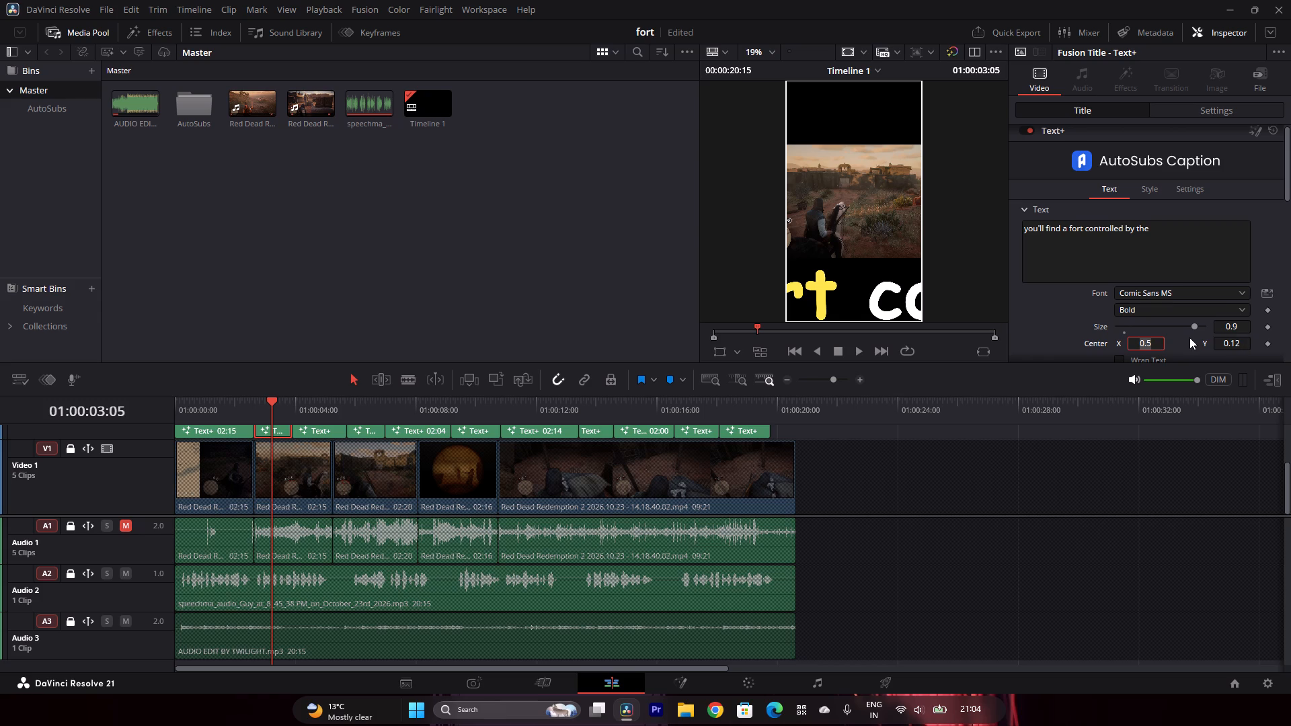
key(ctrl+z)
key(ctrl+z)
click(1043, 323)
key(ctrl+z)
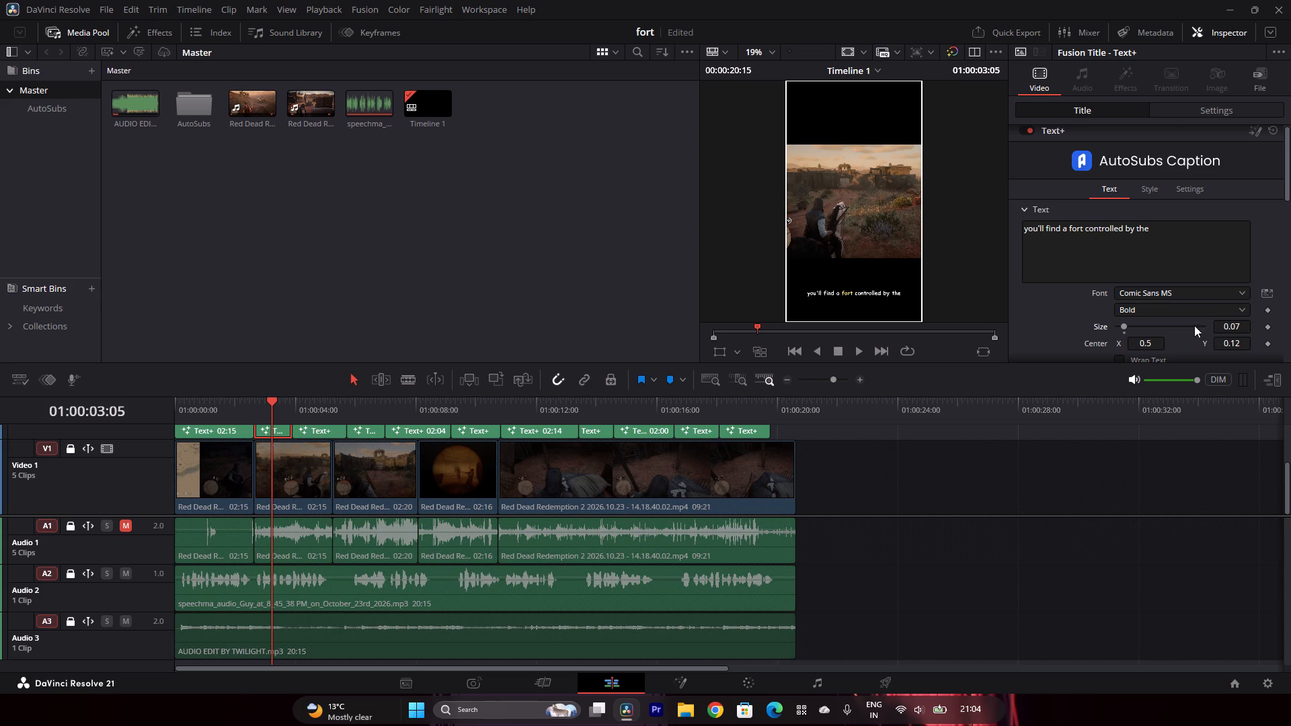
Raise the second caption, "you'll find a fort controlled by the", to Center Y 0.248 and enlarge it to size 0.087.
drag(1235, 343, 1204, 342)
drag(1204, 342, 684, 333)
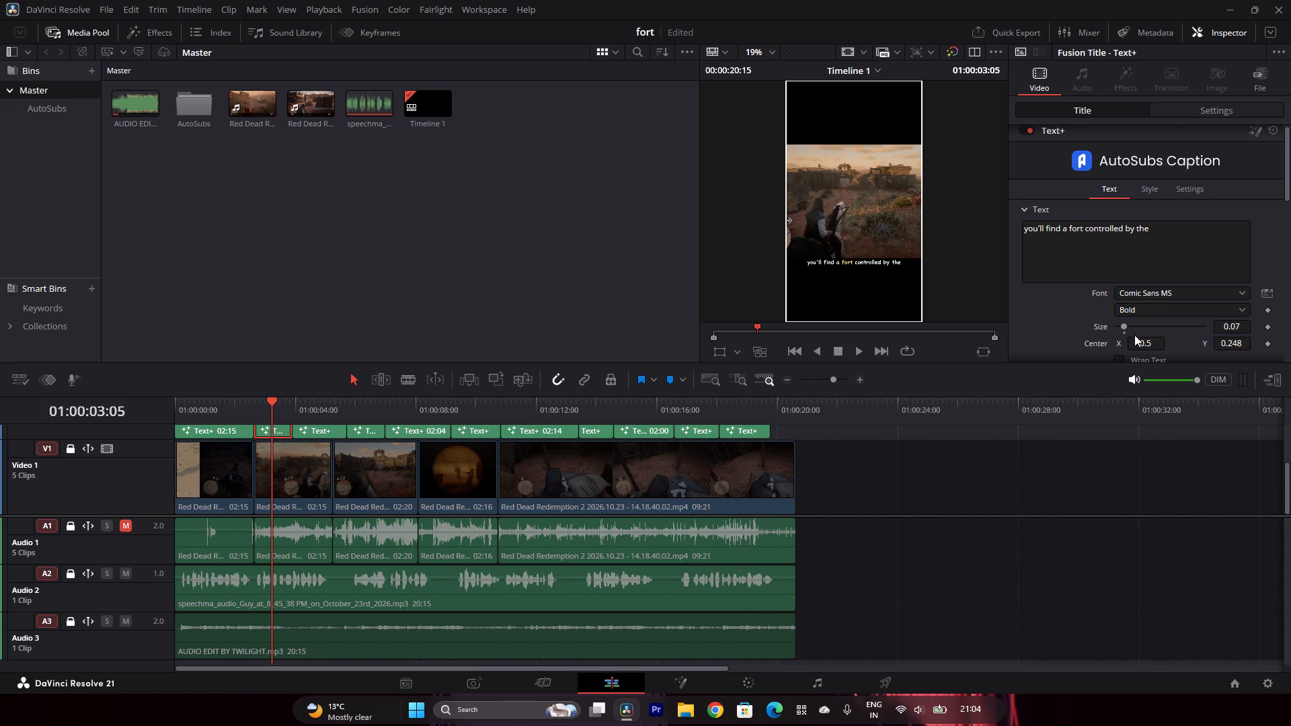
click(1126, 327)
Raise the third caption, "Del Lobo gang.", to Center Y 0.241 and enlarge it to size 0.1142.
click(313, 431)
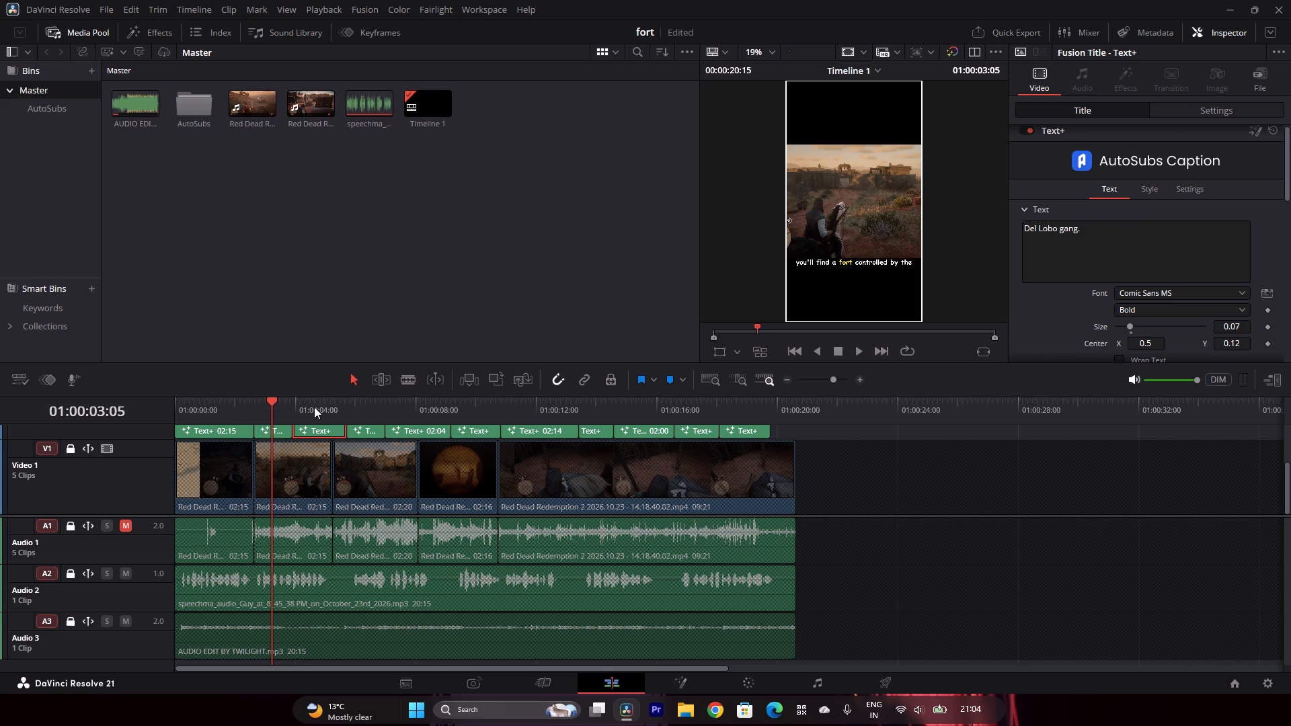
click(313, 401)
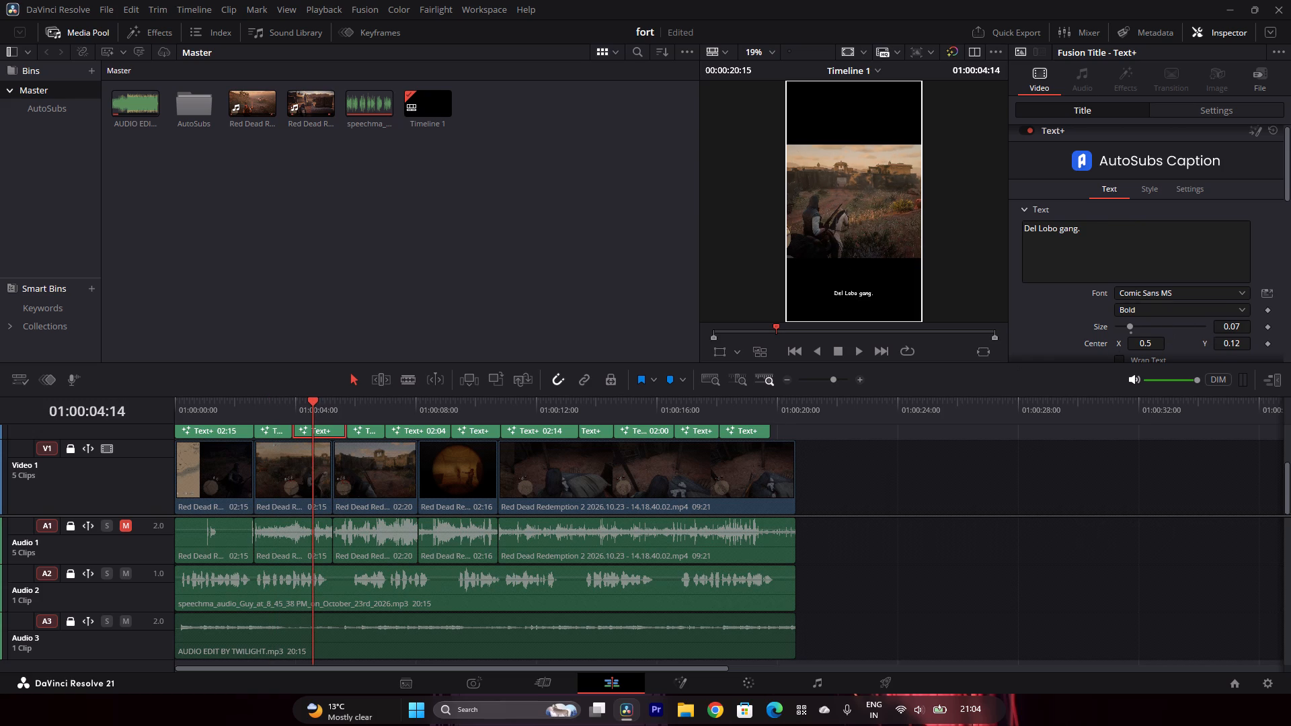
drag(1221, 337, 1279, 339)
drag(1279, 339, 669, 344)
drag(1131, 326, 1134, 328)
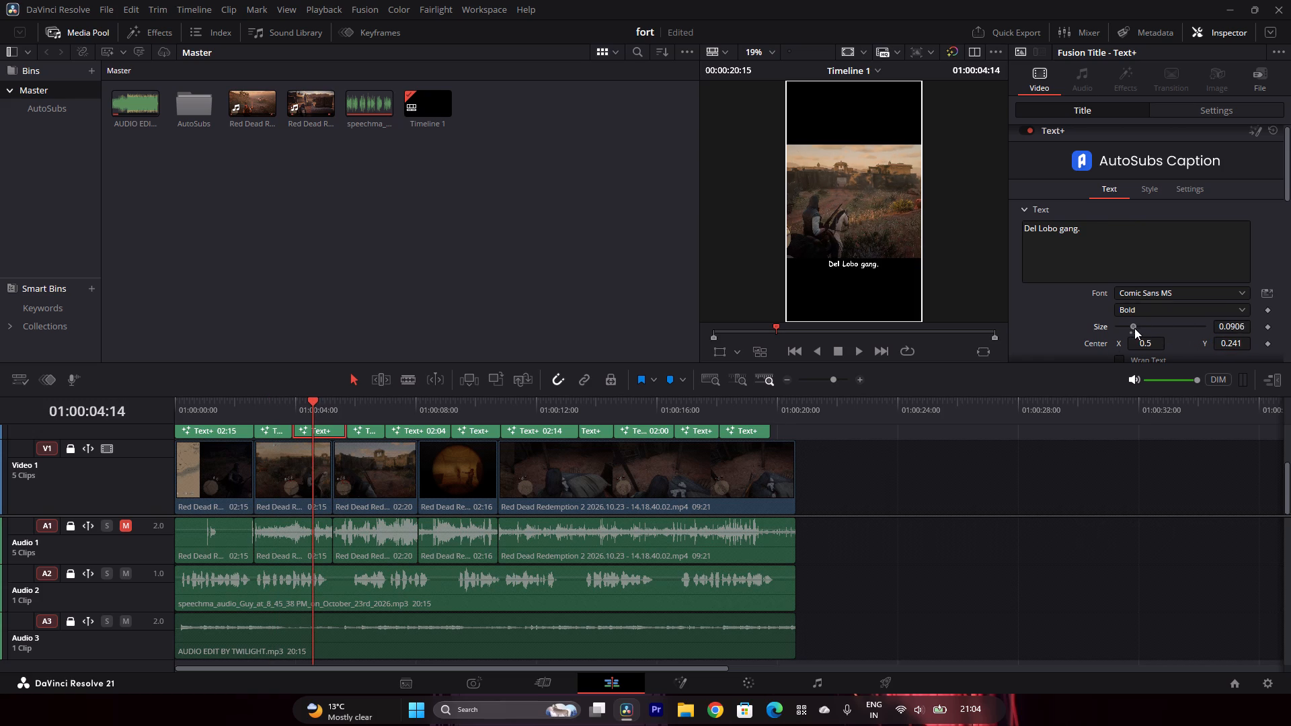
drag(1134, 328, 1138, 330)
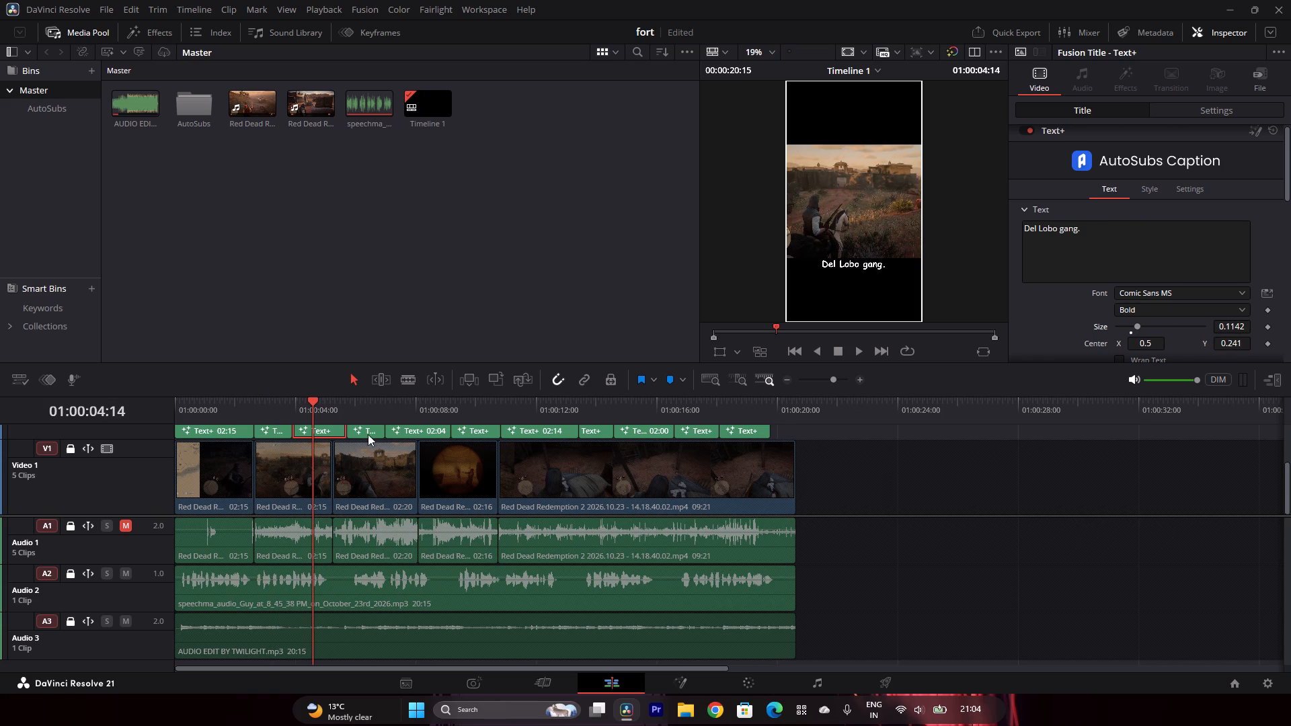
Raise the fourth caption, "As soon as you arrive,", to Center Y 0.246 and enlarge it to size 0.1063.
click(358, 435)
click(364, 405)
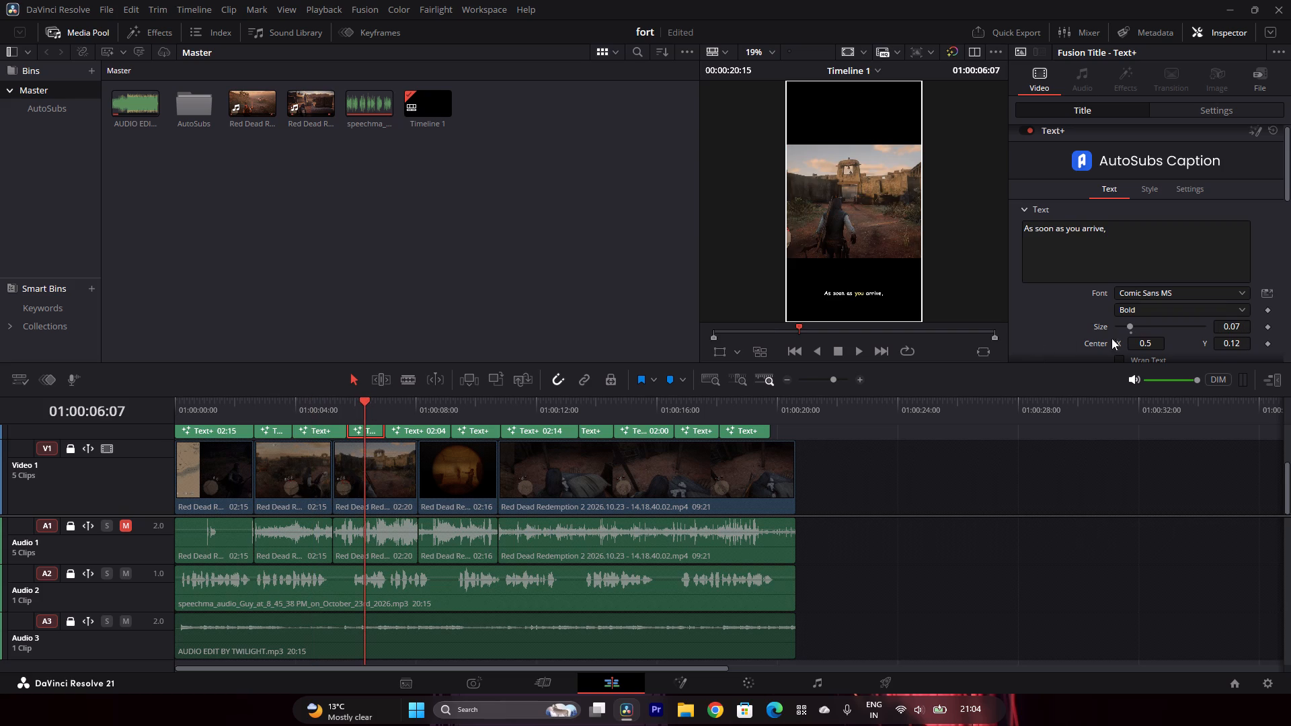
drag(1222, 343, 682, 348)
drag(682, 348, 674, 353)
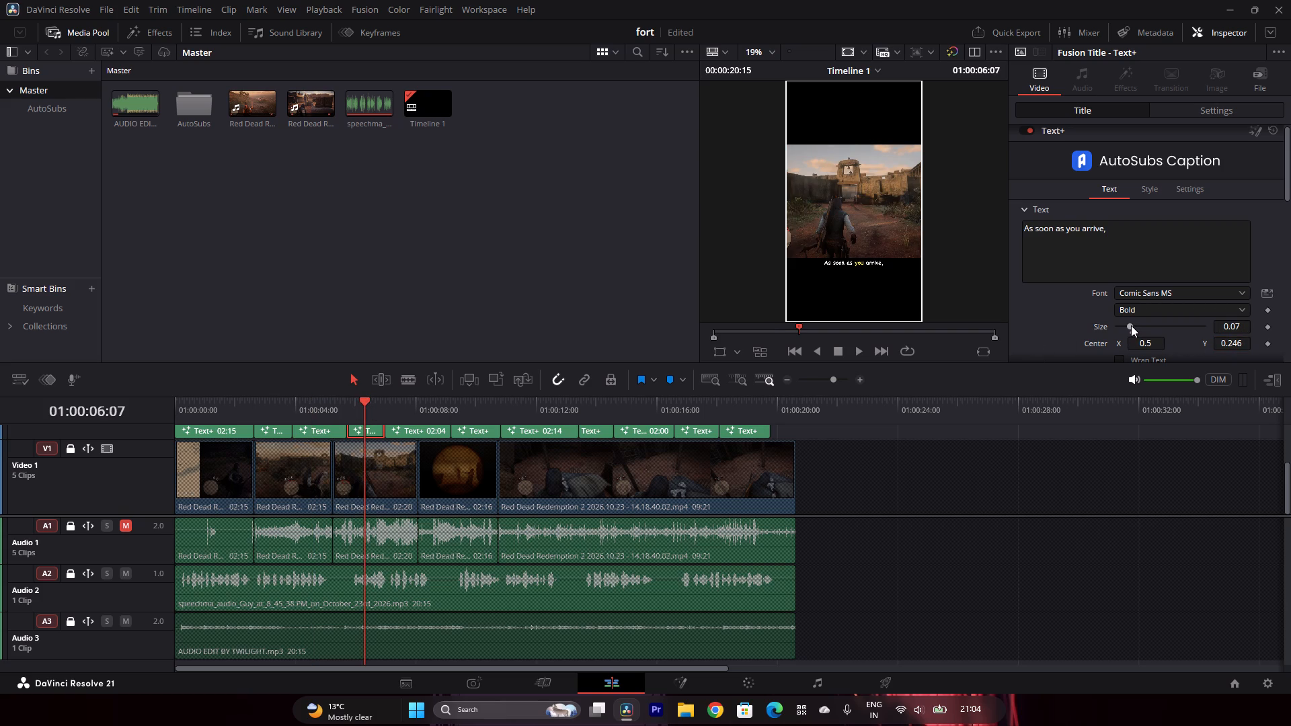
drag(1131, 325, 1137, 331)
Raise the fifth caption, "a gunfight will break out.", to Center Y 0.239 and enlarge it to size 0.0906.
click(420, 401)
click(398, 424)
click(401, 428)
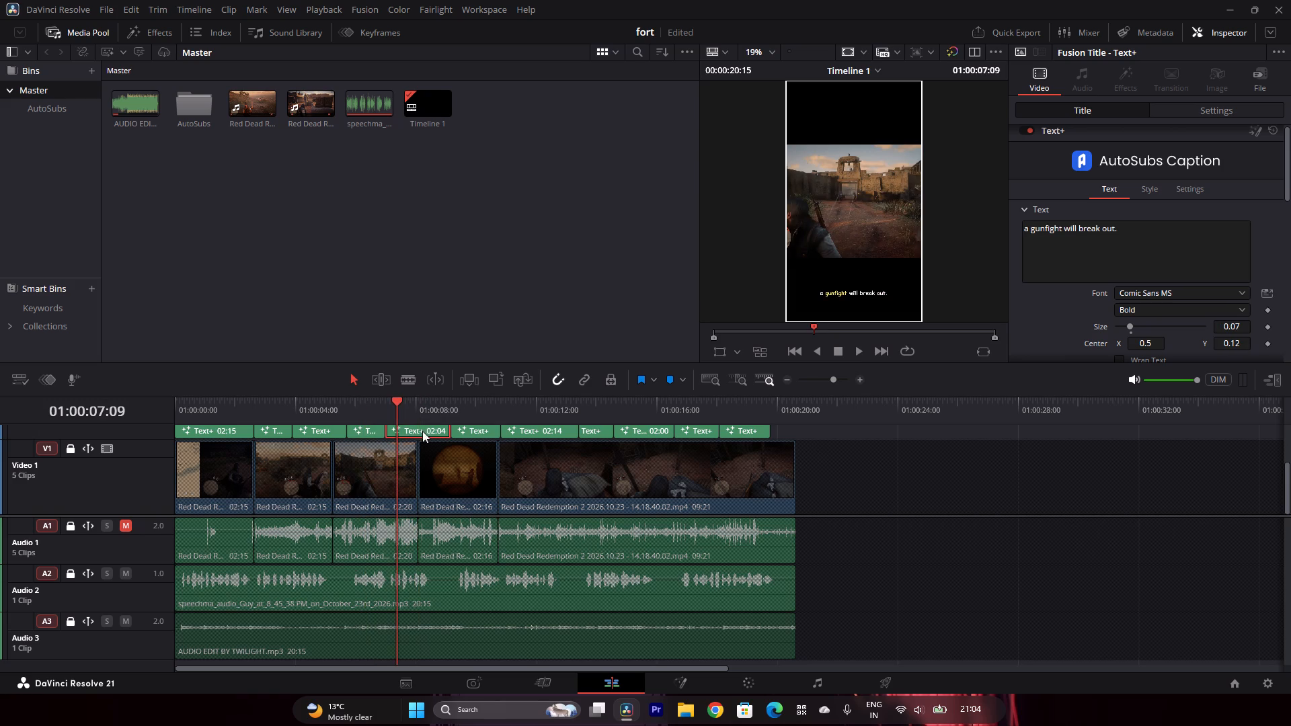
drag(1228, 346, 647, 351)
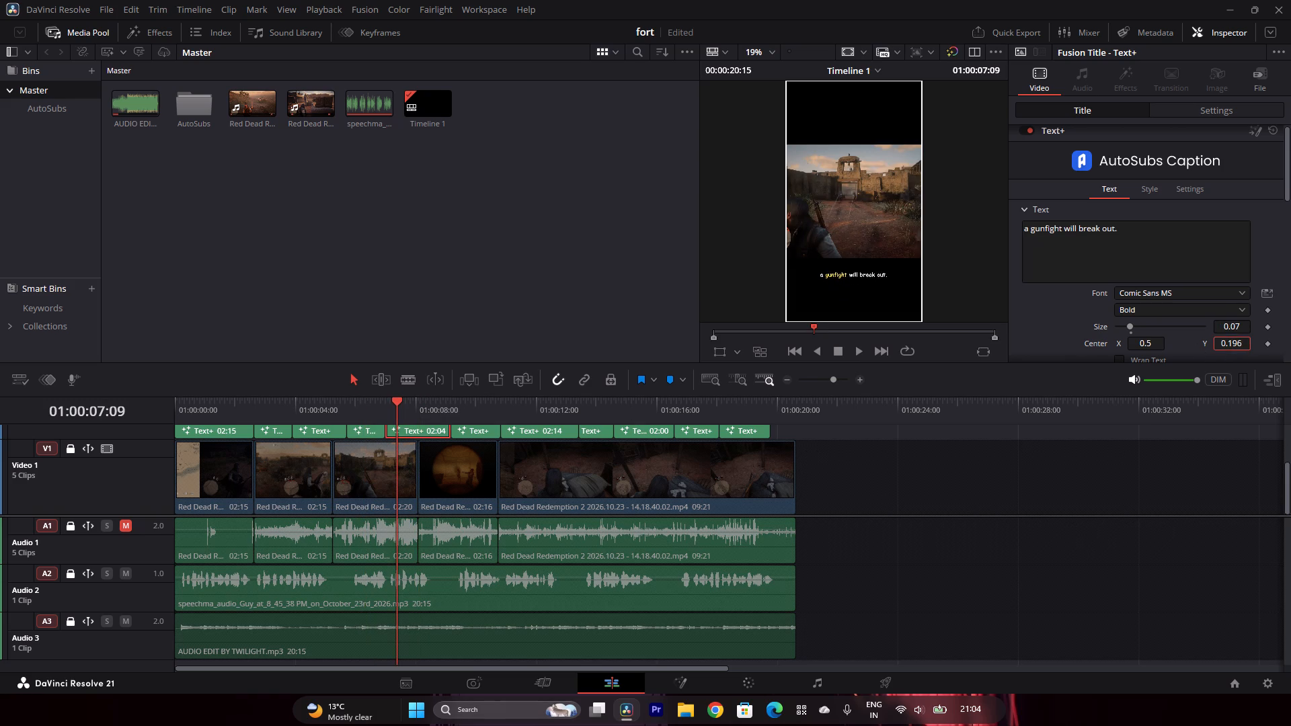
drag(647, 351, 676, 361)
click(1129, 327)
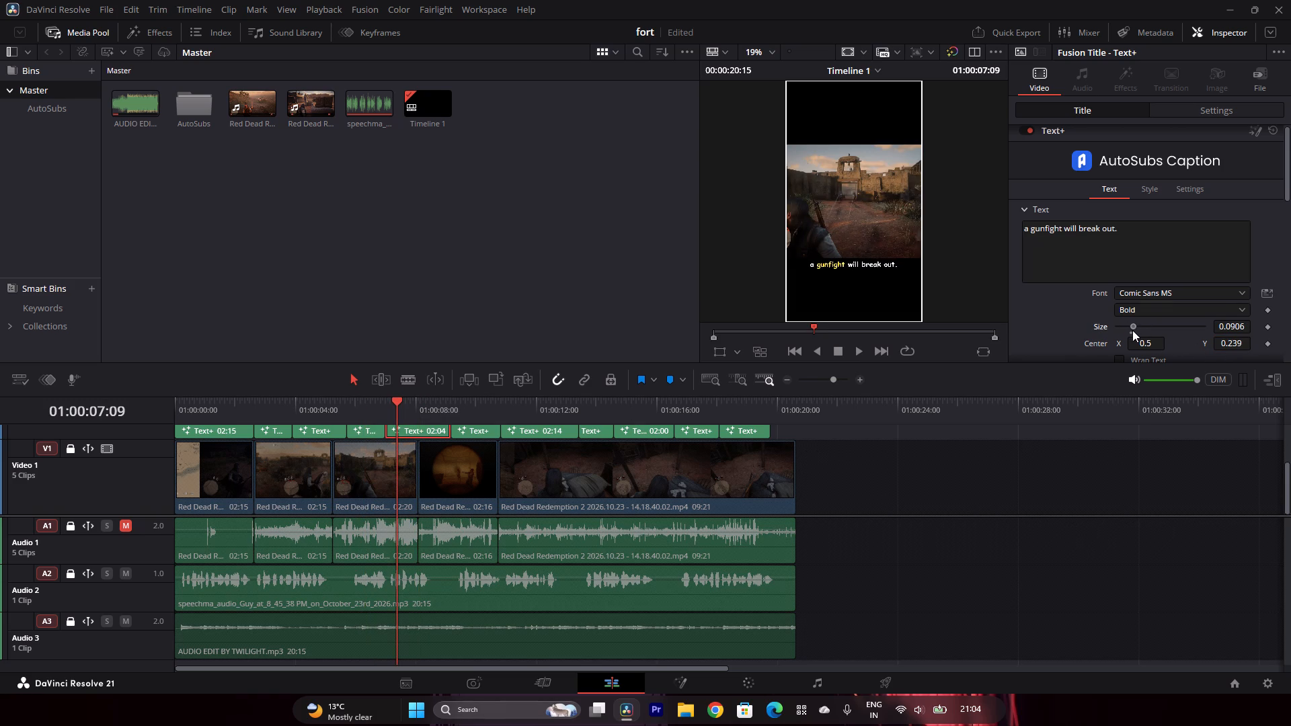
Raise the sixth caption, "Take out all the gang members,", to Center Y 0.227 and enlarge it to size 0.0945.
click(473, 405)
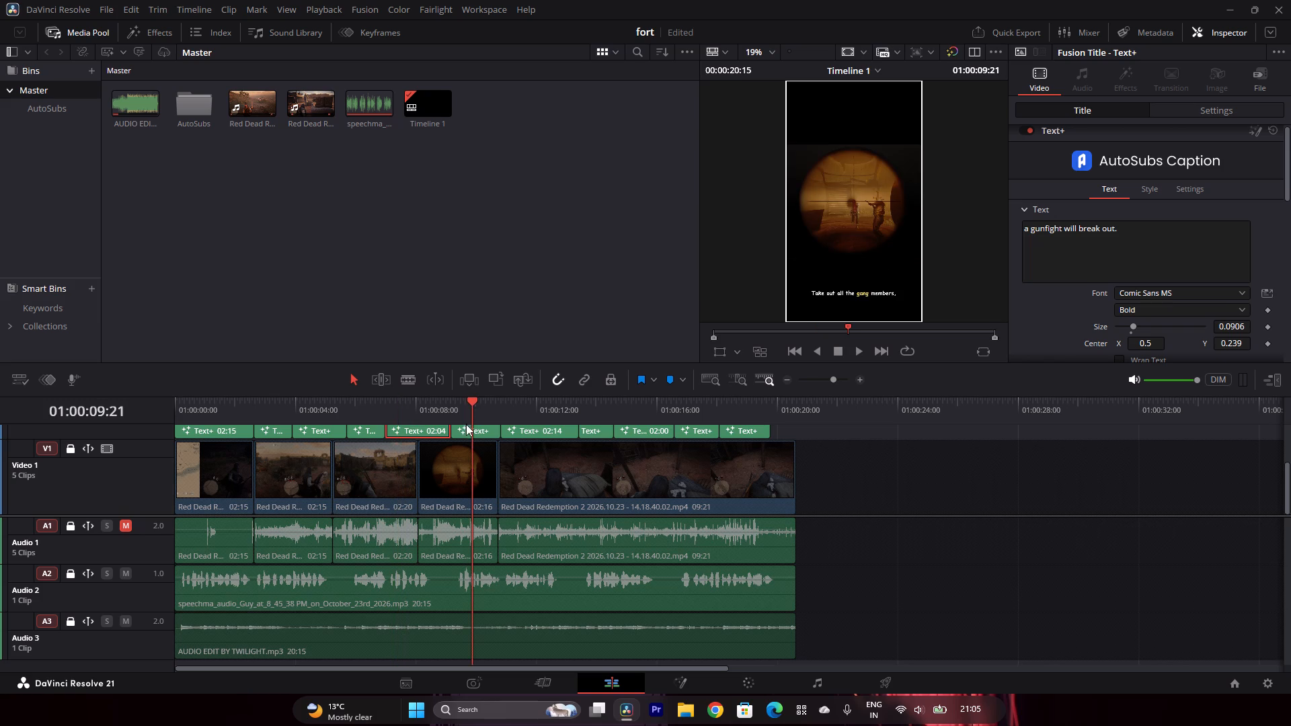
click(467, 425)
drag(1212, 336, 1228, 341)
drag(1227, 341, 667, 349)
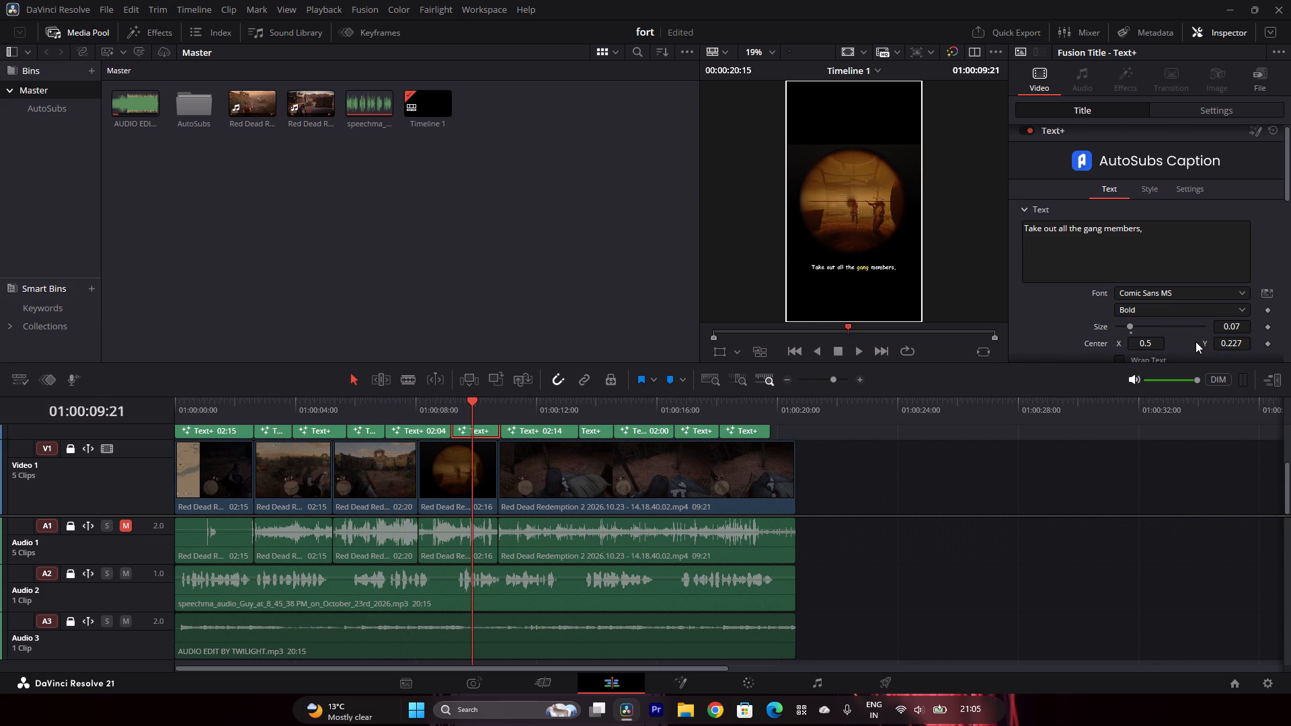
click(1130, 324)
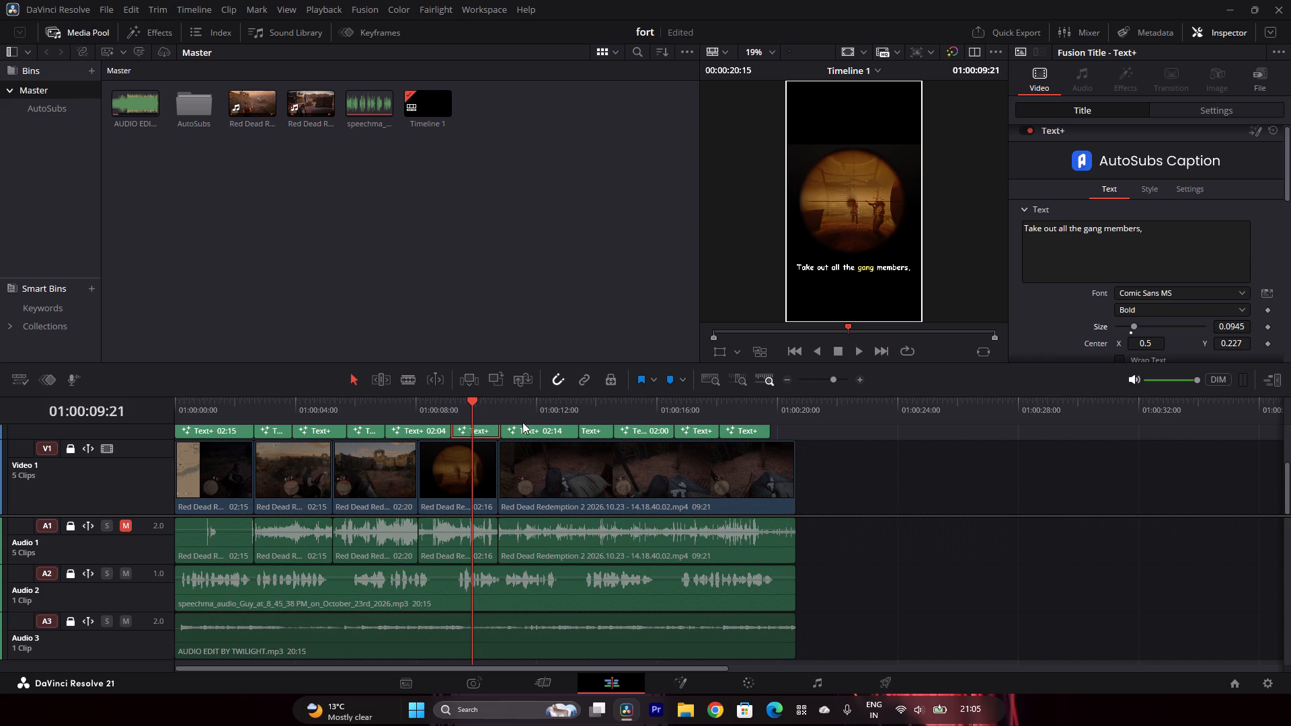
Raise the seventh caption, "then head inside and search the fort.", to Center Y 0.239 and enlarge it to size 0.08.
click(526, 428)
click(528, 400)
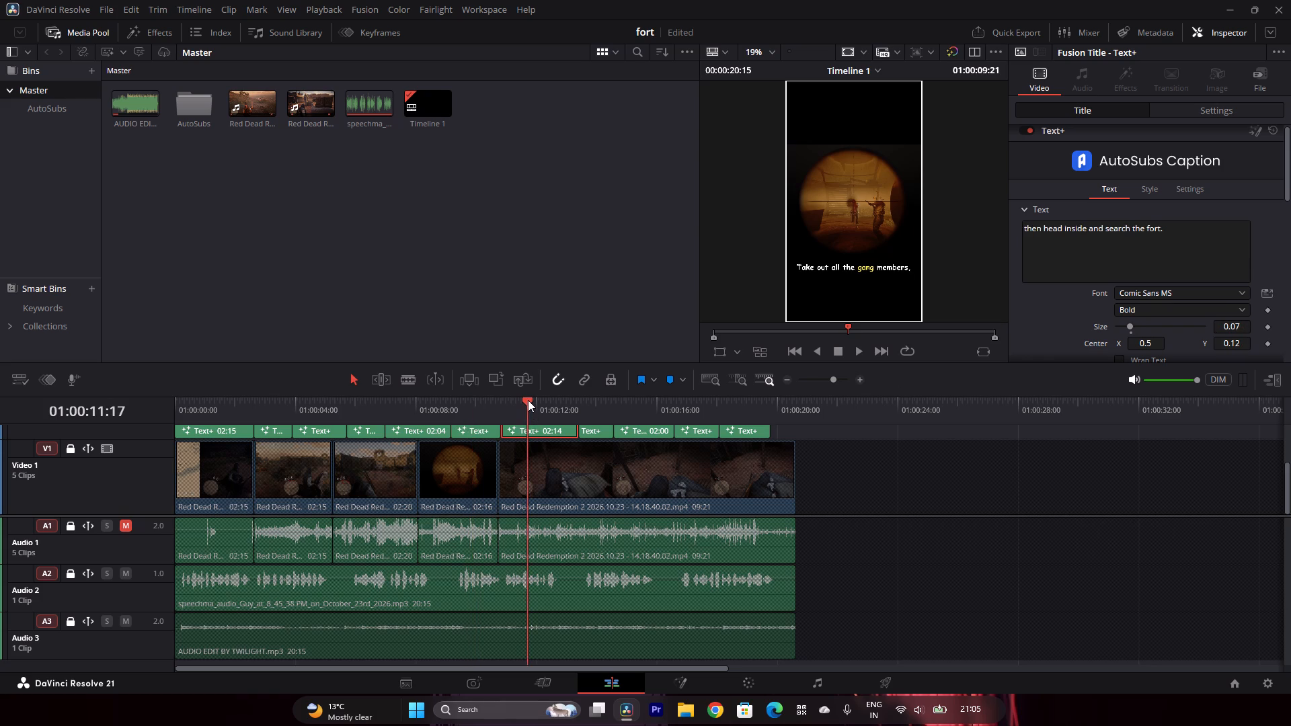
drag(1222, 342, 672, 348)
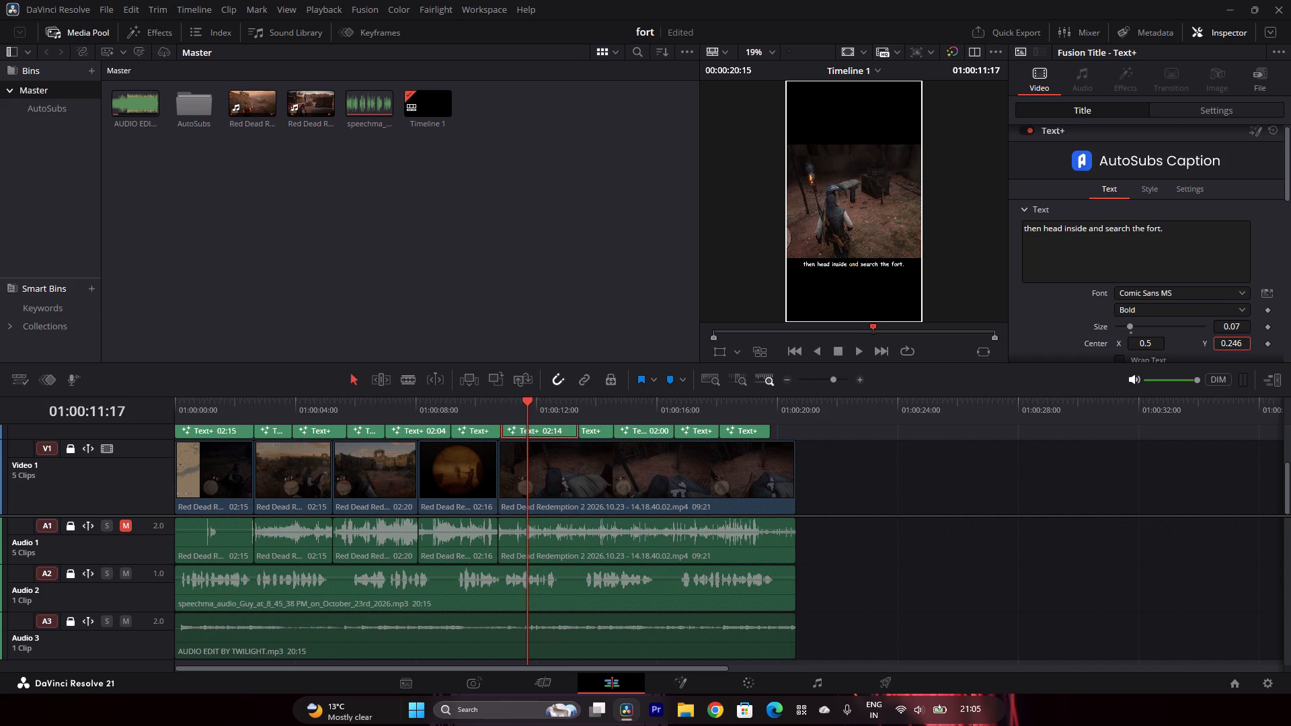
drag(672, 348, 668, 348)
click(1132, 327)
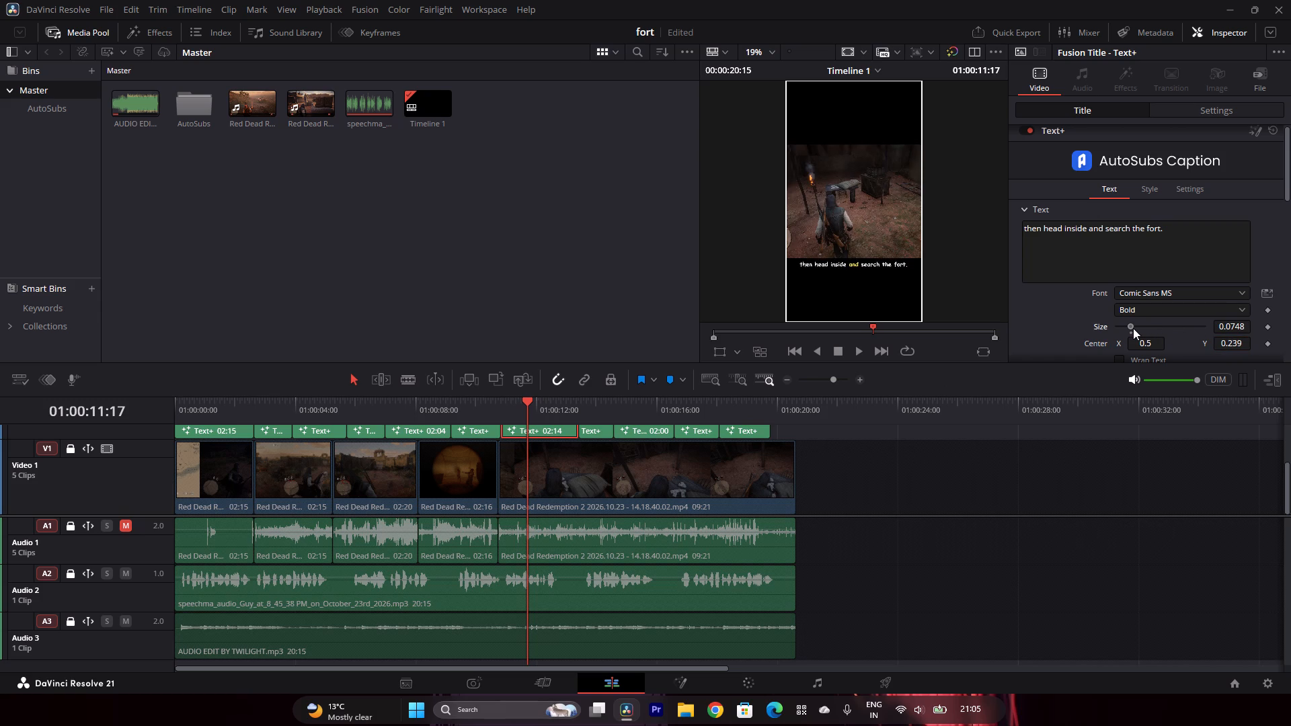
Raise the eighth caption, "You'll find a good amount", to Center Y 0.244 and enlarge its text within the frame width.
click(594, 404)
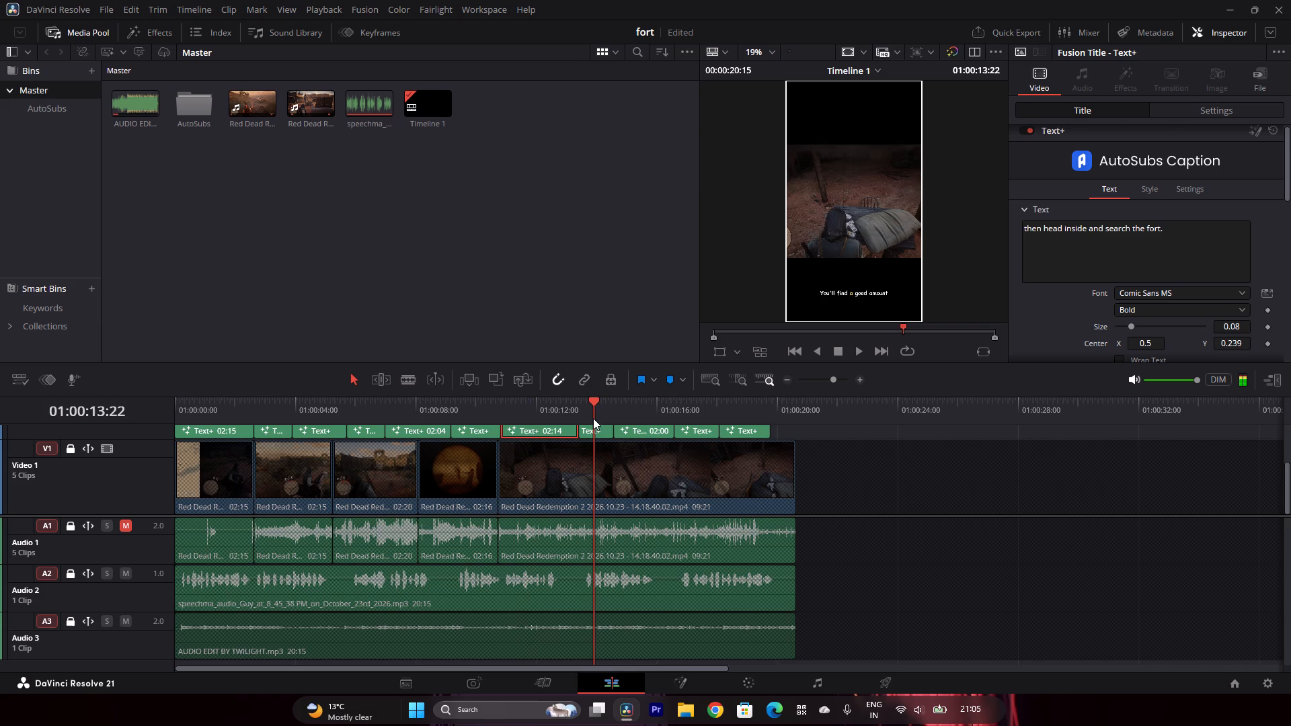
click(592, 427)
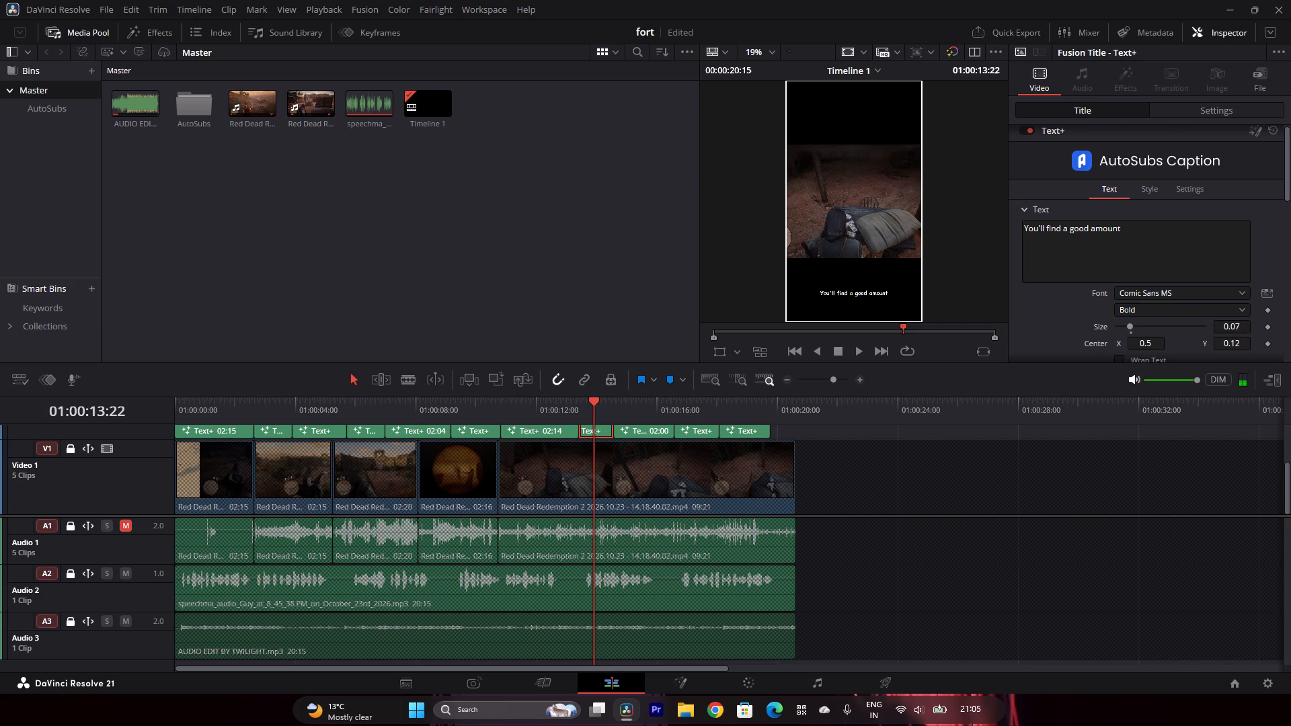
drag(1218, 345, 668, 356)
drag(668, 356, 666, 358)
drag(1129, 325, 1140, 326)
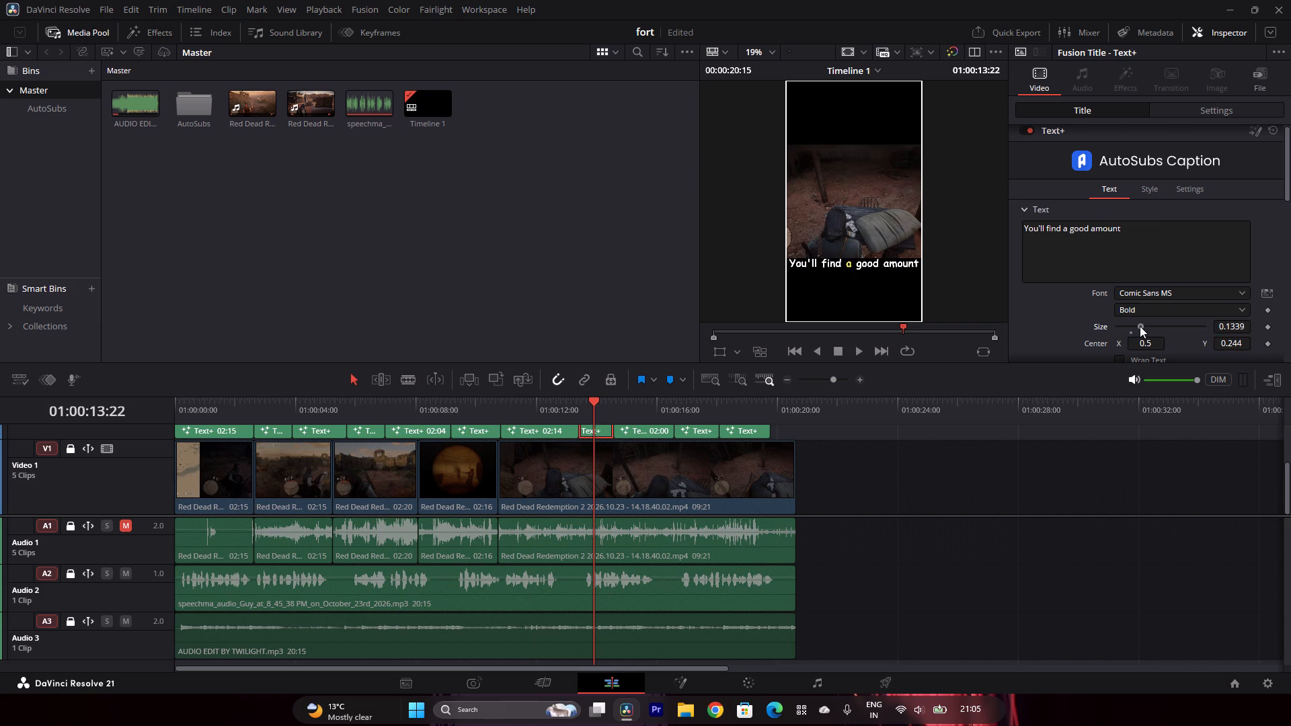
drag(1140, 326, 1136, 329)
Raise the ninth caption, "of money waiting for you.", to Center Y 0.245 and enlarge its text.
click(624, 397)
click(641, 428)
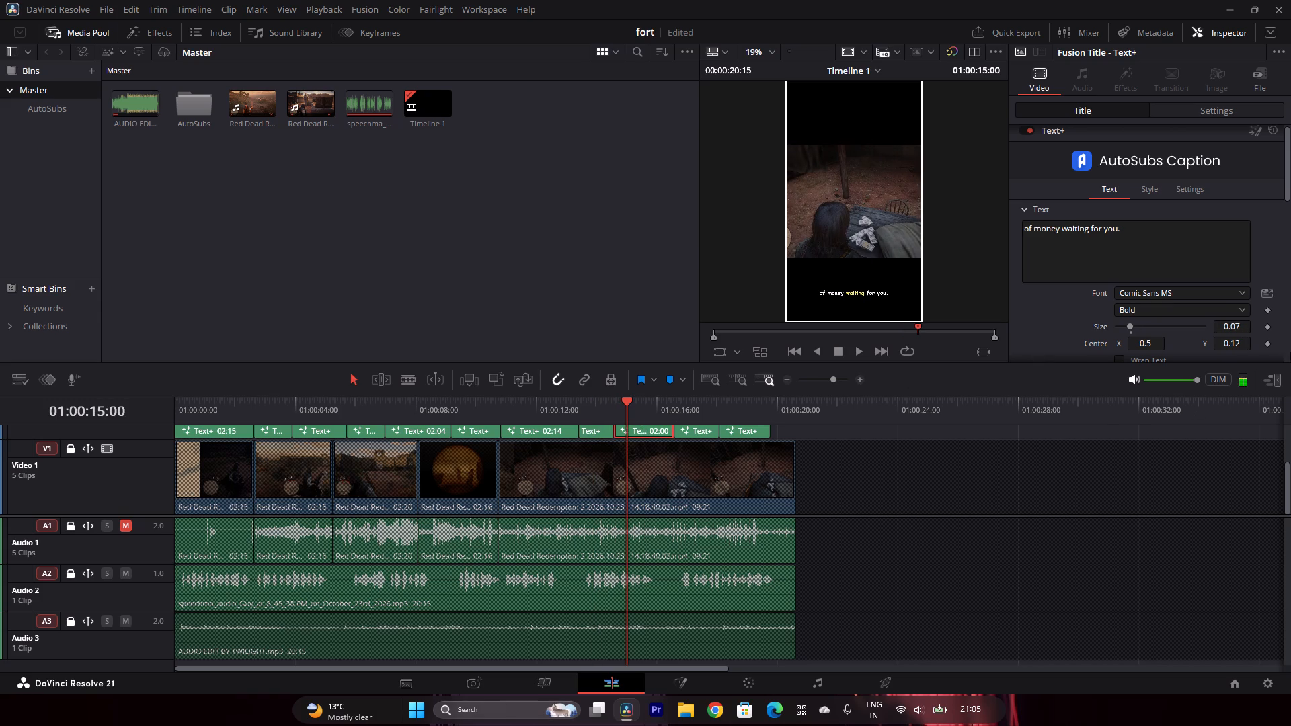
drag(1226, 341, 677, 344)
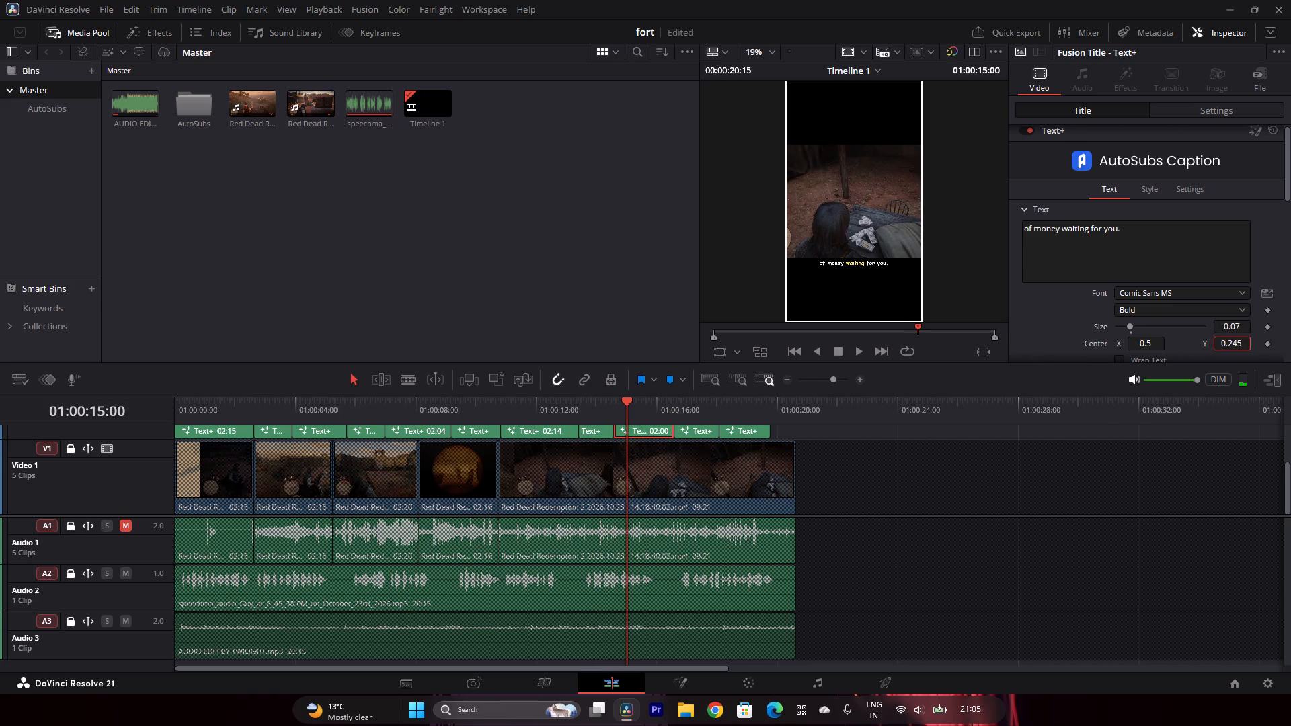
drag(677, 344, 645, 344)
drag(1226, 341, 1240, 345)
drag(1240, 345, 1258, 349)
drag(1131, 326, 1131, 327)
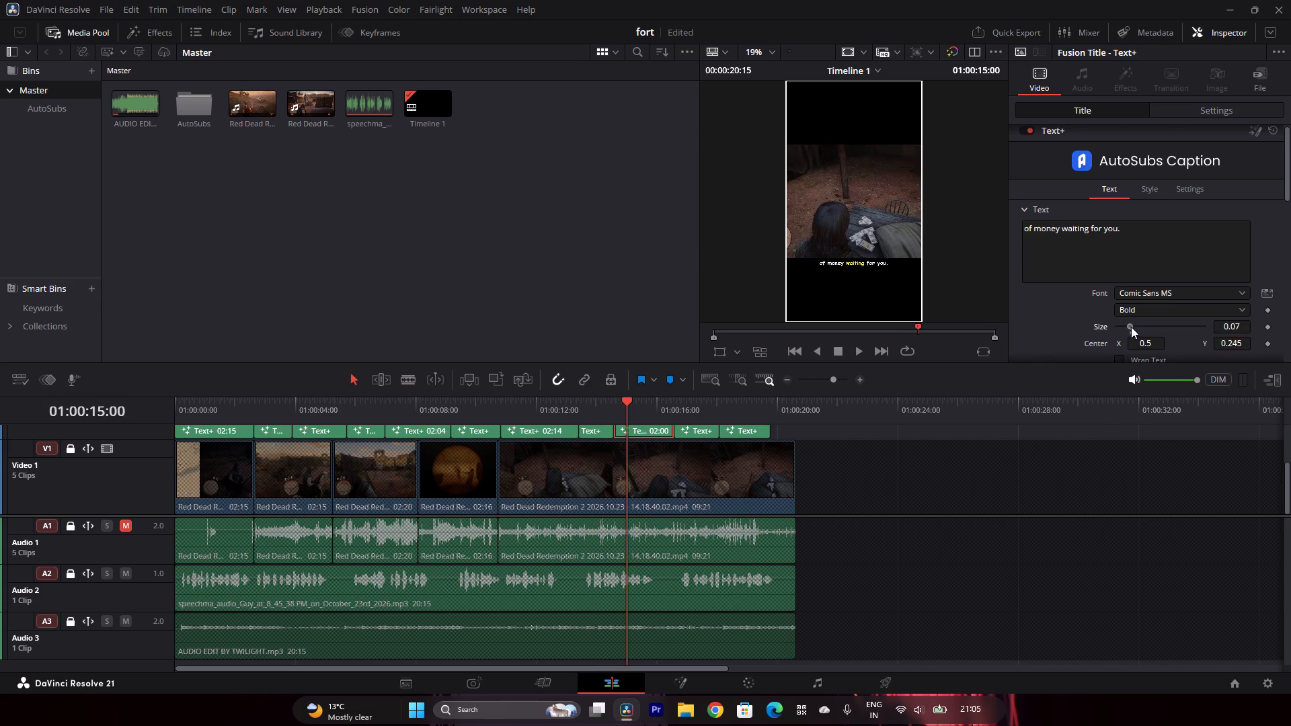
drag(1131, 327, 1136, 336)
Raise the tenth caption, "So, make sure to check out", to Center Y 0.242 and enlarge it to size 0.0866.
click(695, 398)
click(699, 432)
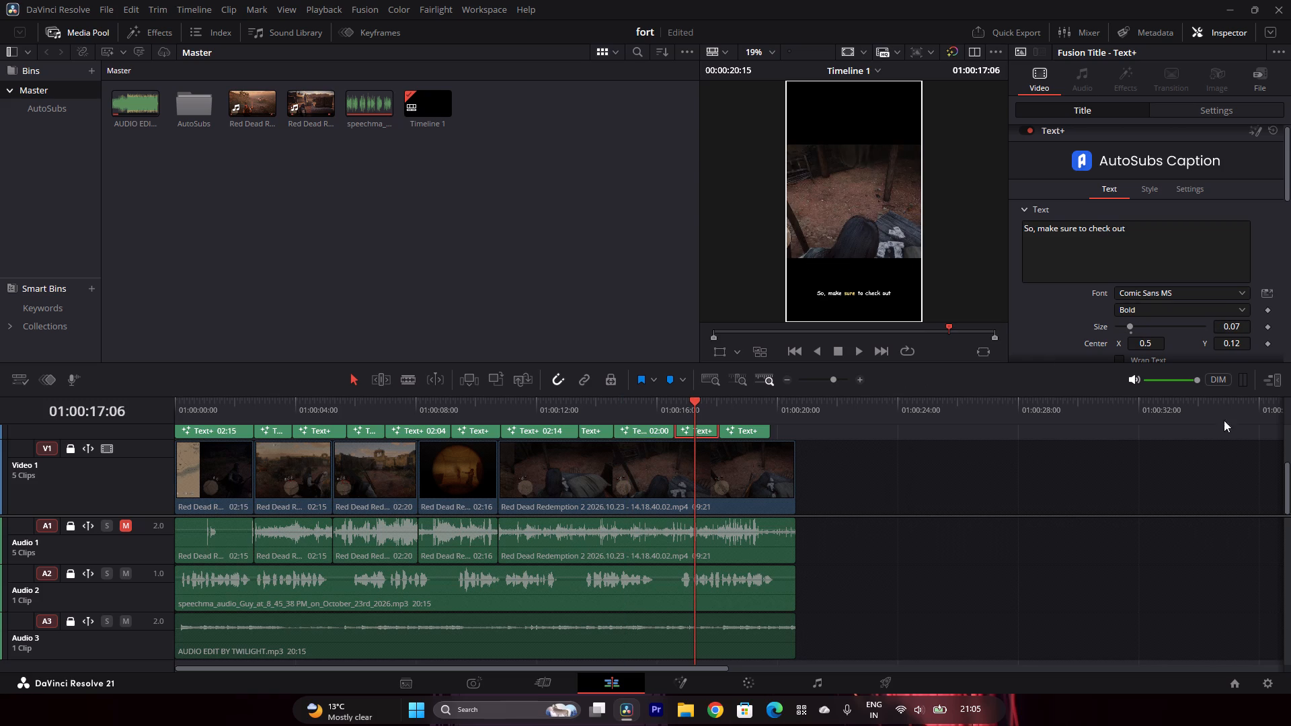
drag(1215, 341, 663, 348)
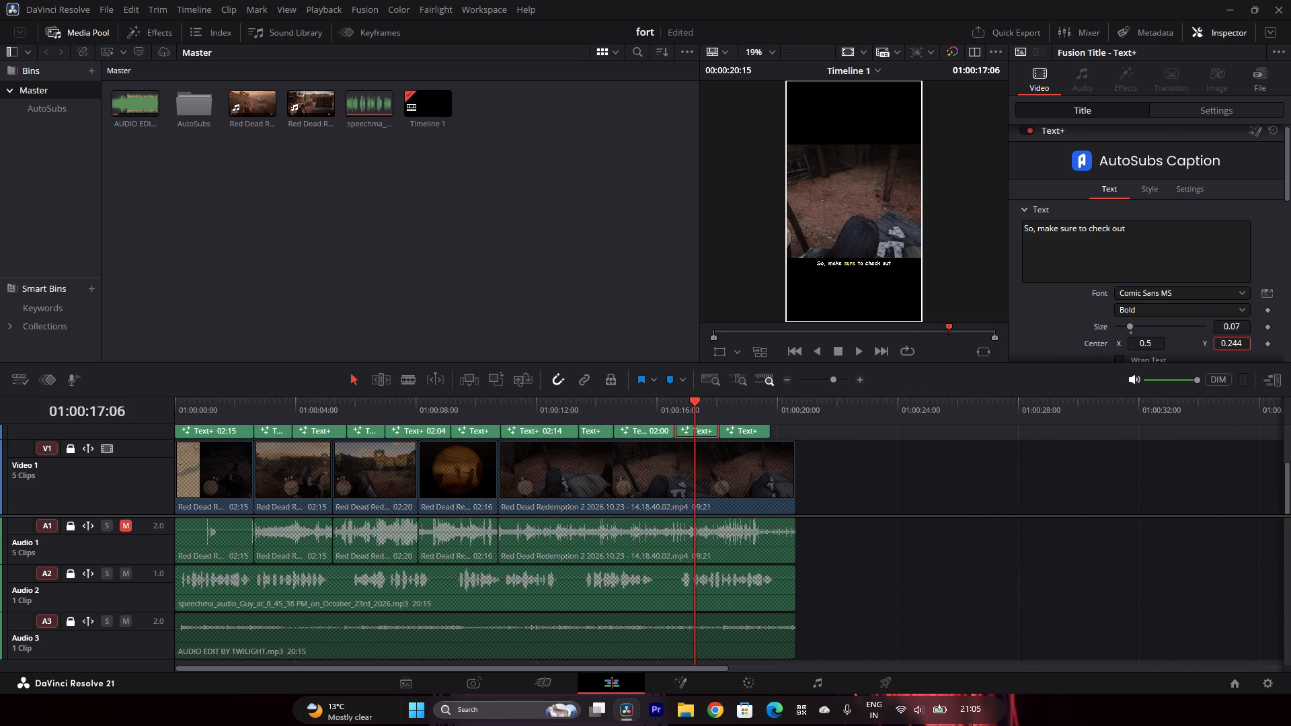
drag(663, 348, 662, 348)
click(1127, 325)
Raise the last caption, "this location in RDR2.", to Center Y 0.239 and enlarge it to size 0.0866.
click(740, 409)
click(744, 428)
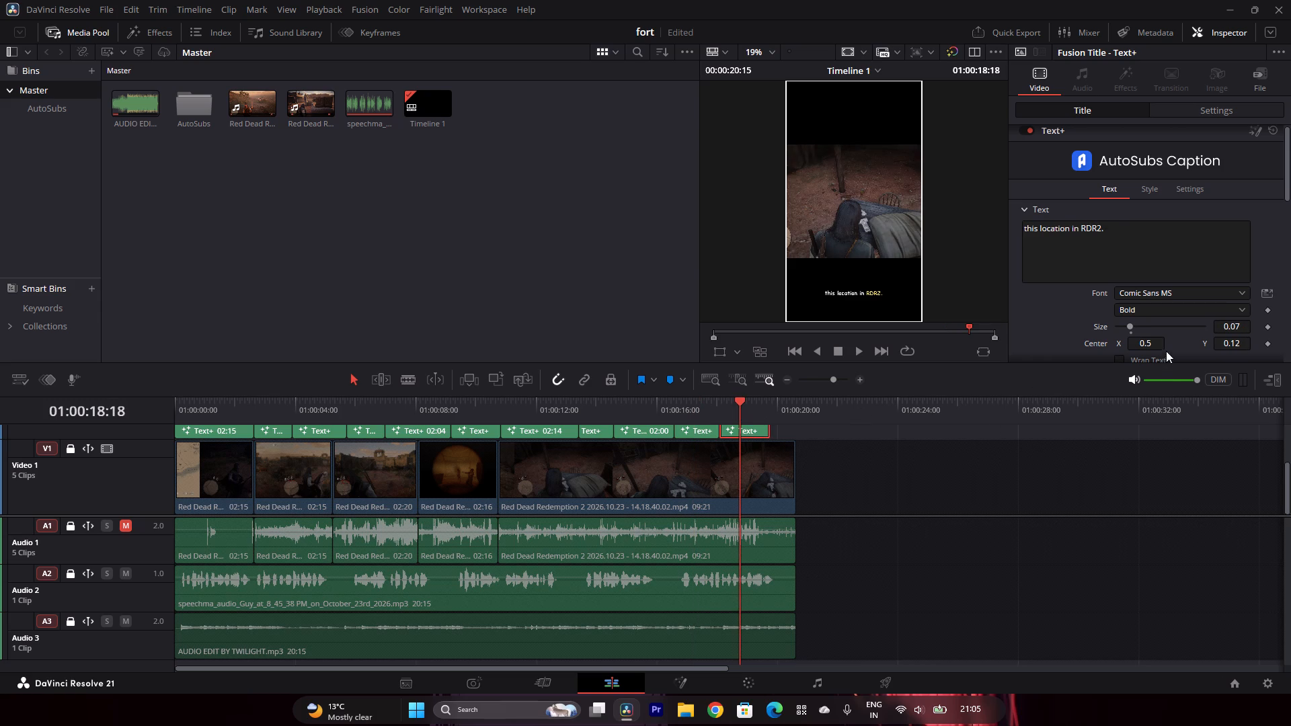
drag(1217, 344, 658, 356)
drag(658, 356, 661, 359)
click(1126, 325)
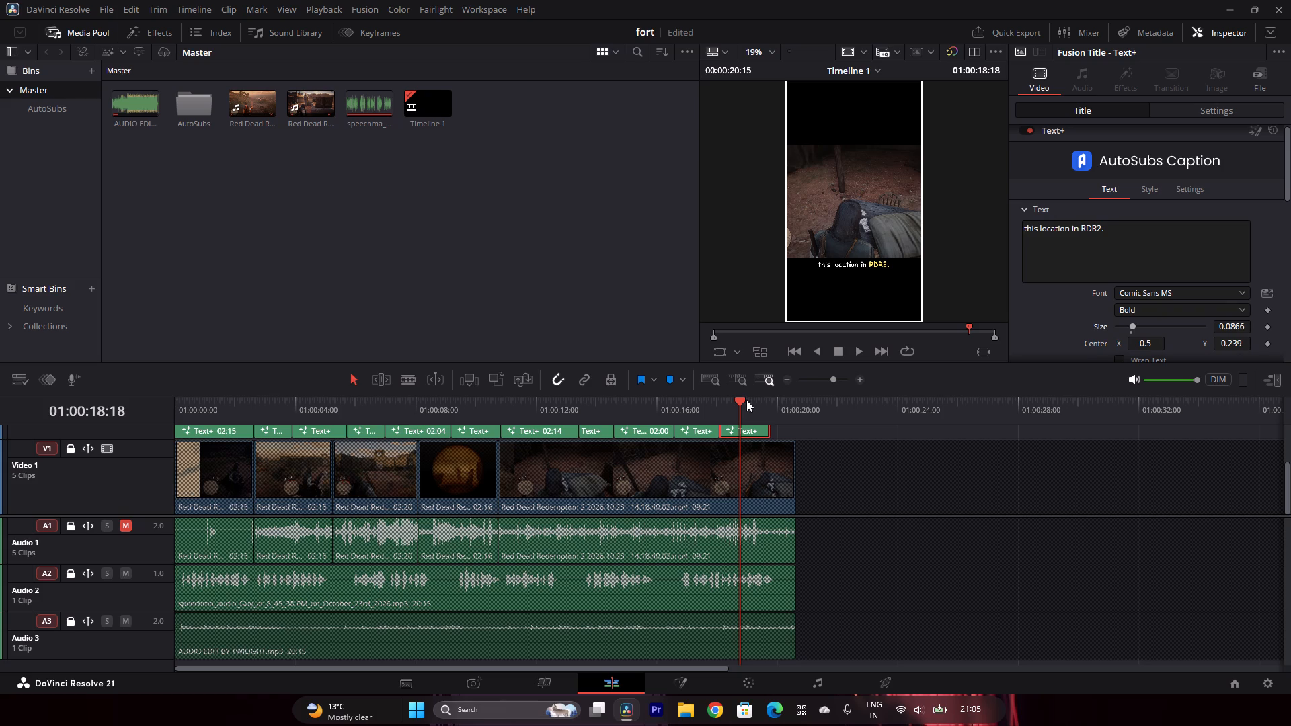
Scrub through the timeline from the start to check the size and position of the captions.
drag(741, 399, 167, 489)
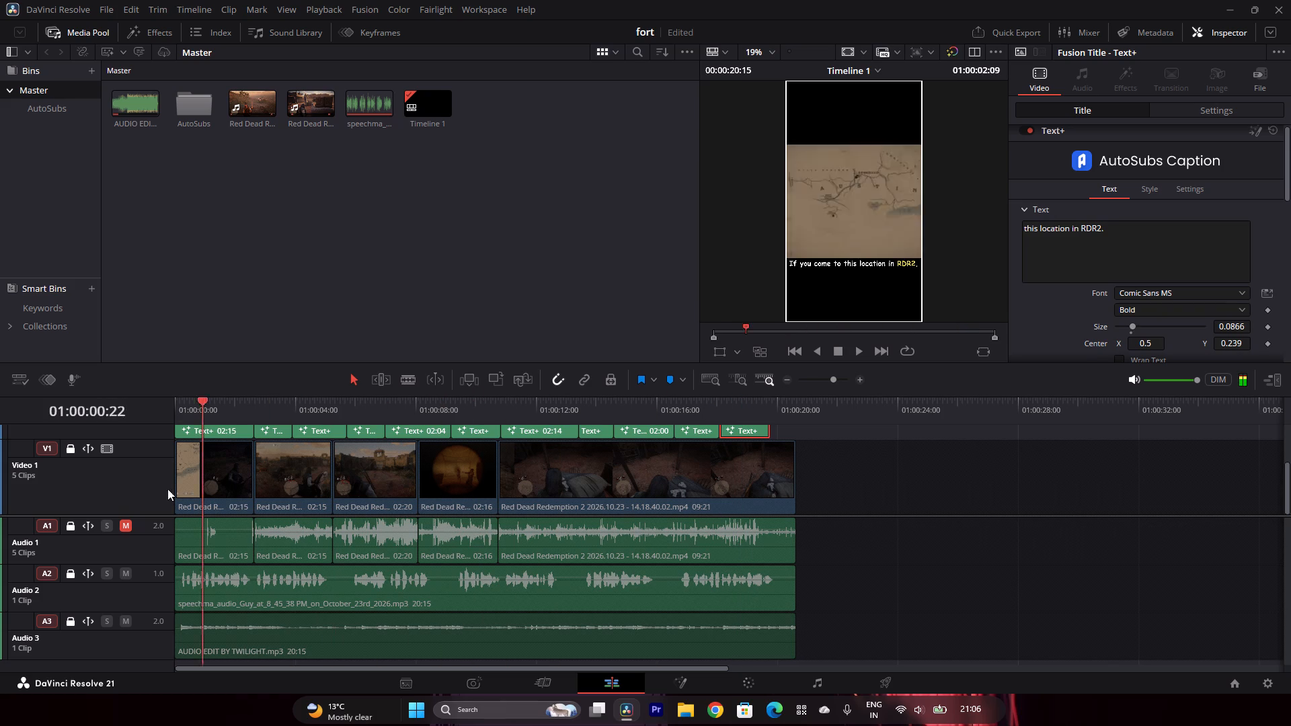
drag(167, 489, 243, 538)
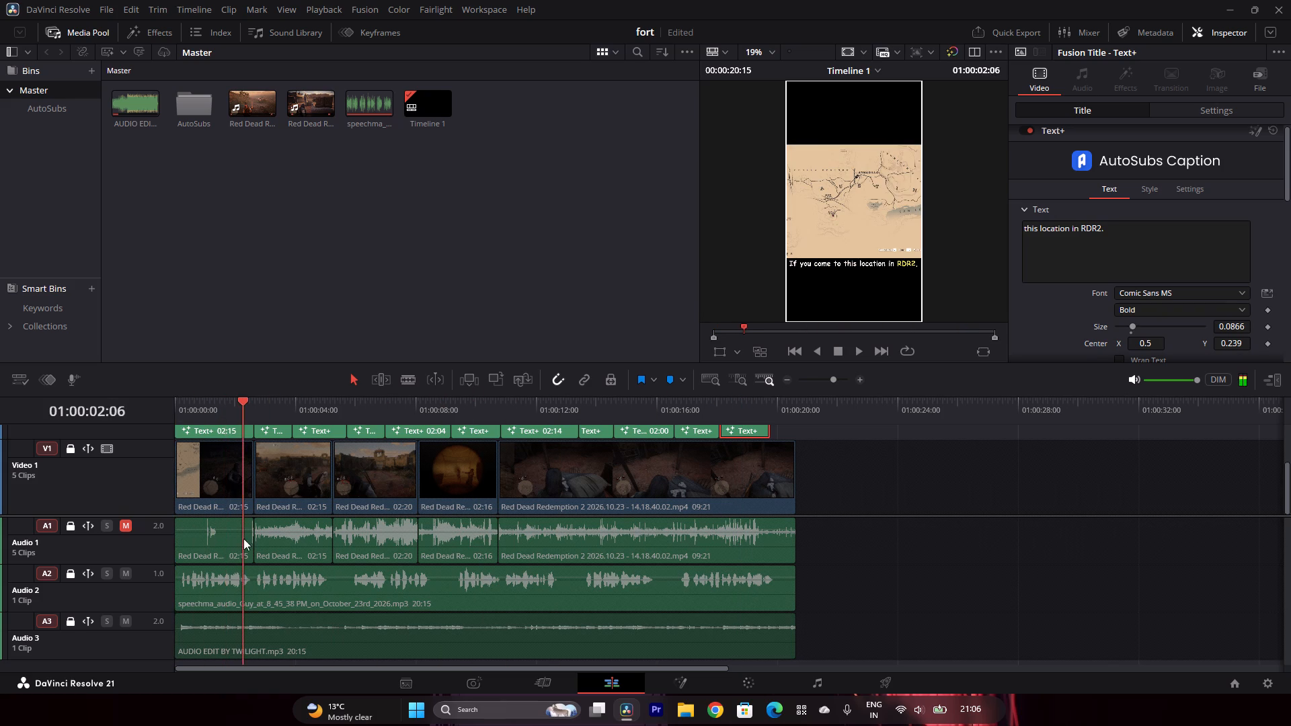
drag(243, 538, 385, 562)
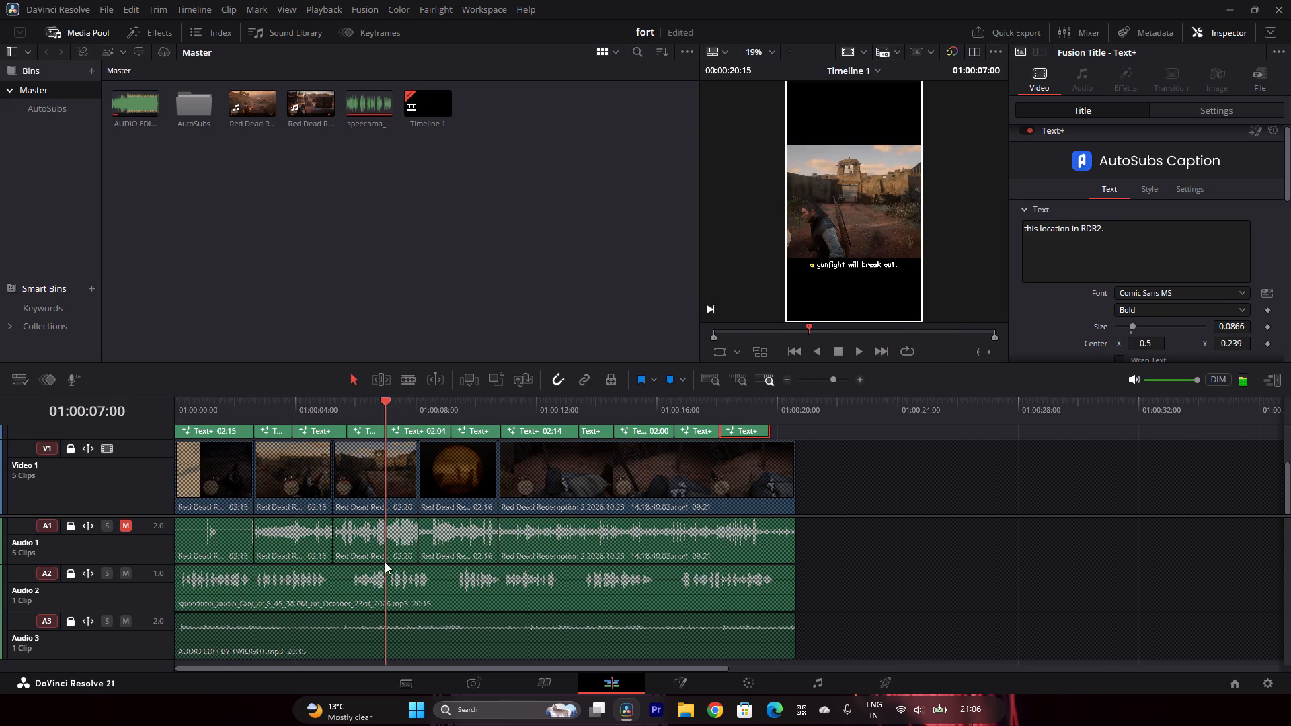
drag(385, 562, 537, 576)
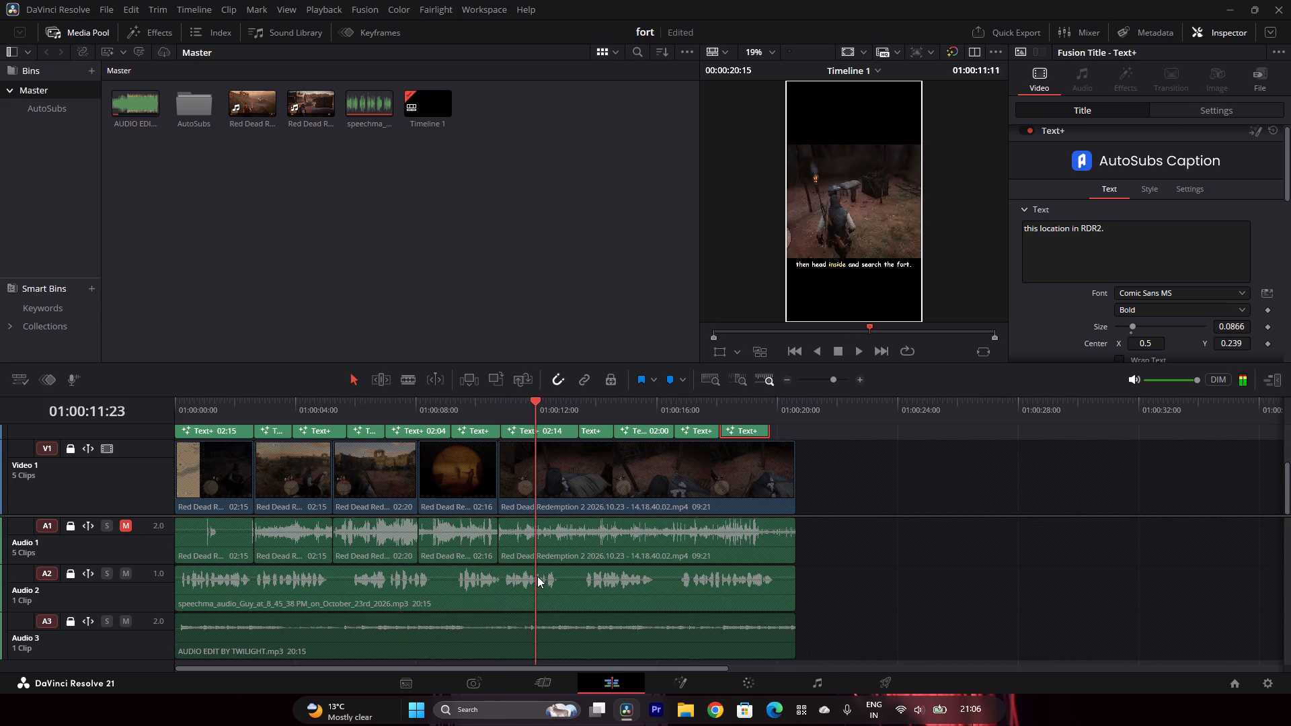
drag(537, 576, 584, 584)
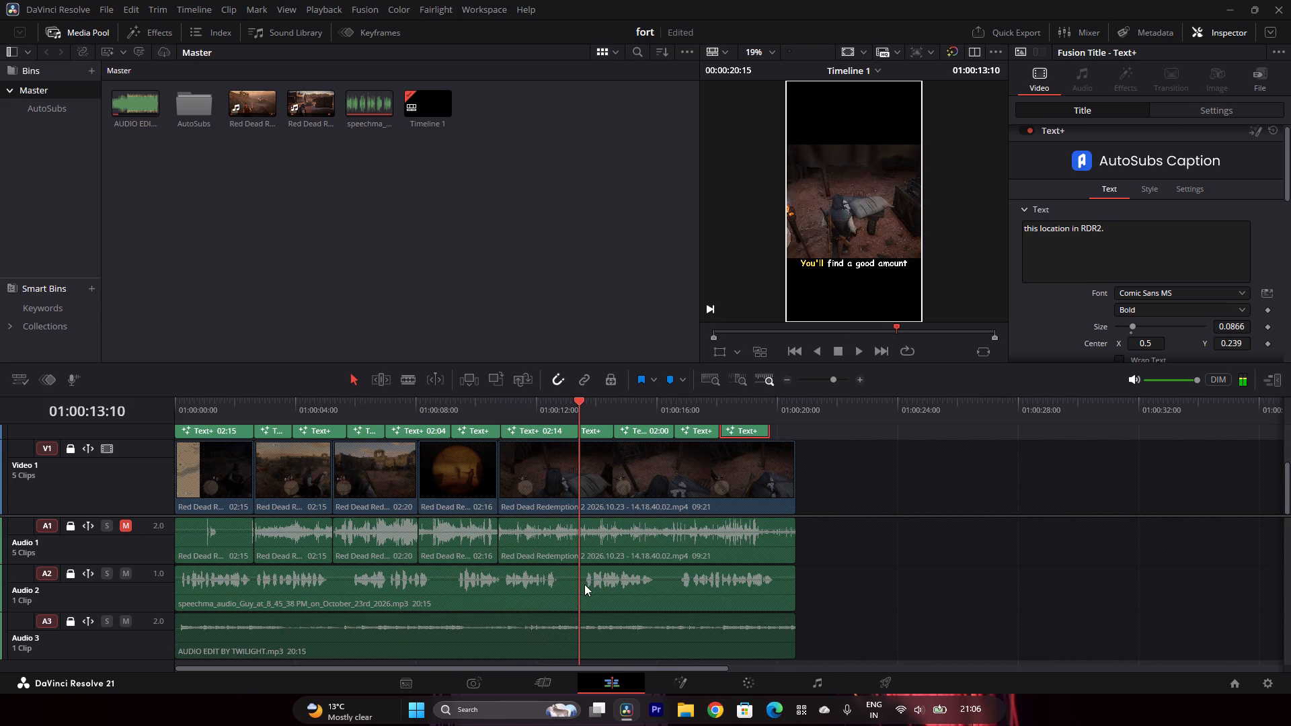
drag(584, 584, 686, 586)
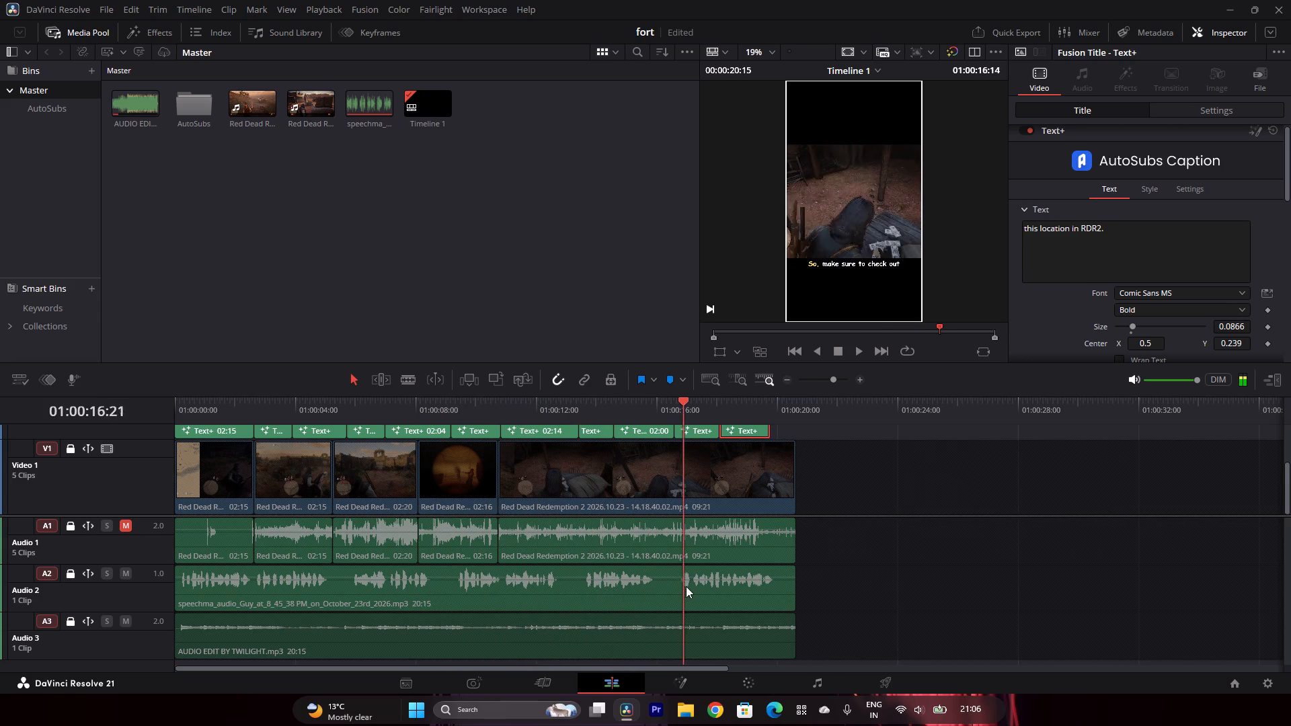
drag(686, 586, 692, 587)
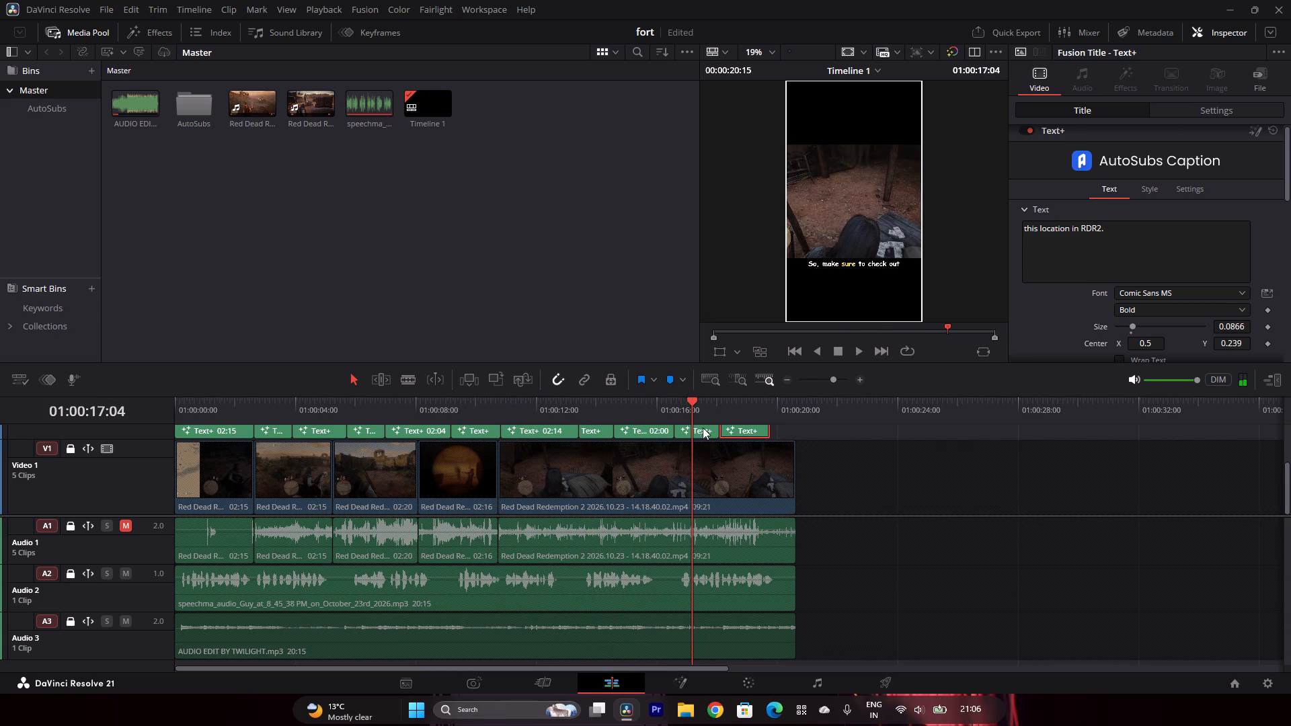
Enlarge the tenth caption, "So, make sure to check out", further while keeping it inside the frame.
click(703, 428)
drag(1132, 325, 1135, 327)
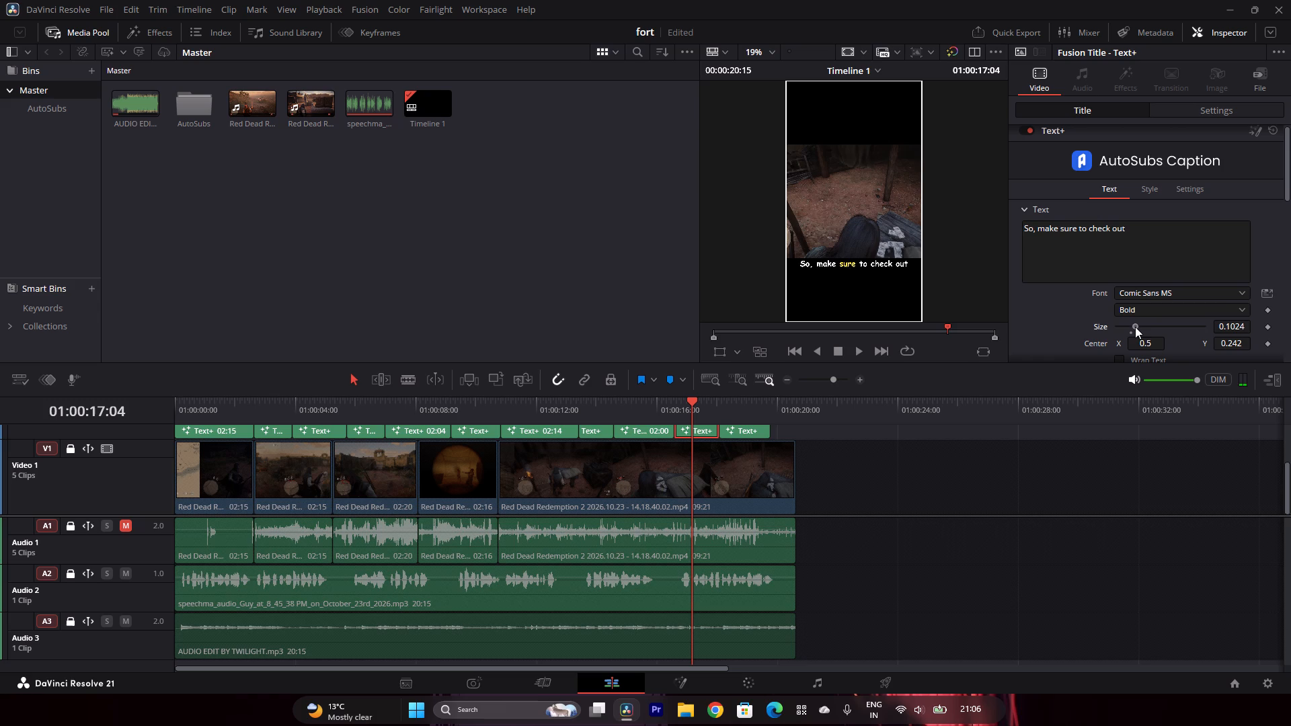
drag(1135, 327, 1134, 336)
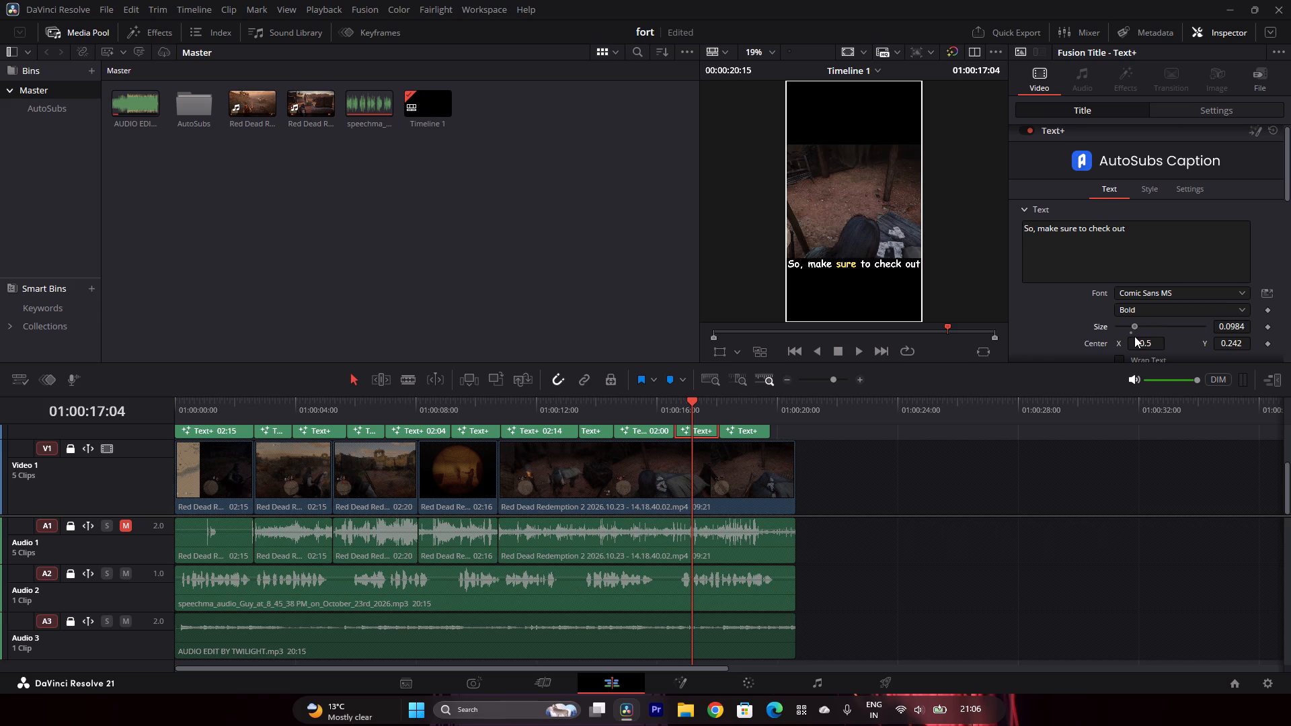
drag(1134, 336, 1136, 342)
Enlarge the last caption, "this location in RDR2.", to size 0.0984.
click(732, 432)
click(740, 432)
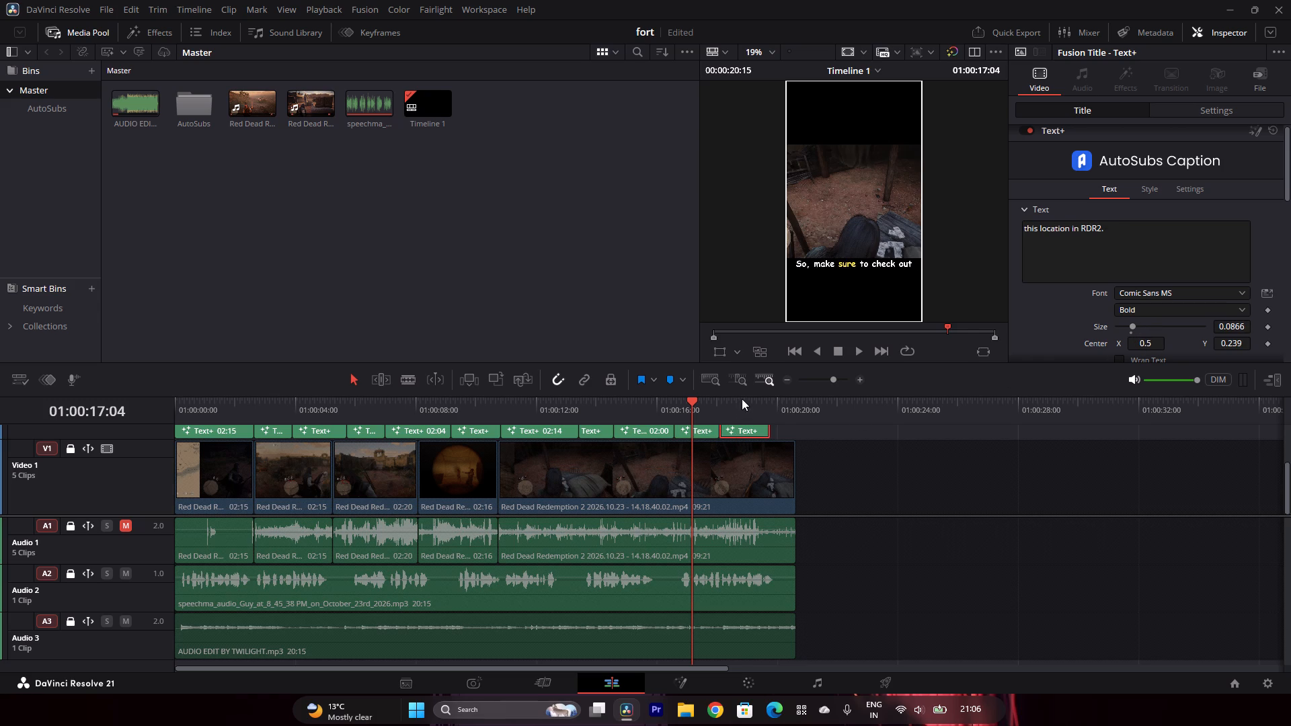
click(742, 399)
click(1134, 327)
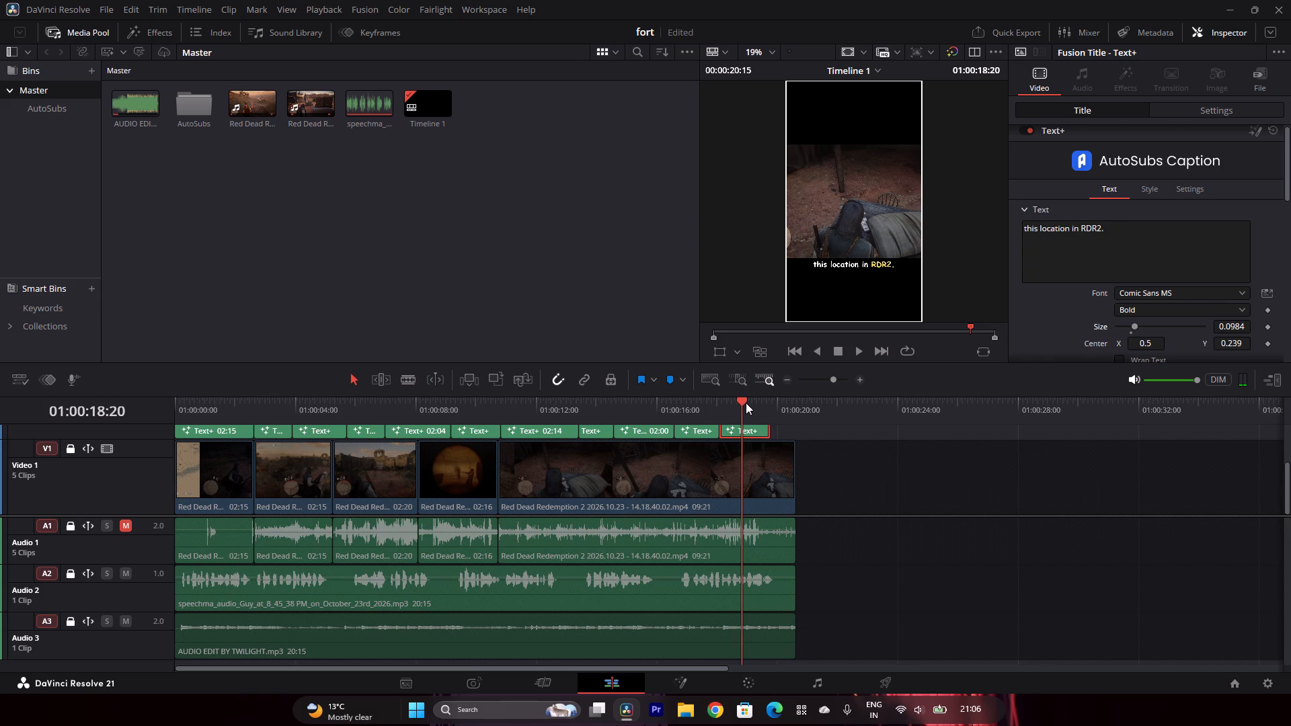
Return the playhead to the start of the timeline and unlock the Video 1 track.
drag(742, 398, 0, 527)
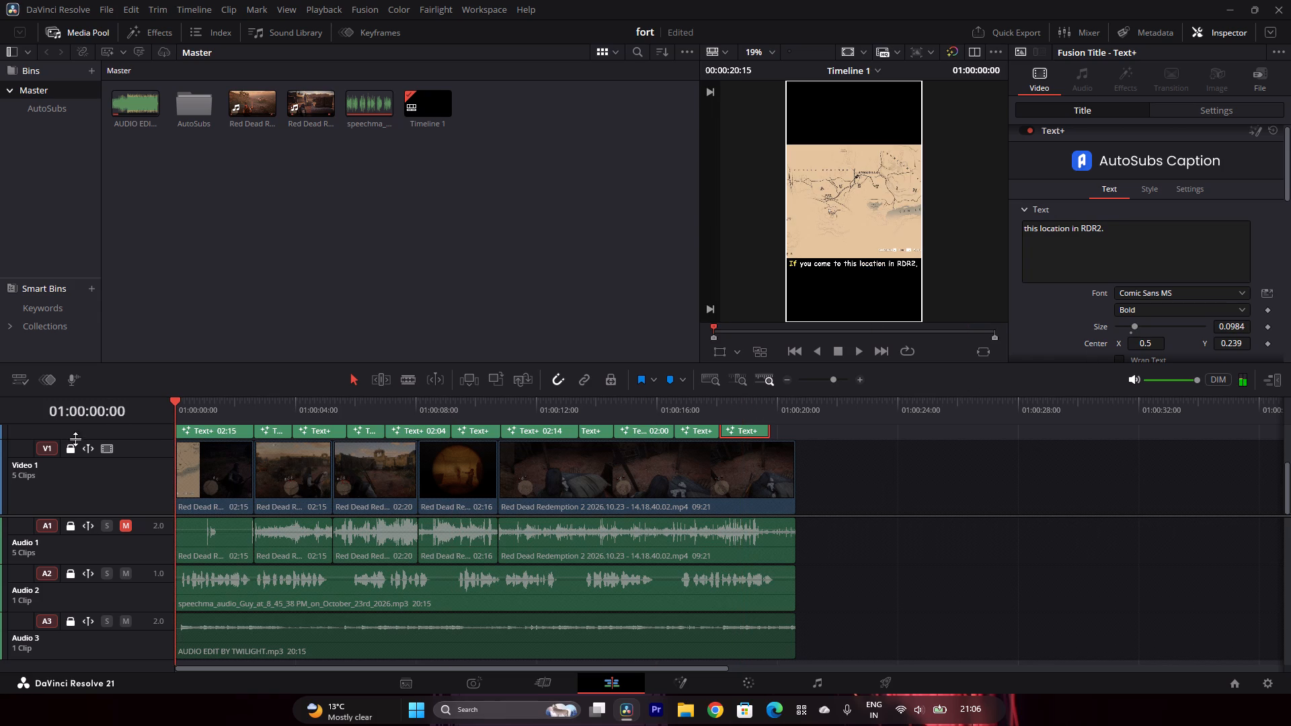
click(69, 446)
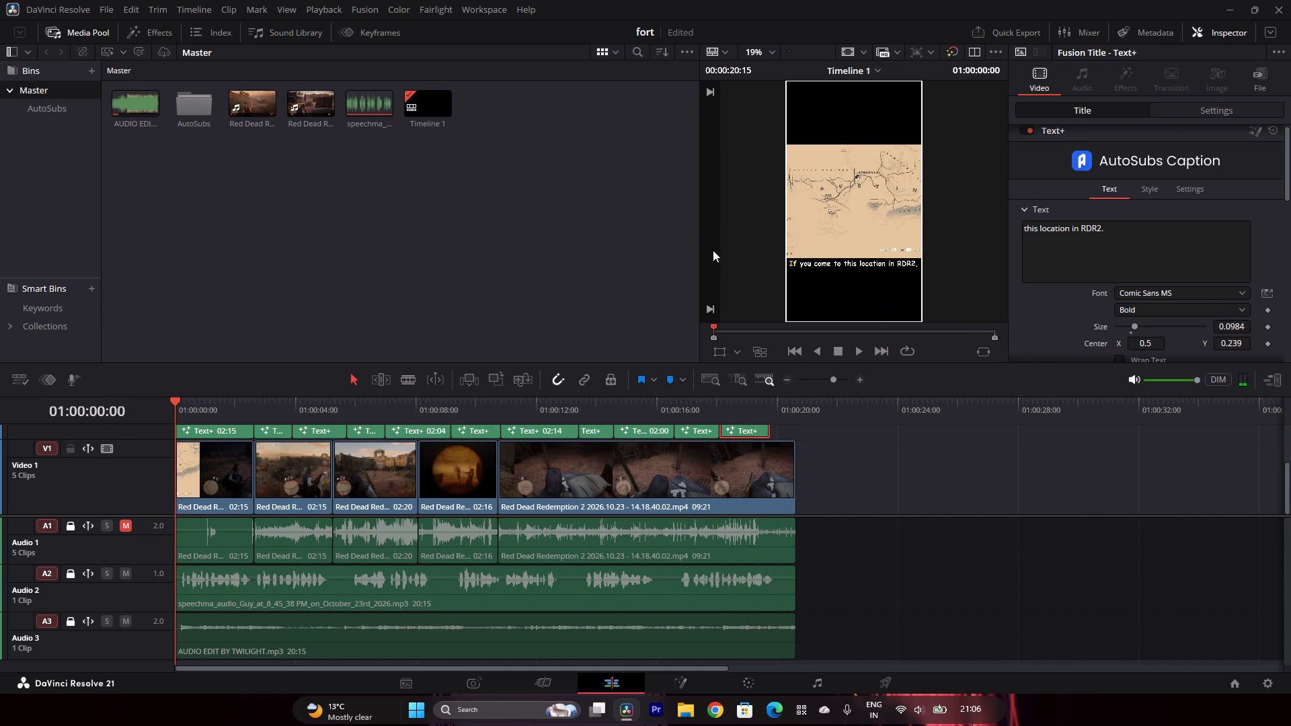
Play the whole timeline full screen from the Cut page to review the captioned video, then leave full screen.
click(536, 684)
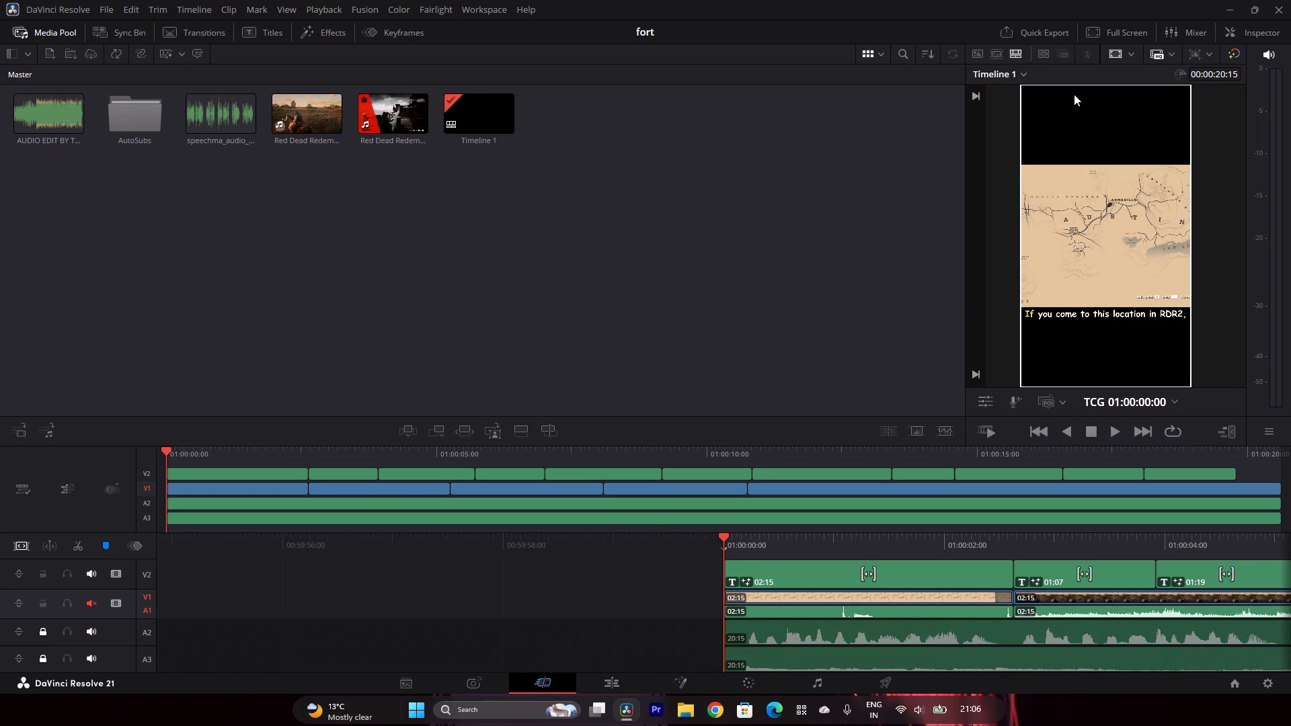
click(1112, 30)
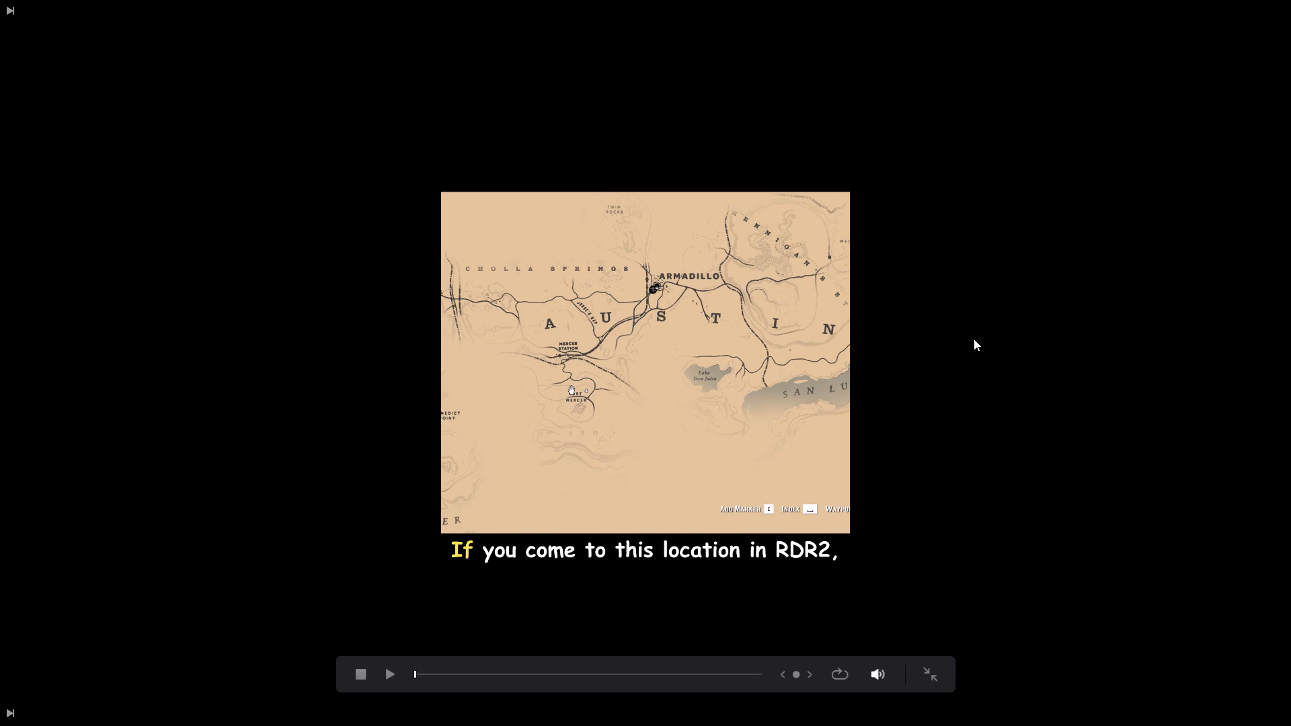
key(space)
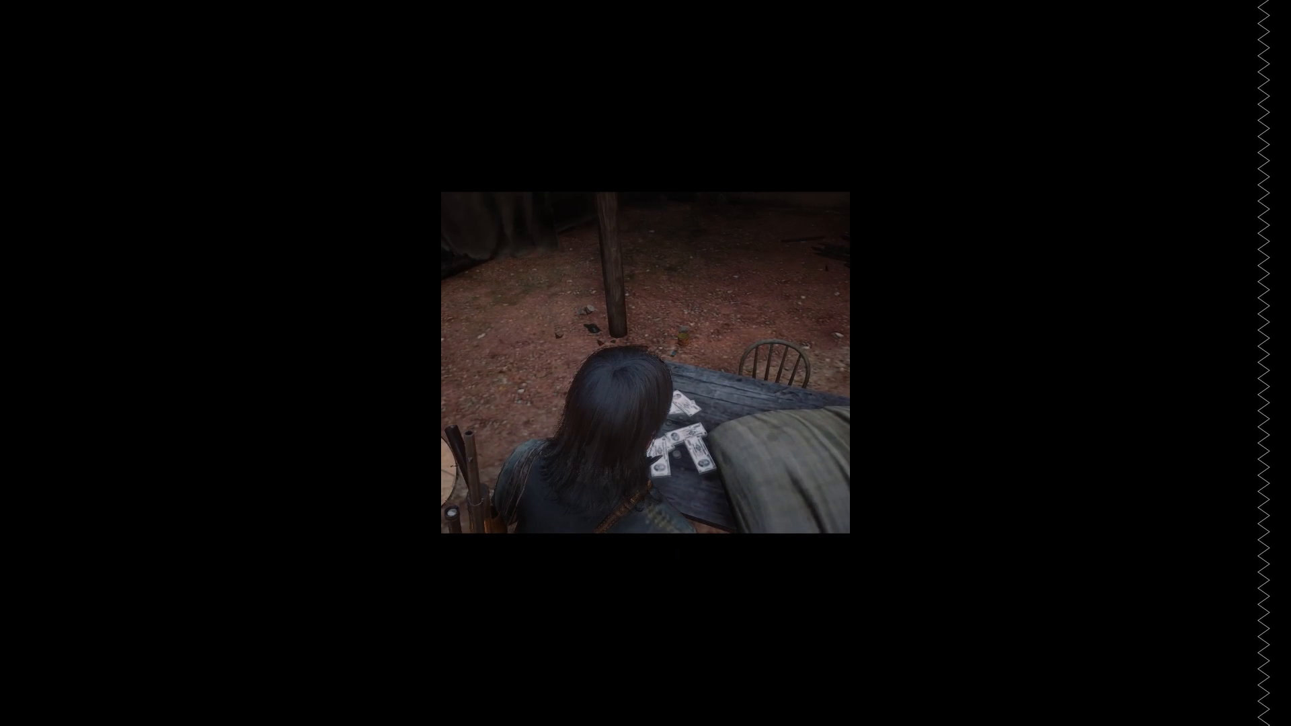
key(Escape)
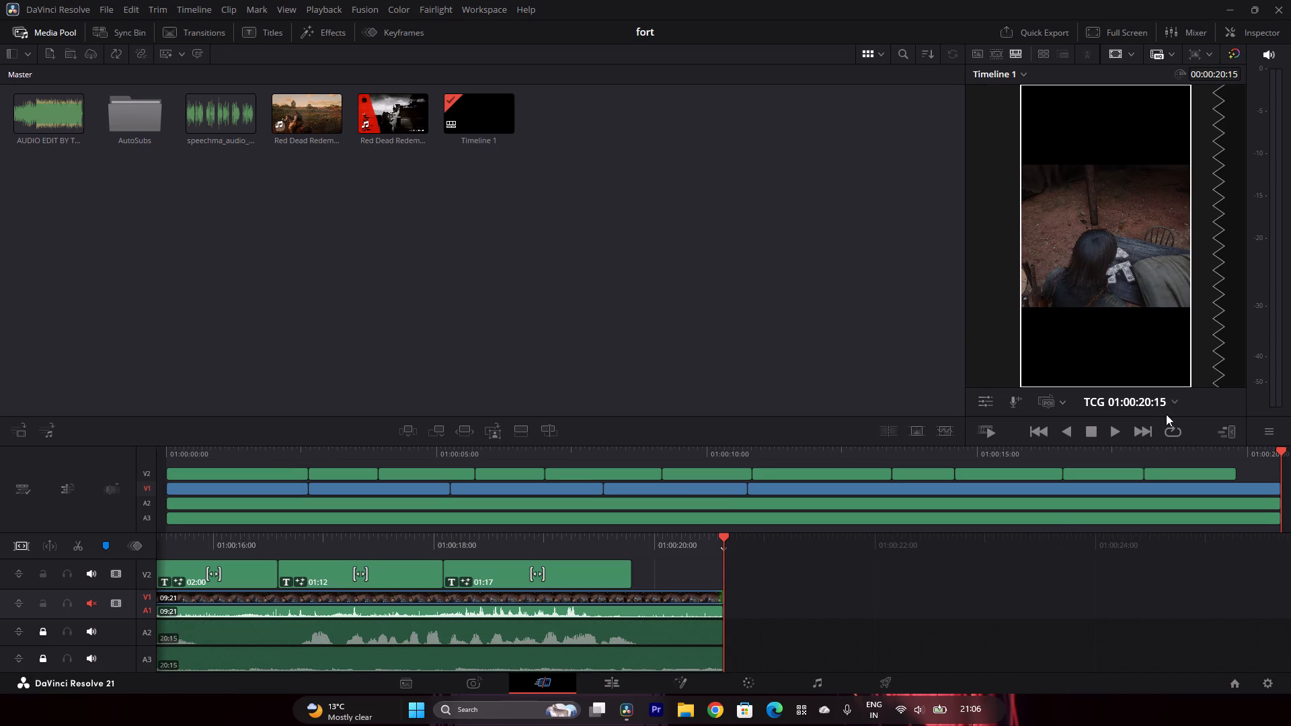
On the Deliver page, enable video export at 1080 x 1920 HD resolution with the timeline frame rate.
click(629, 682)
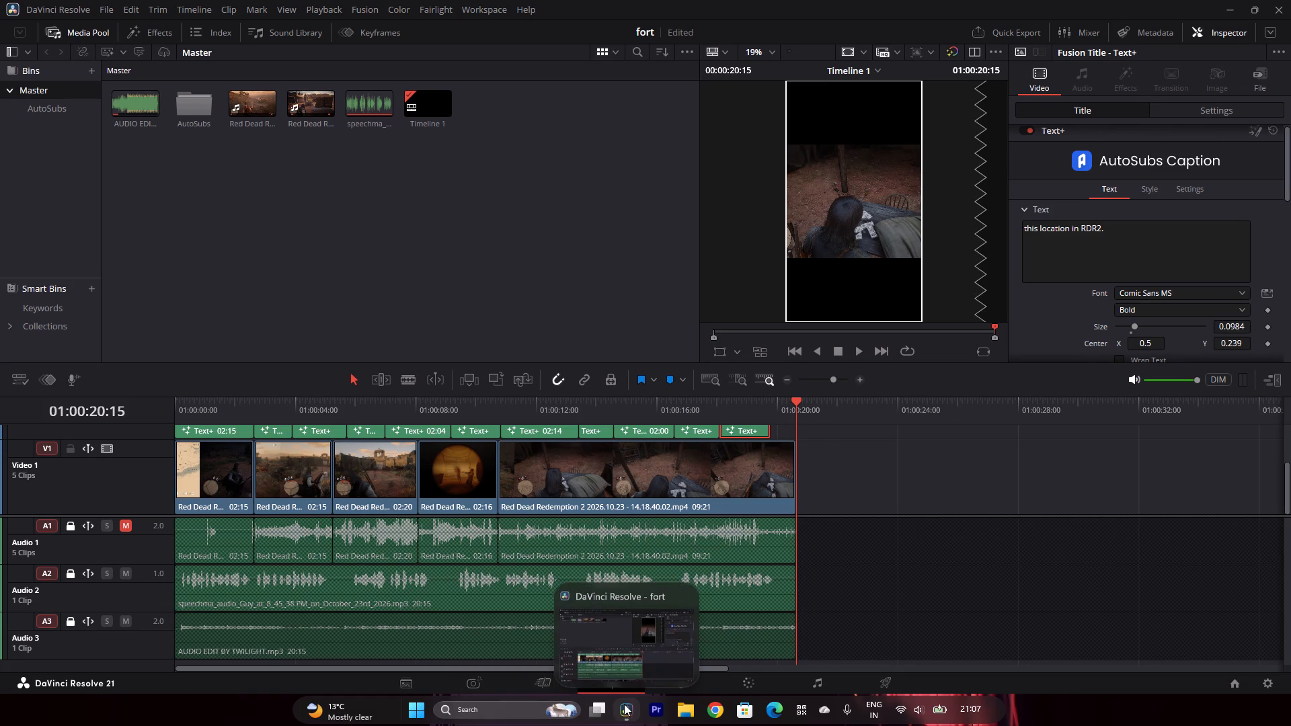
click(1015, 553)
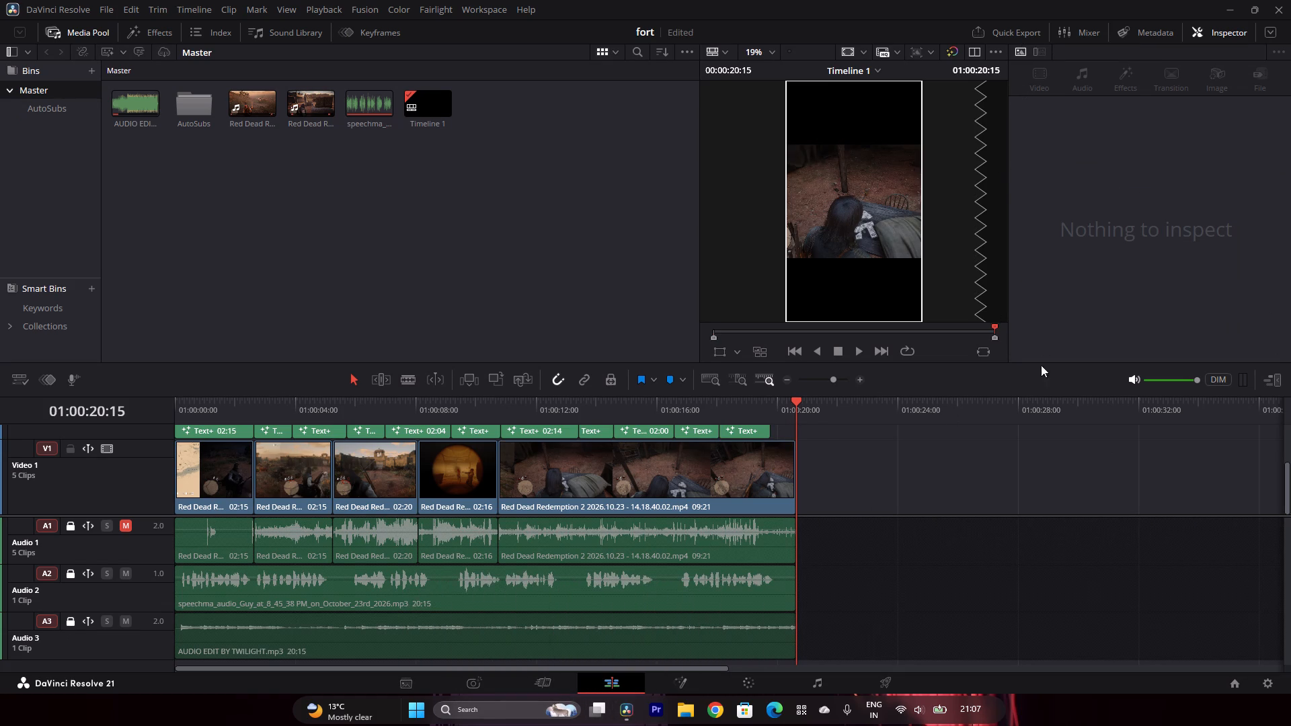
click(888, 680)
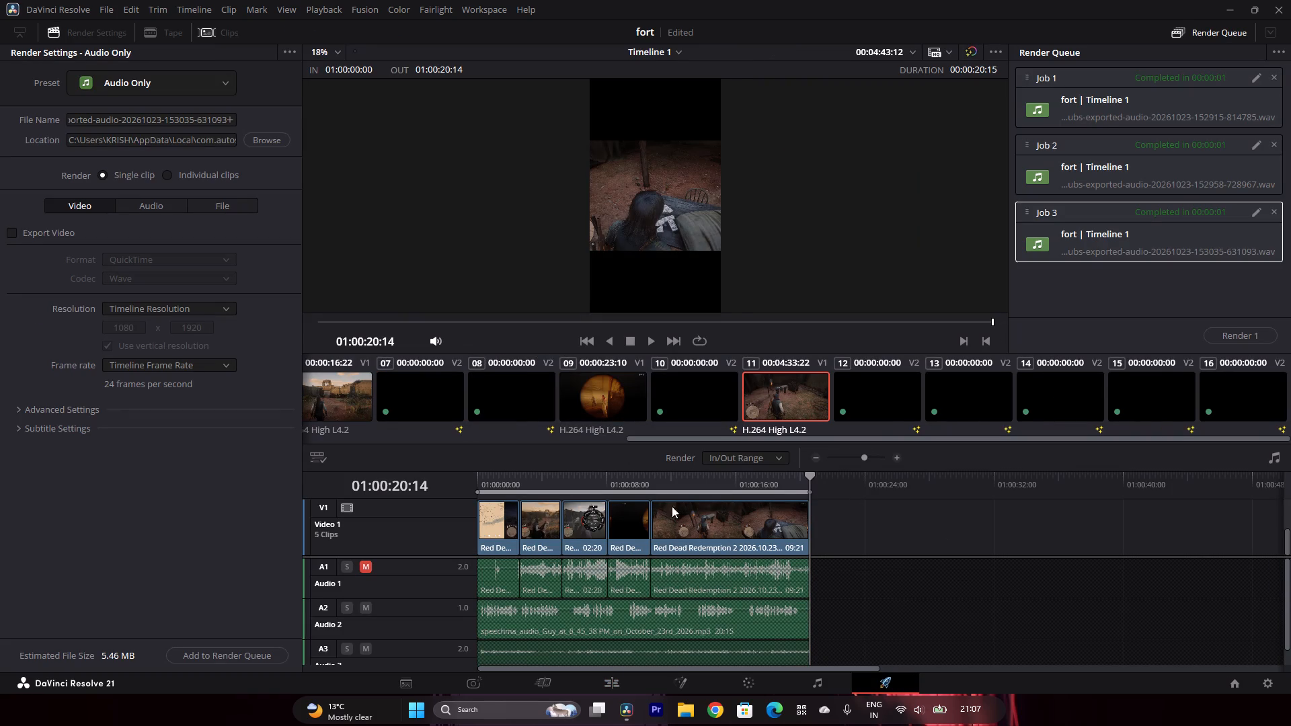
click(52, 231)
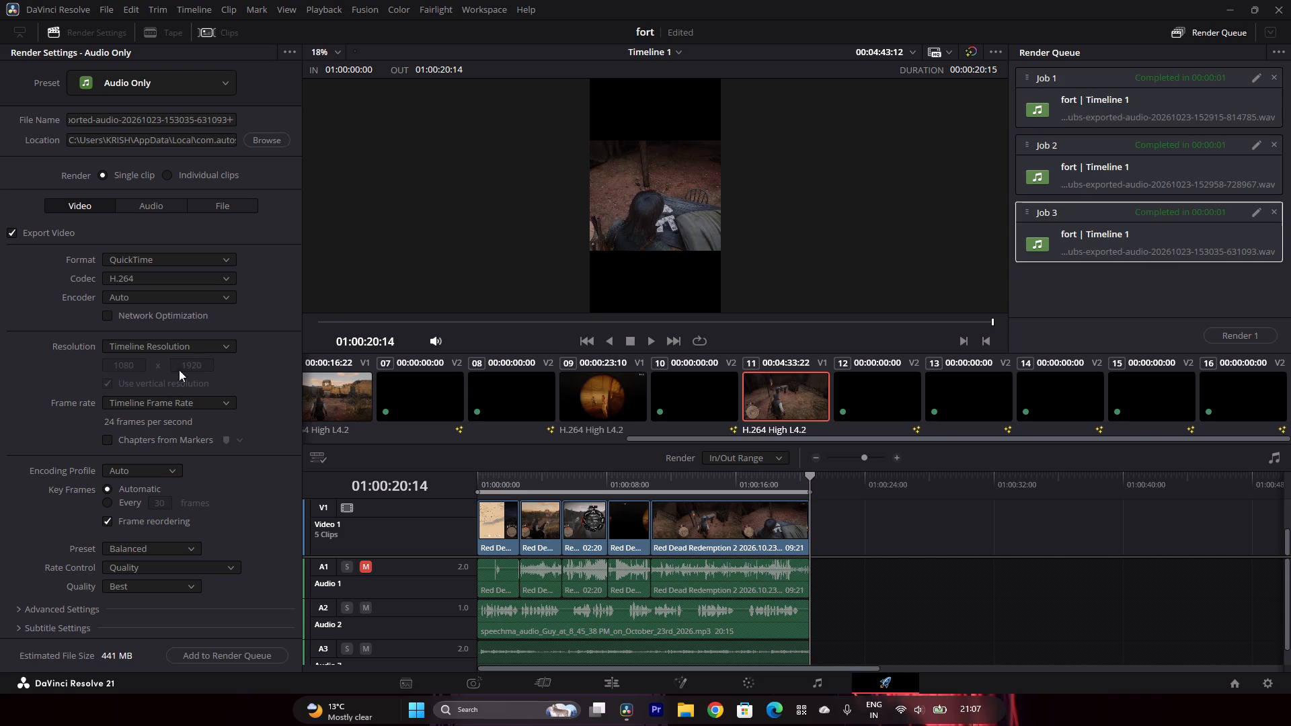
click(221, 344)
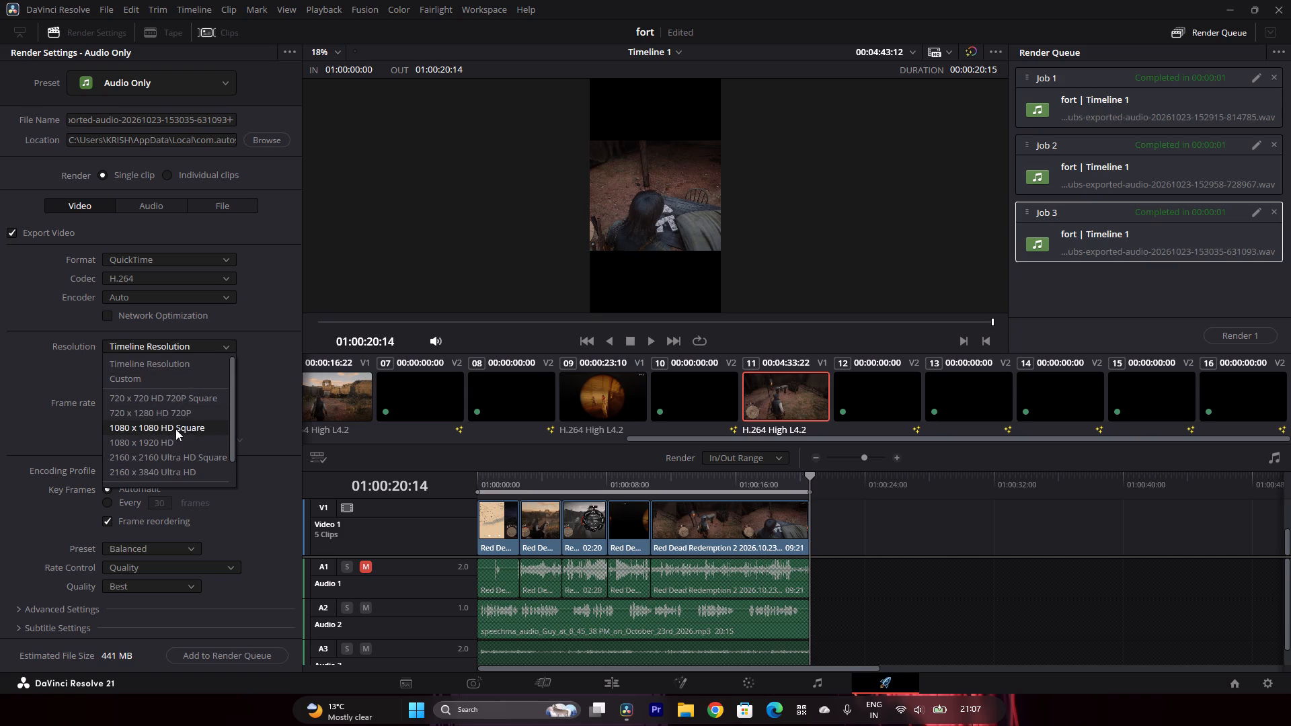
click(174, 440)
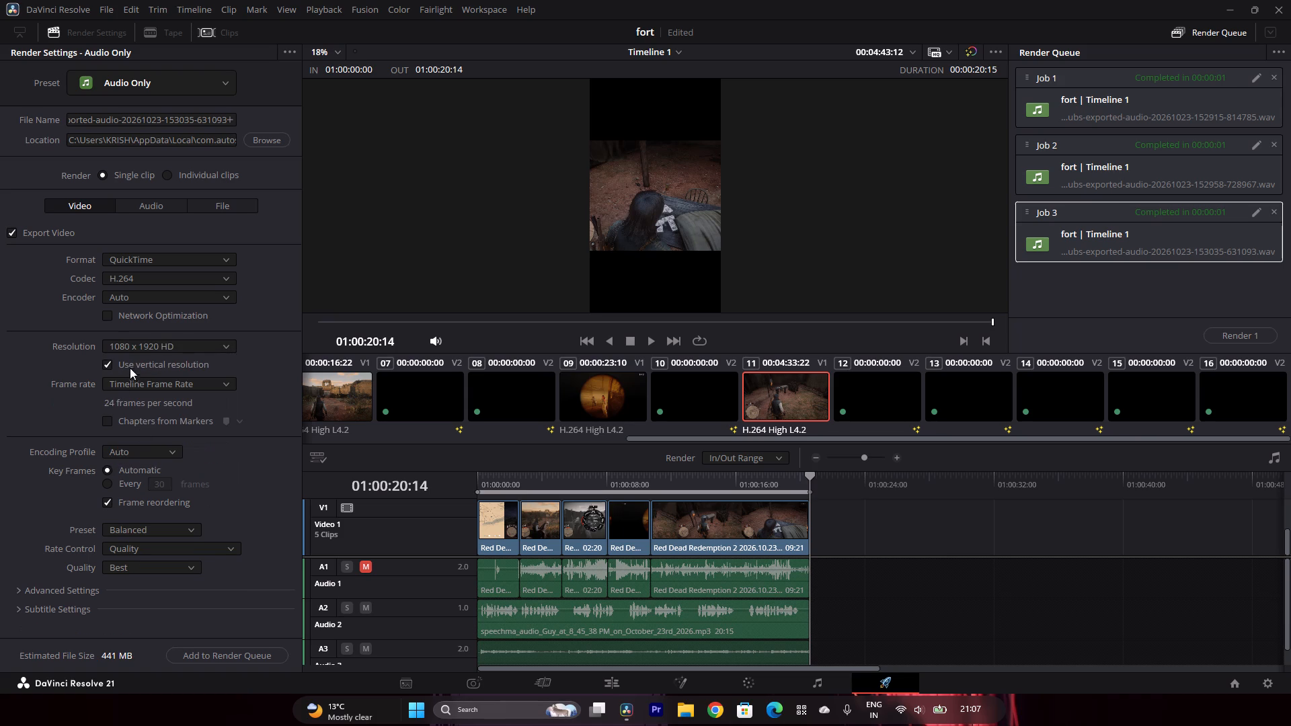
click(224, 386)
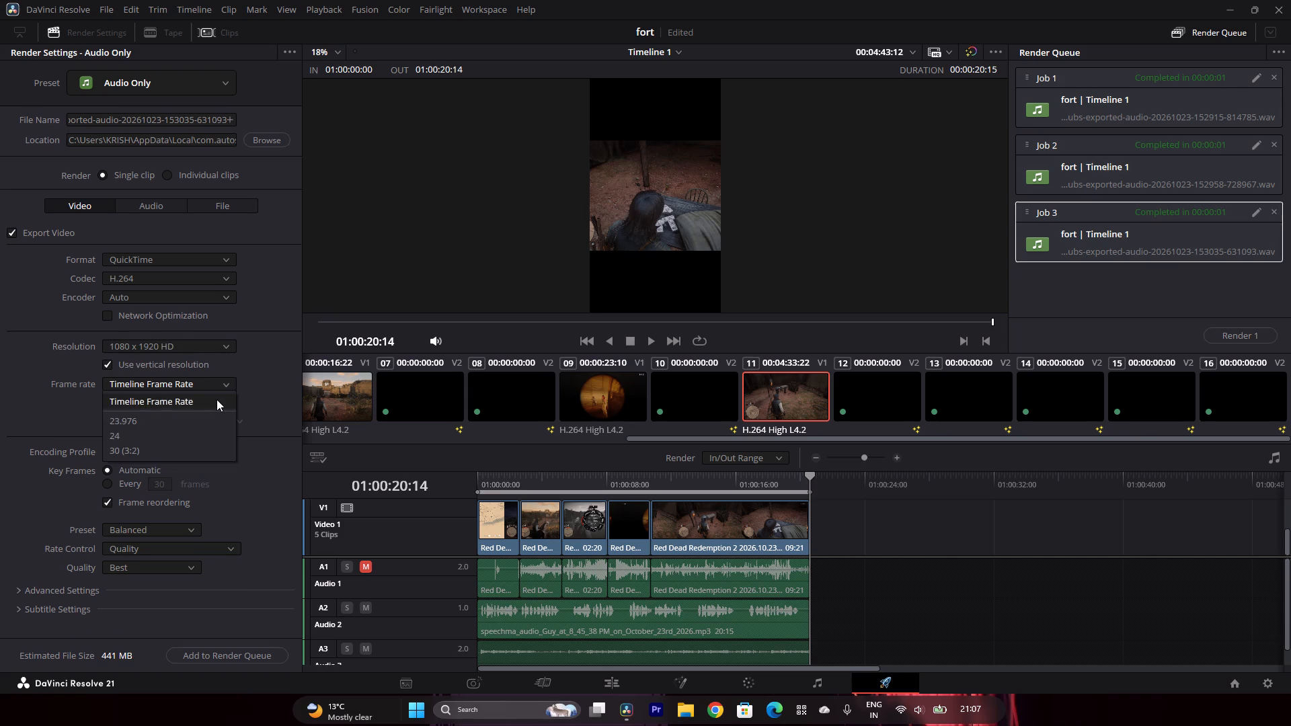
click(217, 399)
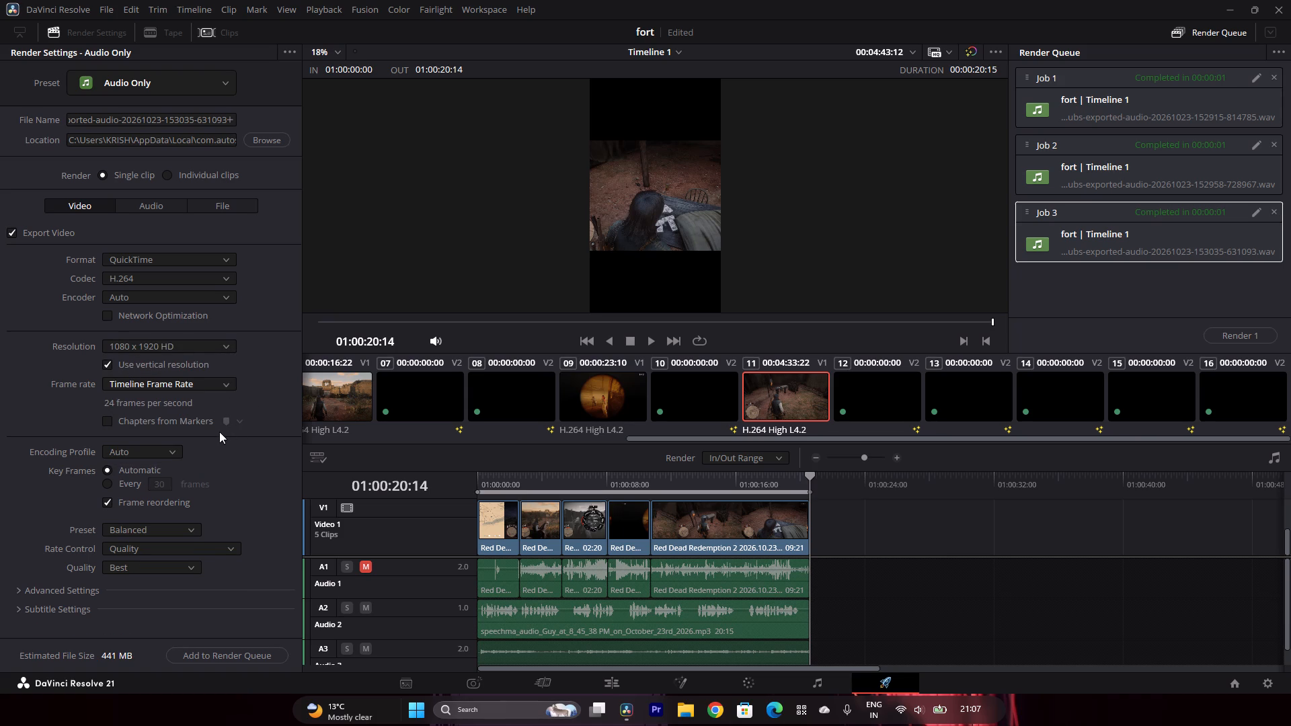
Set the encoding preset to Quality, leaving rate control at Quality and the quality level at Best.
scroll(218, 432, down, 2)
click(185, 523)
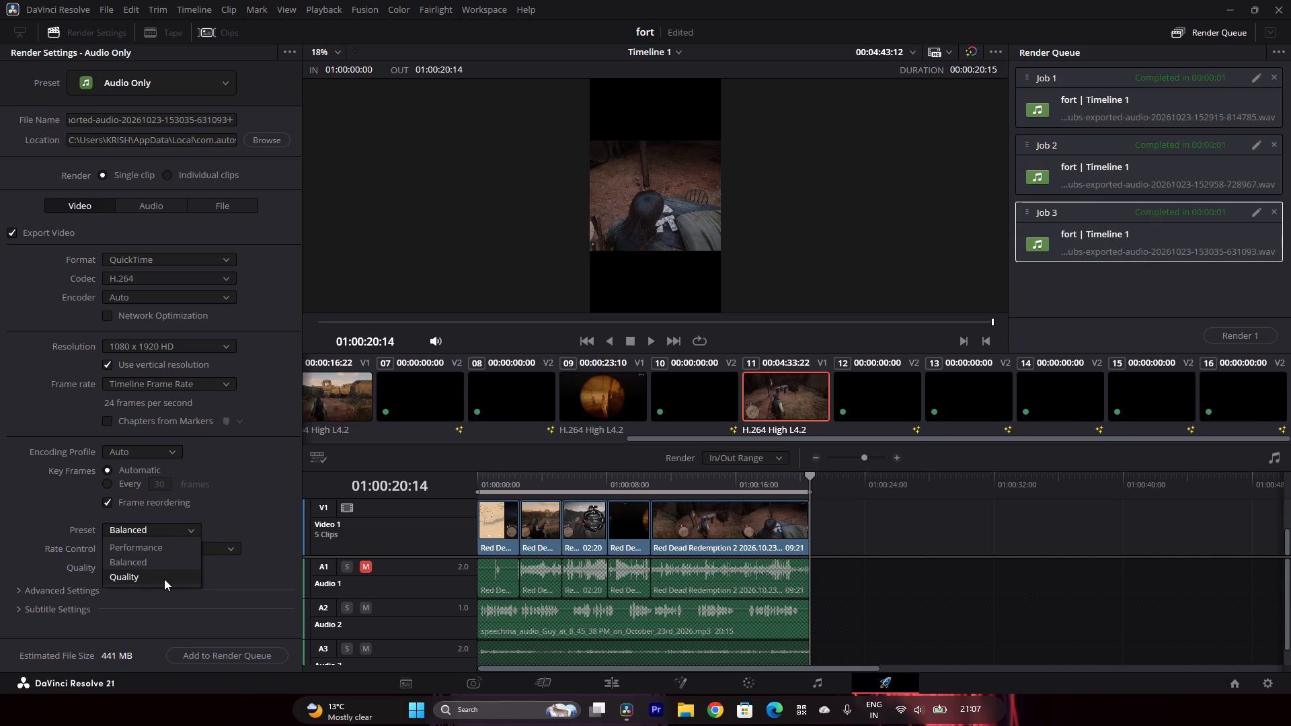
click(164, 579)
click(223, 550)
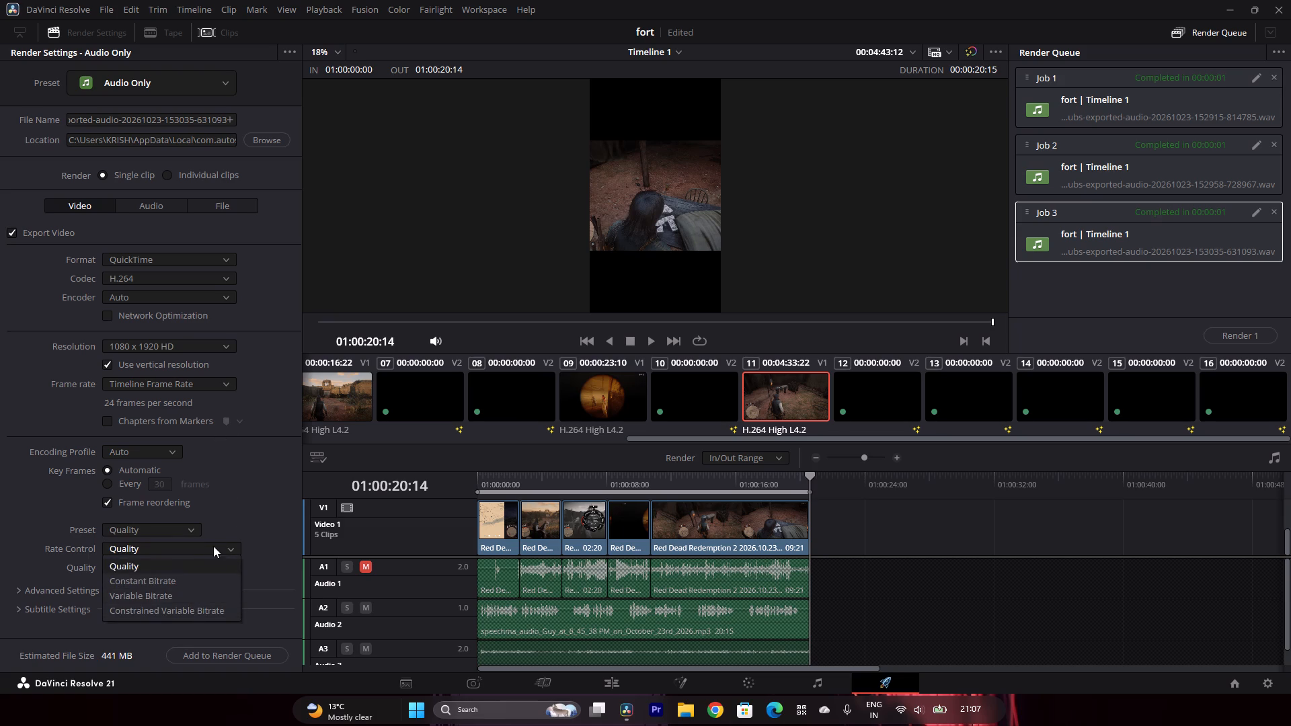
click(245, 502)
click(199, 569)
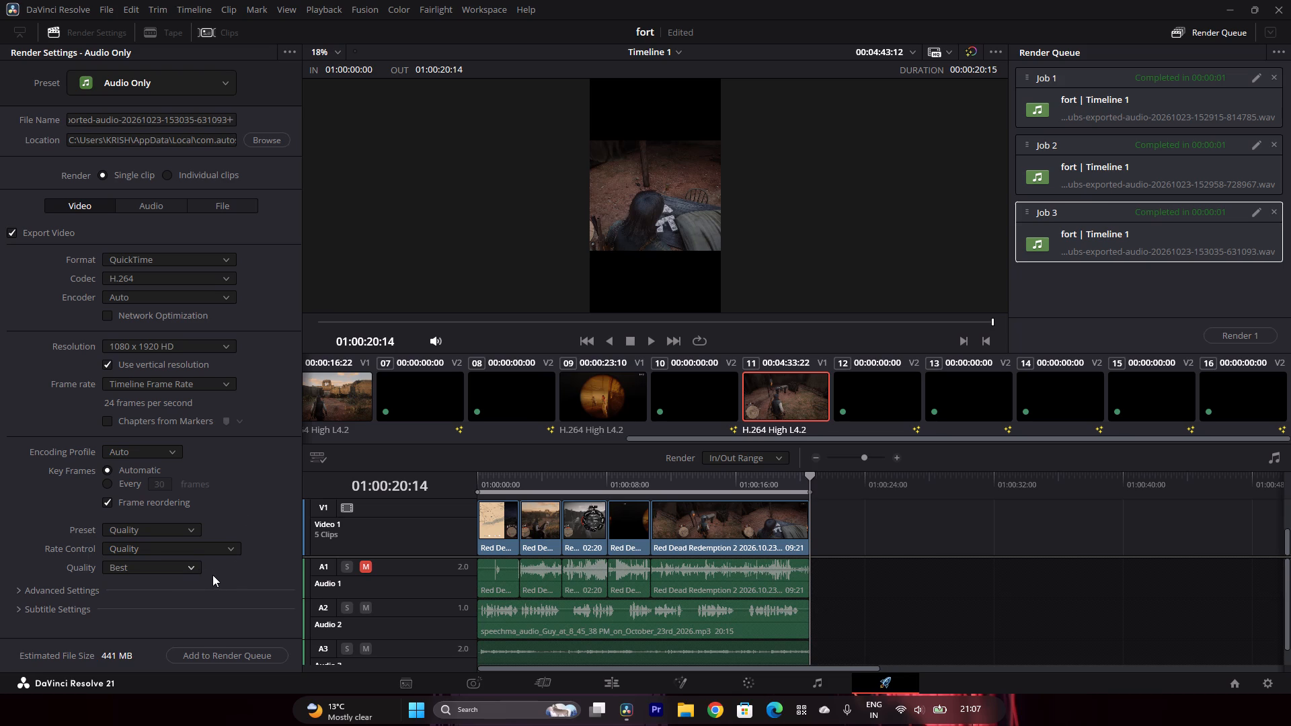
click(294, 557)
Examine the available codec and encoder choices for the video export without changing them.
click(220, 277)
scroll(153, 388, down, 9)
scroll(169, 377, up, 11)
click(258, 315)
click(233, 302)
click(270, 301)
scroll(278, 366, down, 2)
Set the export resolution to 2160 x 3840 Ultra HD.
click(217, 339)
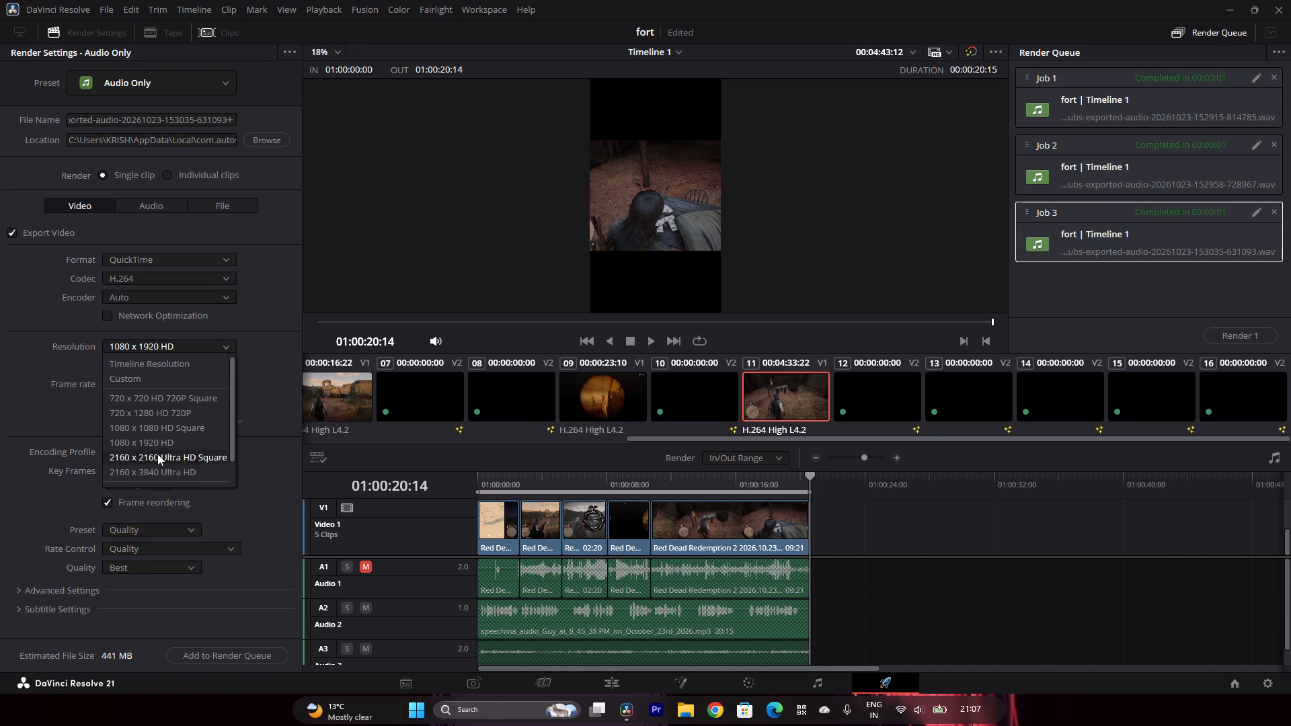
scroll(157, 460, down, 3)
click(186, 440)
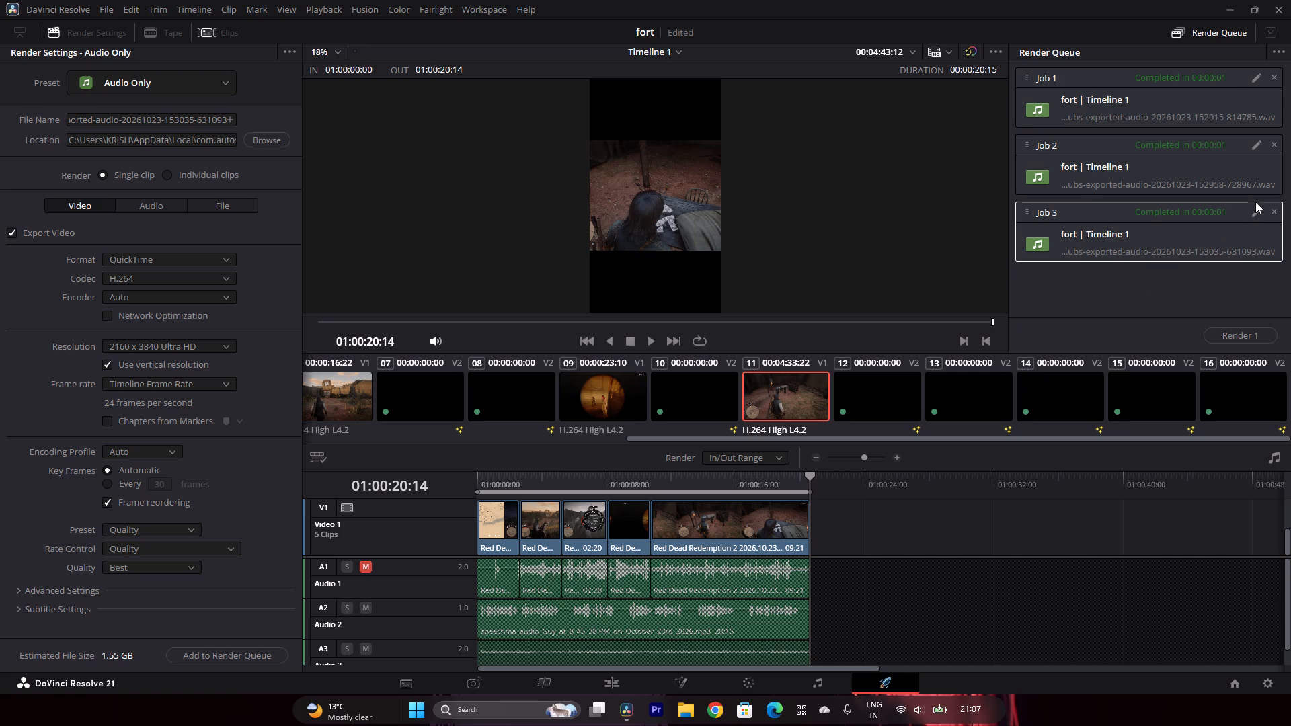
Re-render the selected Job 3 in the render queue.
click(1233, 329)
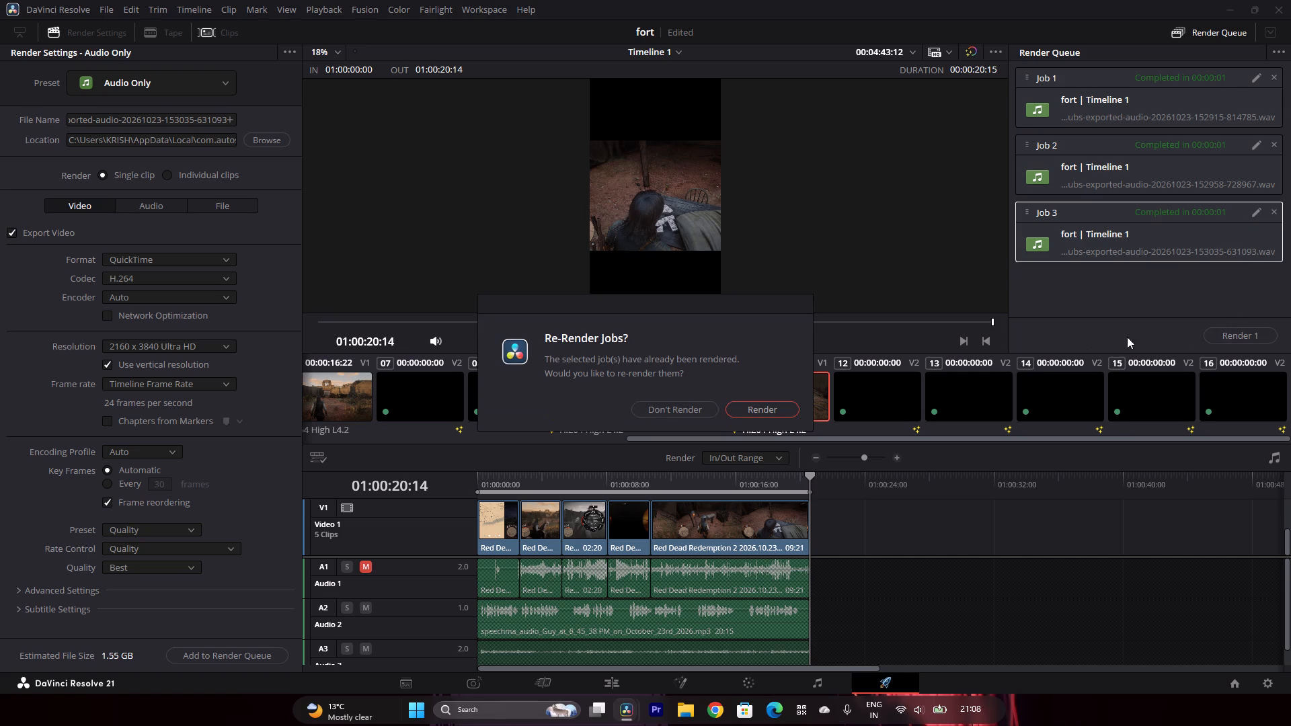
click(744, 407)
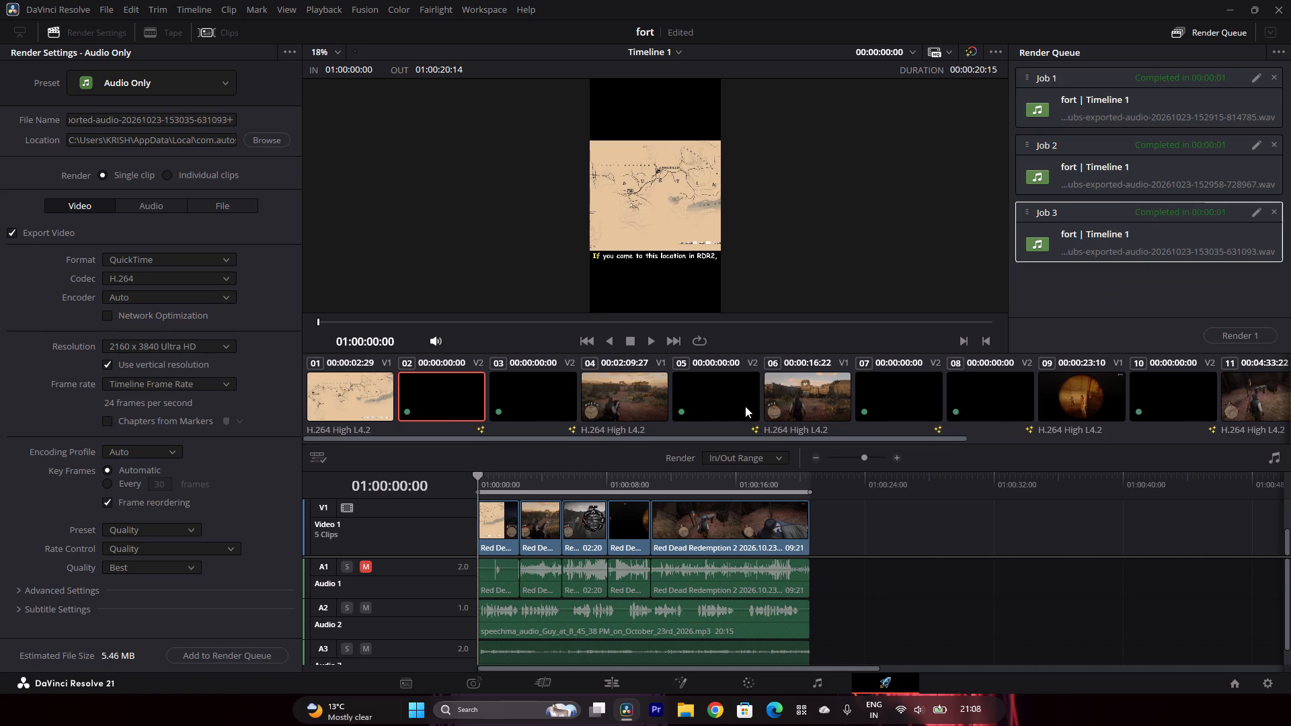
Set the export resolution to 1080 x 1920 HD.
click(212, 341)
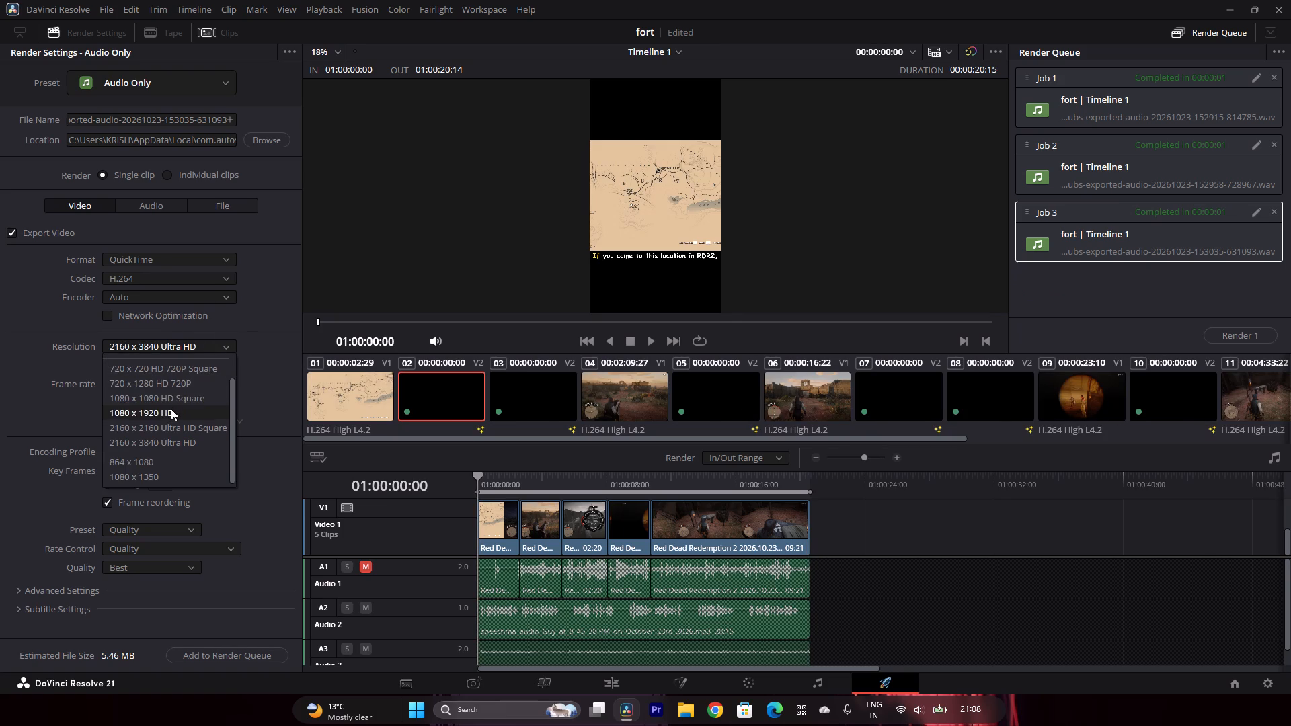
click(171, 409)
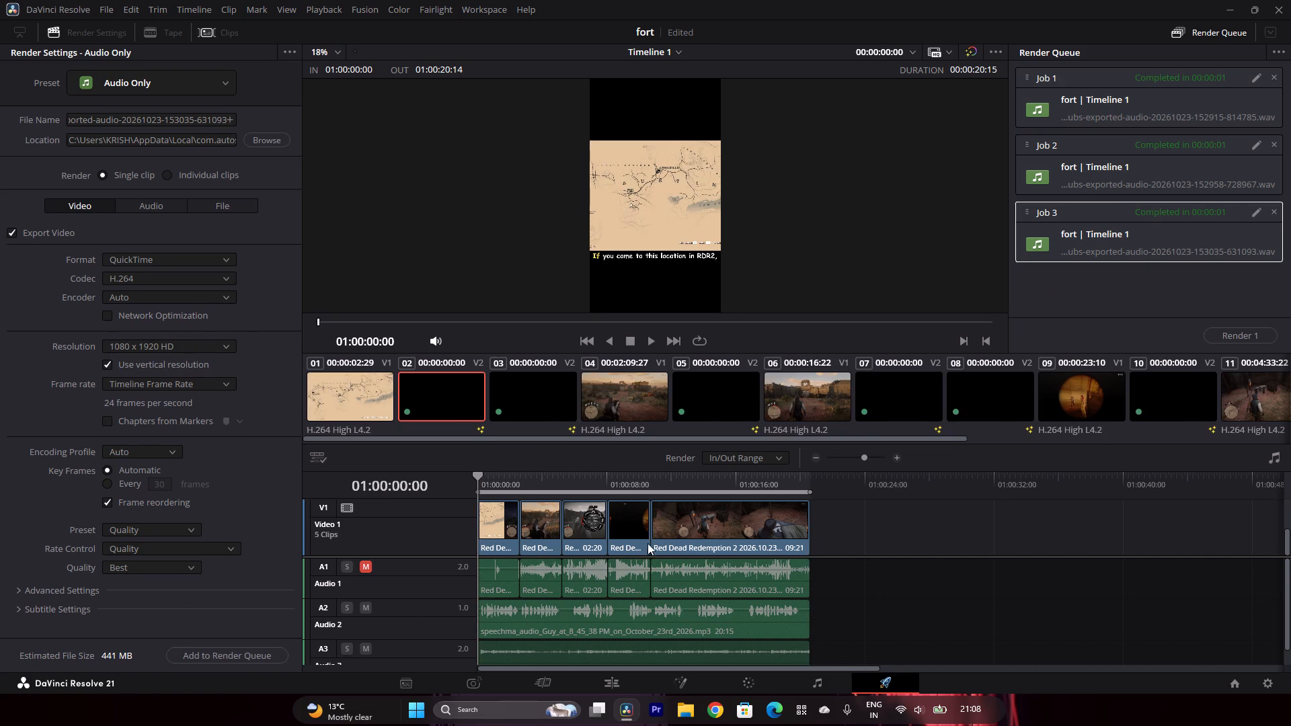
Remove the three old audio export jobs, Job 3, Job 2 and Job 1, from the render queue.
click(1274, 216)
click(1275, 210)
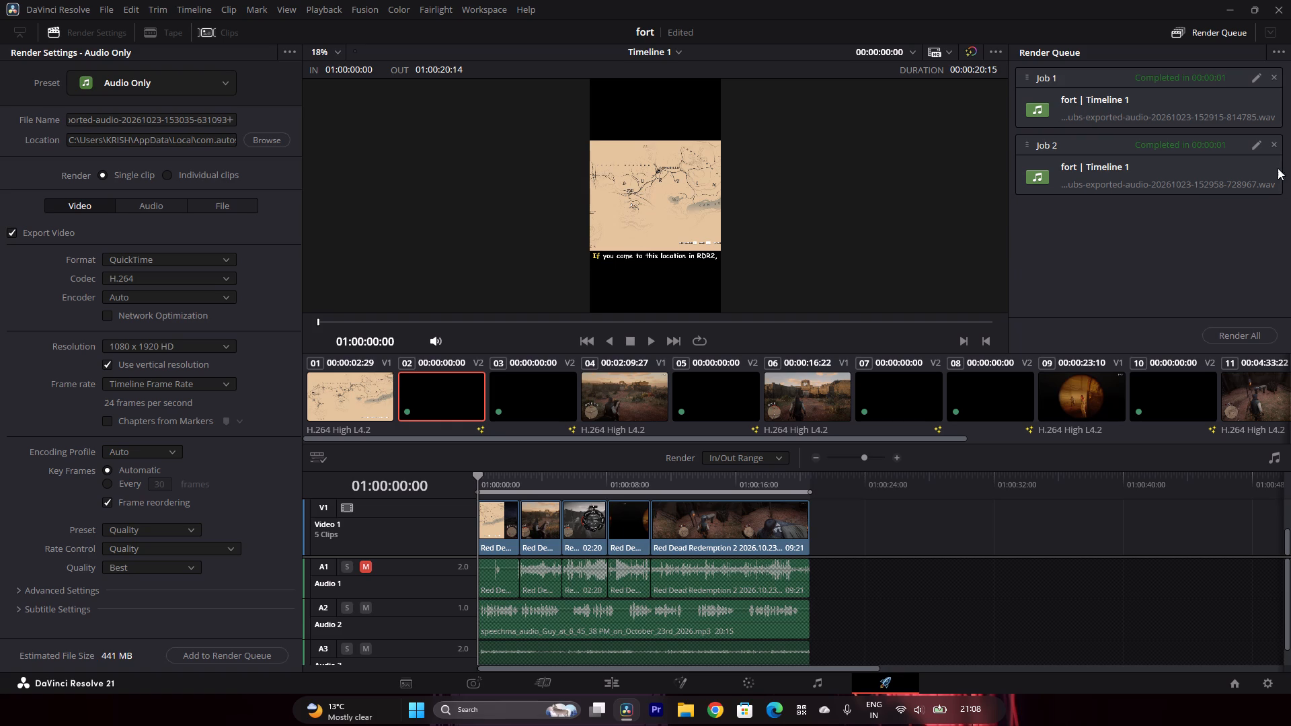
click(1278, 147)
click(1275, 139)
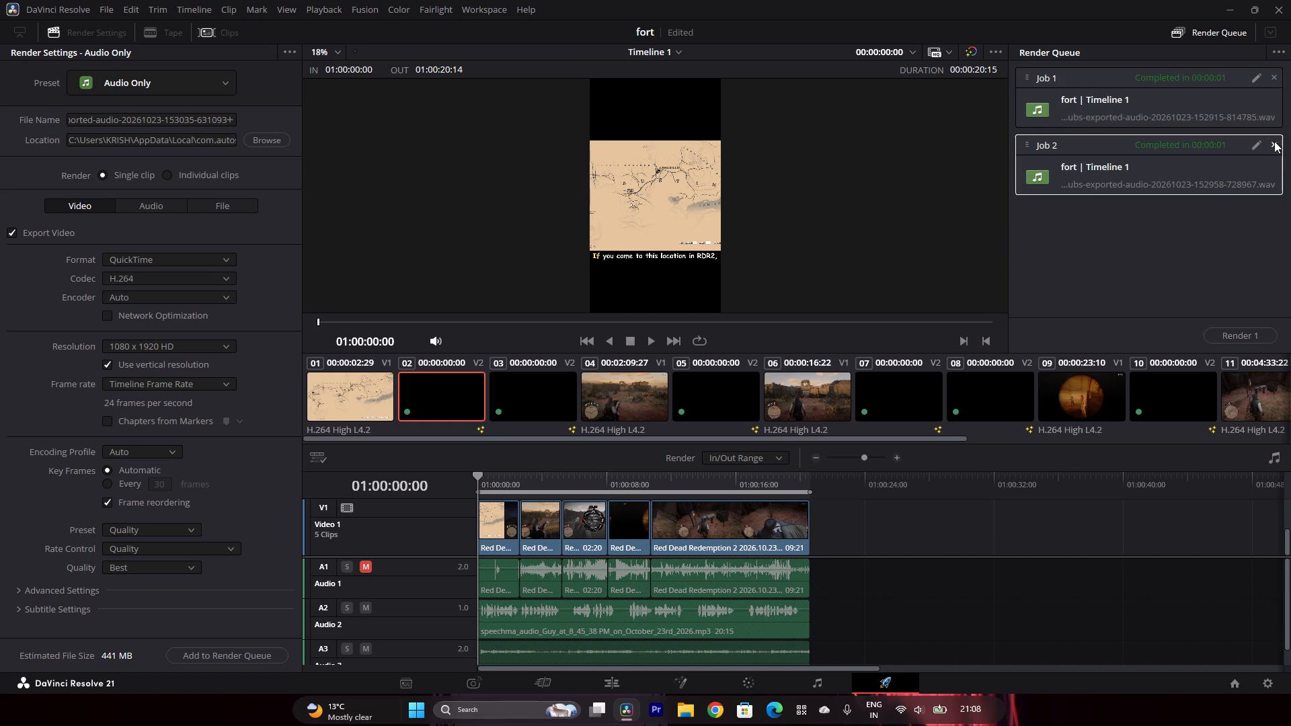
click(1274, 141)
click(1274, 77)
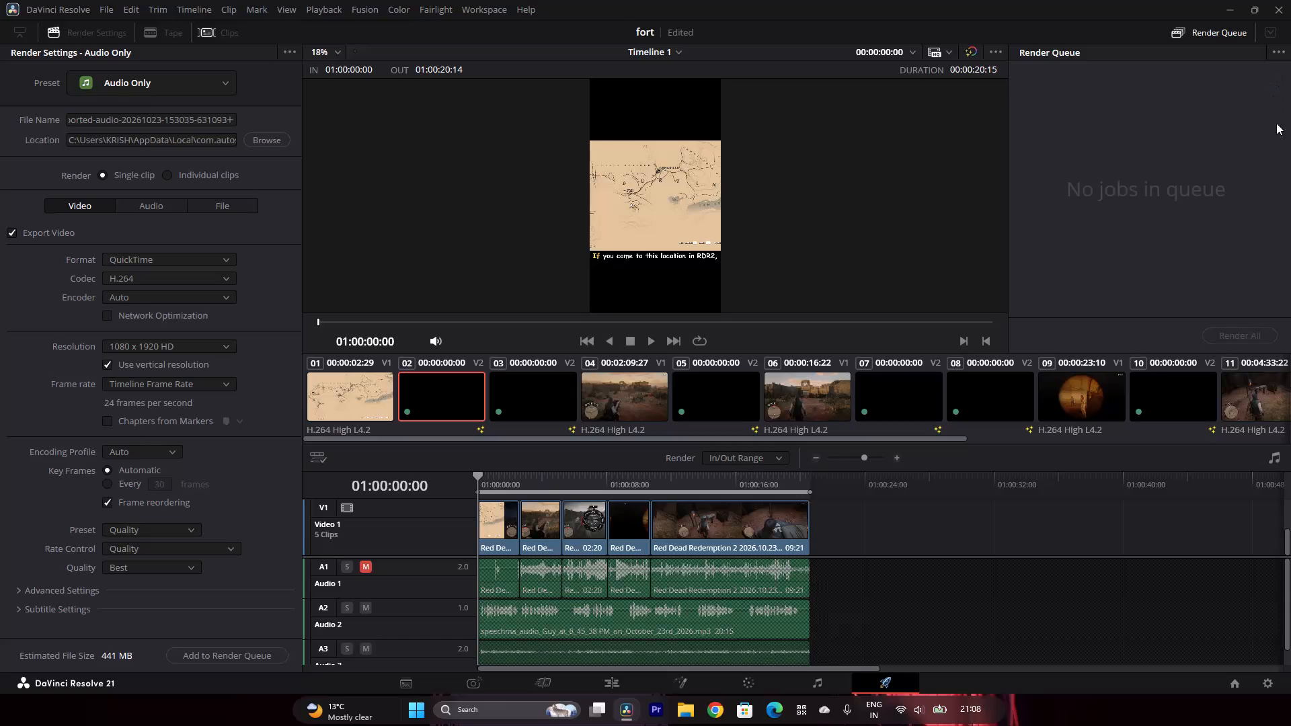
Add the timeline to the render queue with the current video settings and render all queued jobs.
click(208, 662)
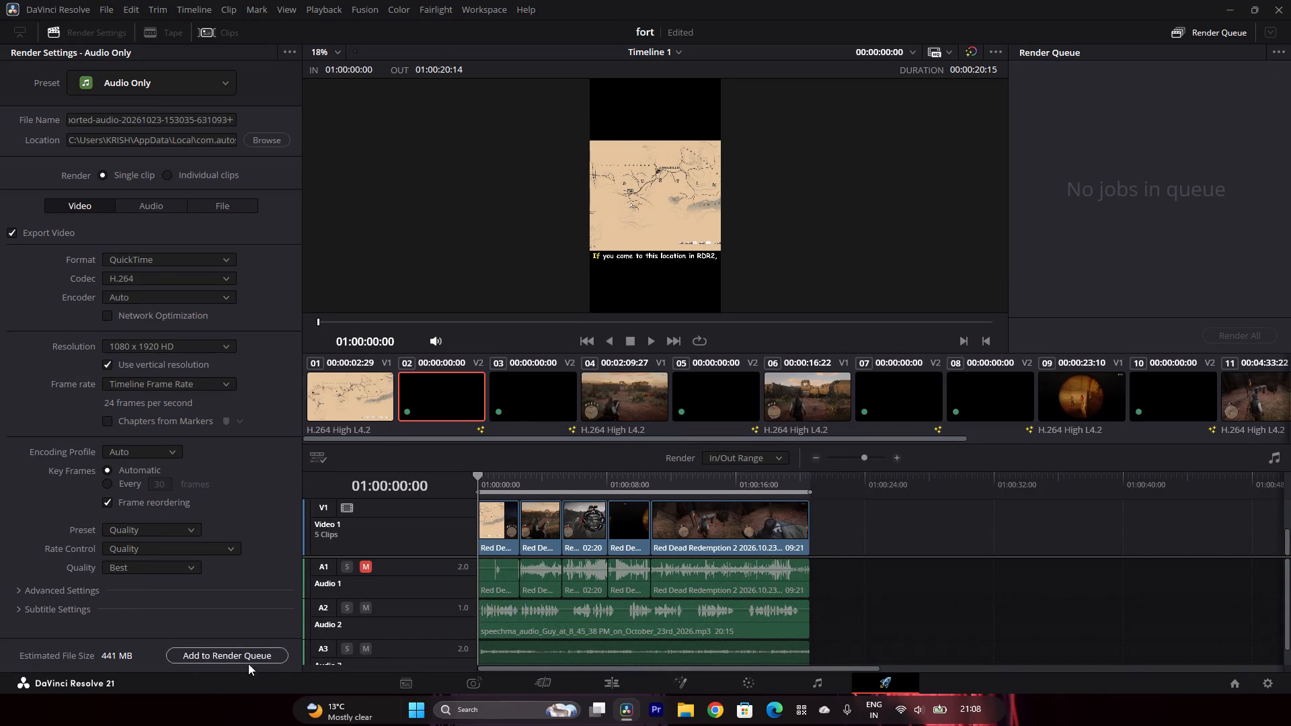
click(1274, 336)
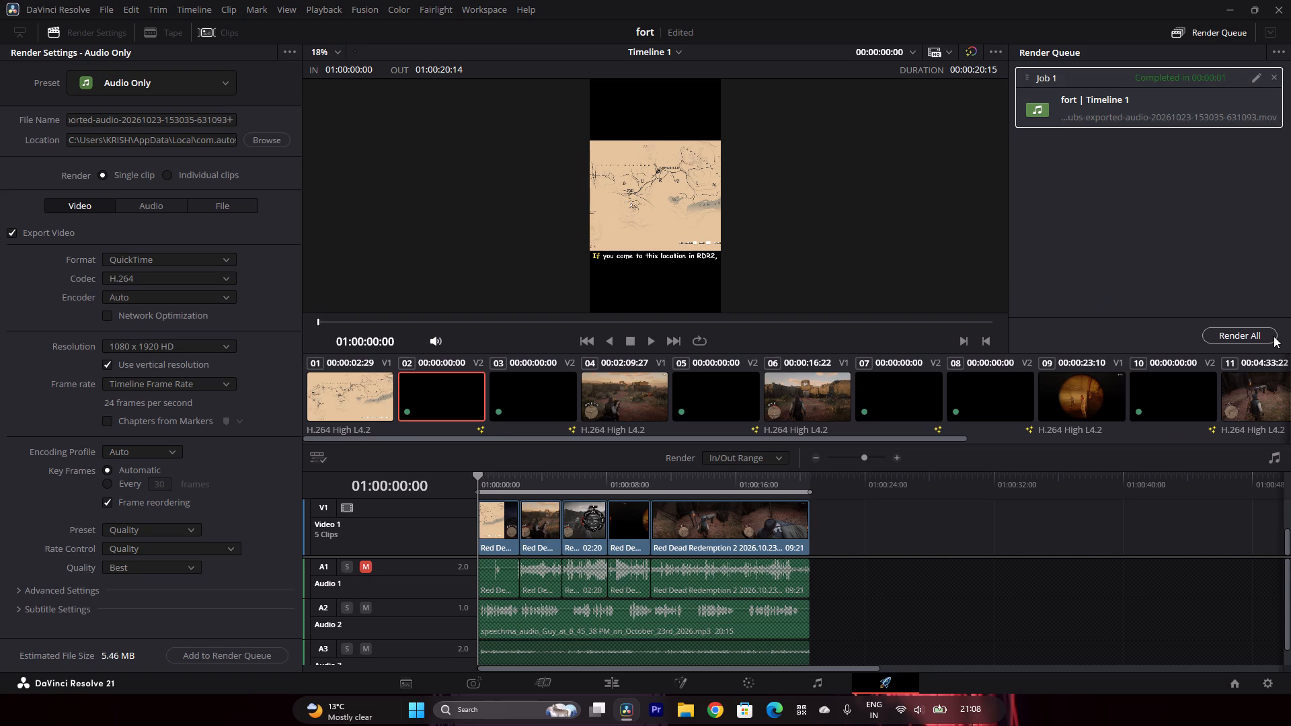
Open the rendered Job 1 in the queue for editing.
click(1164, 97)
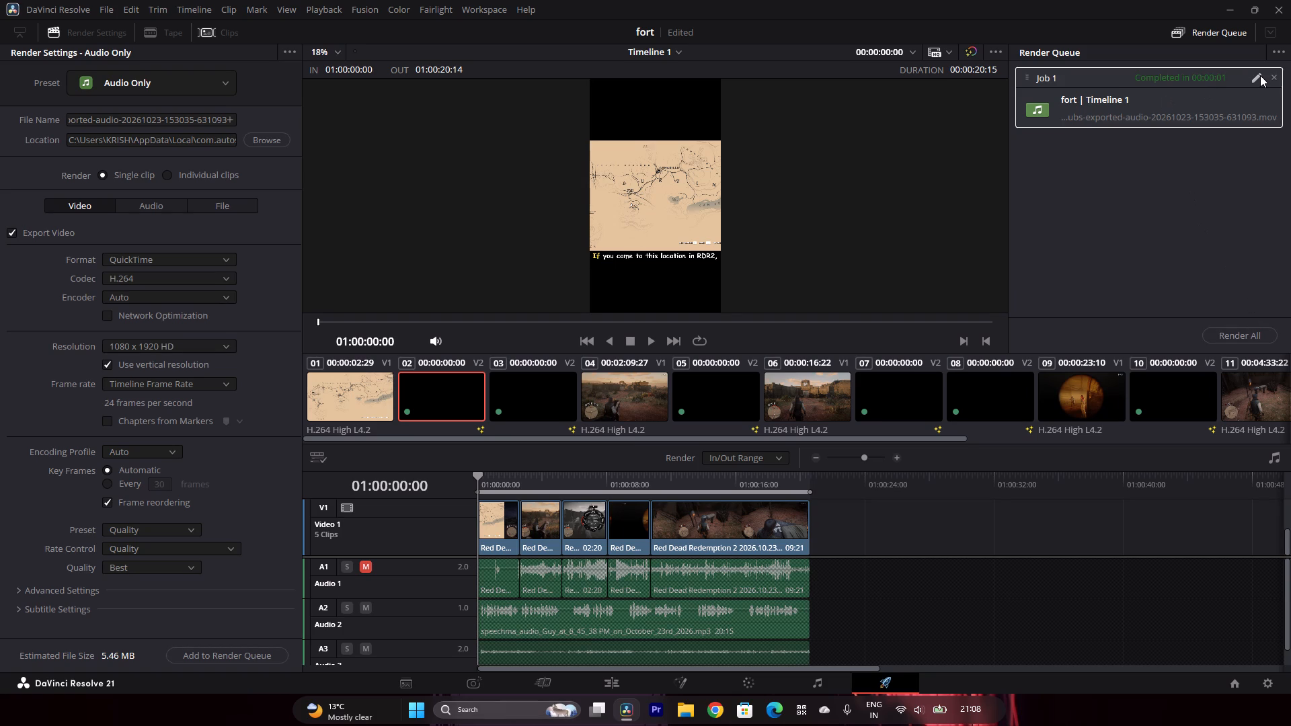
click(1260, 75)
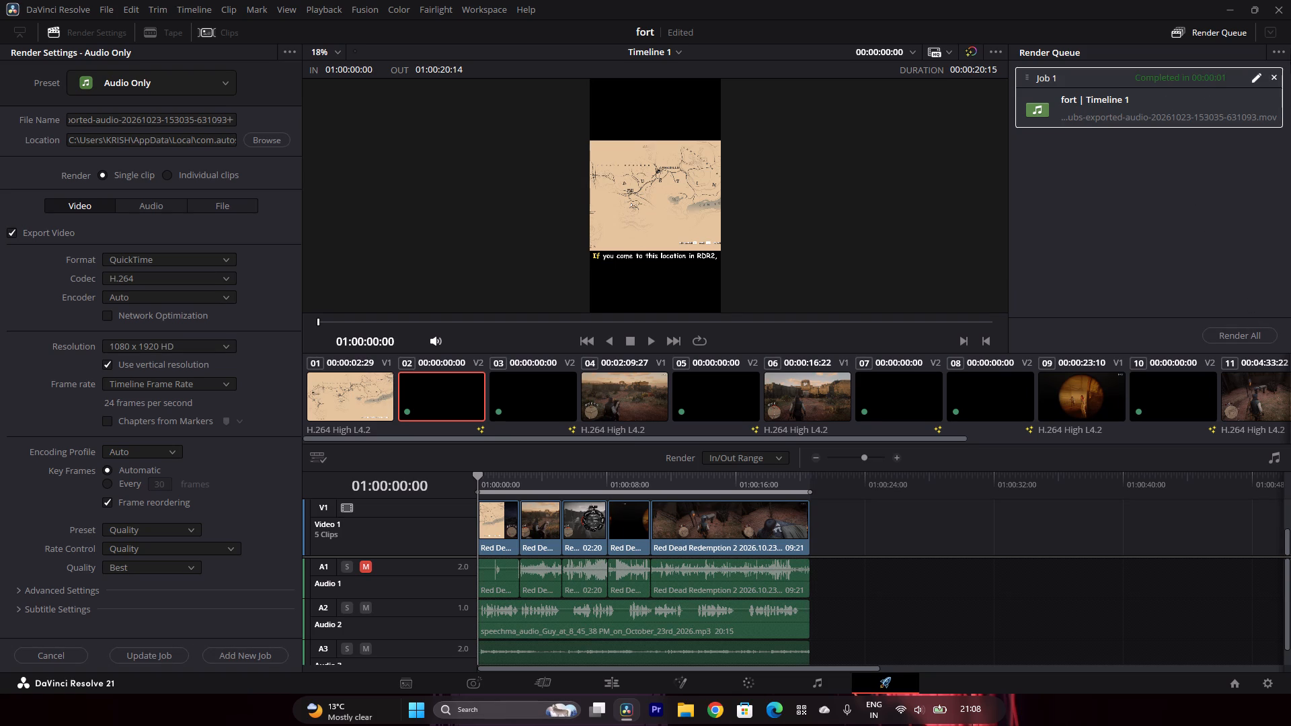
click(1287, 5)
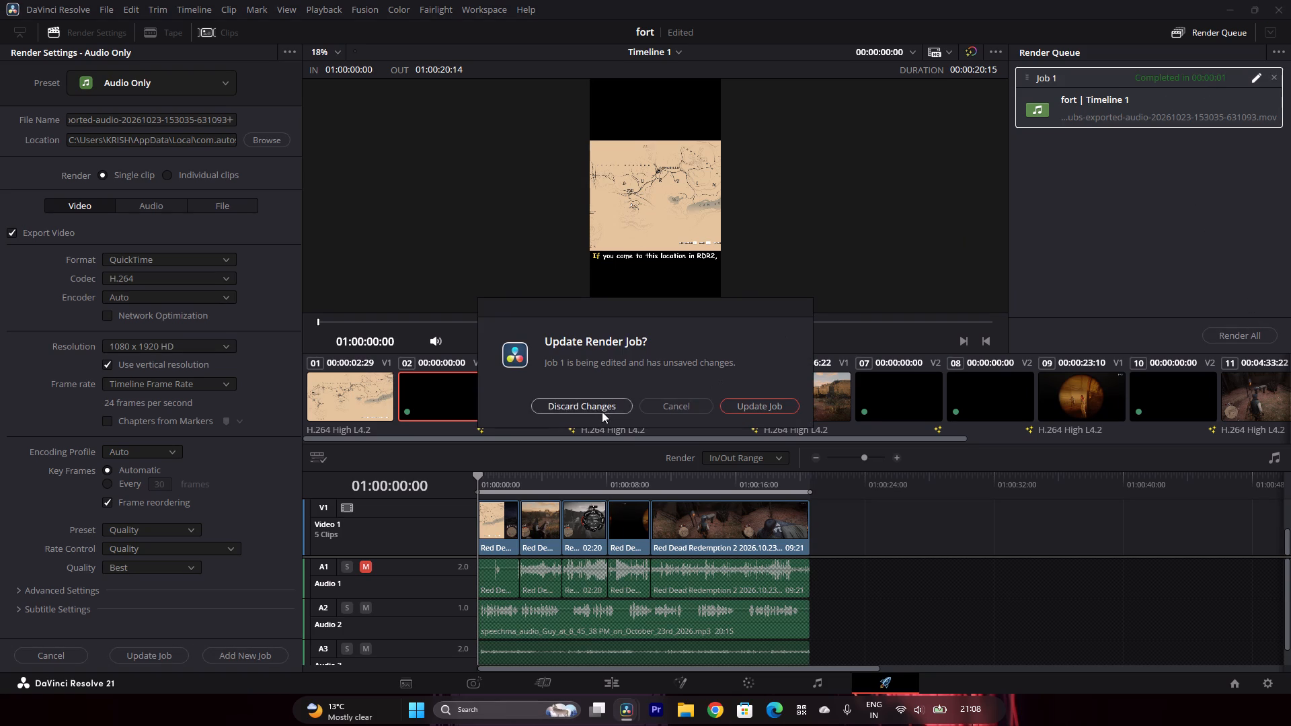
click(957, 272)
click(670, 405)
Switch to File Explorer, open the Videos folder and play the Timeline 1 video to check it.
click(677, 709)
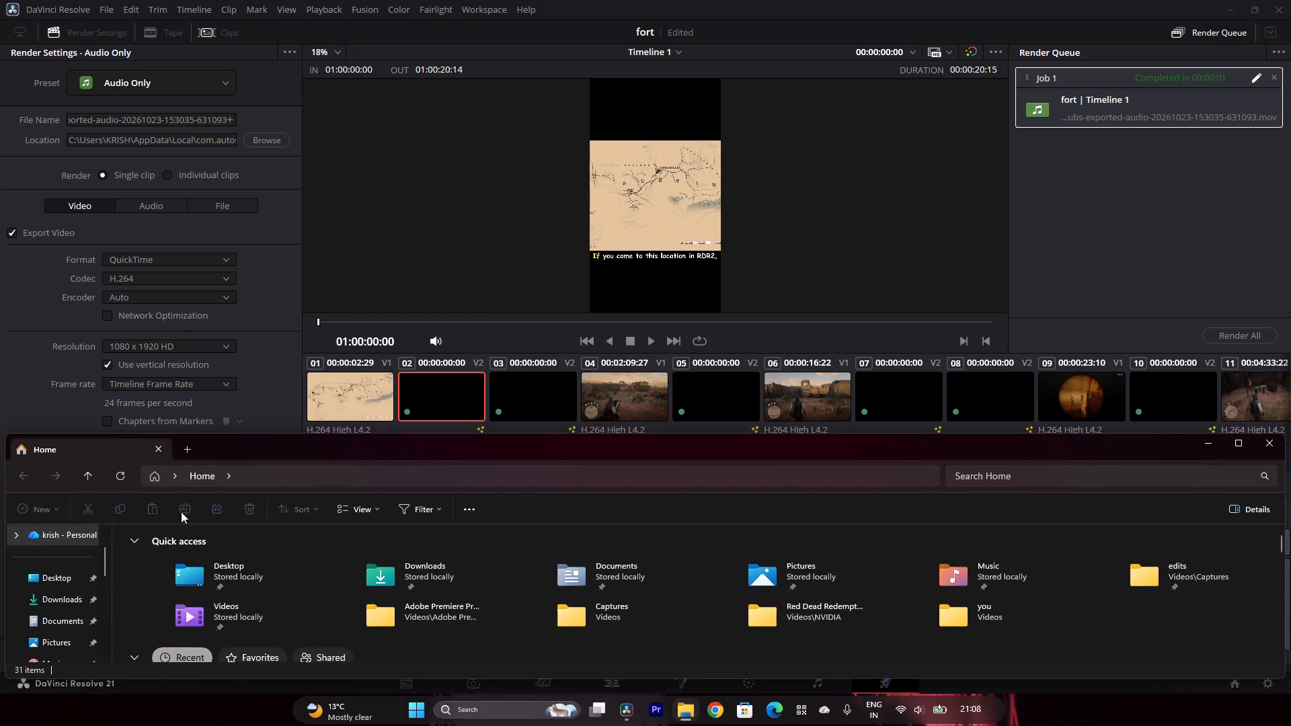
click(1236, 442)
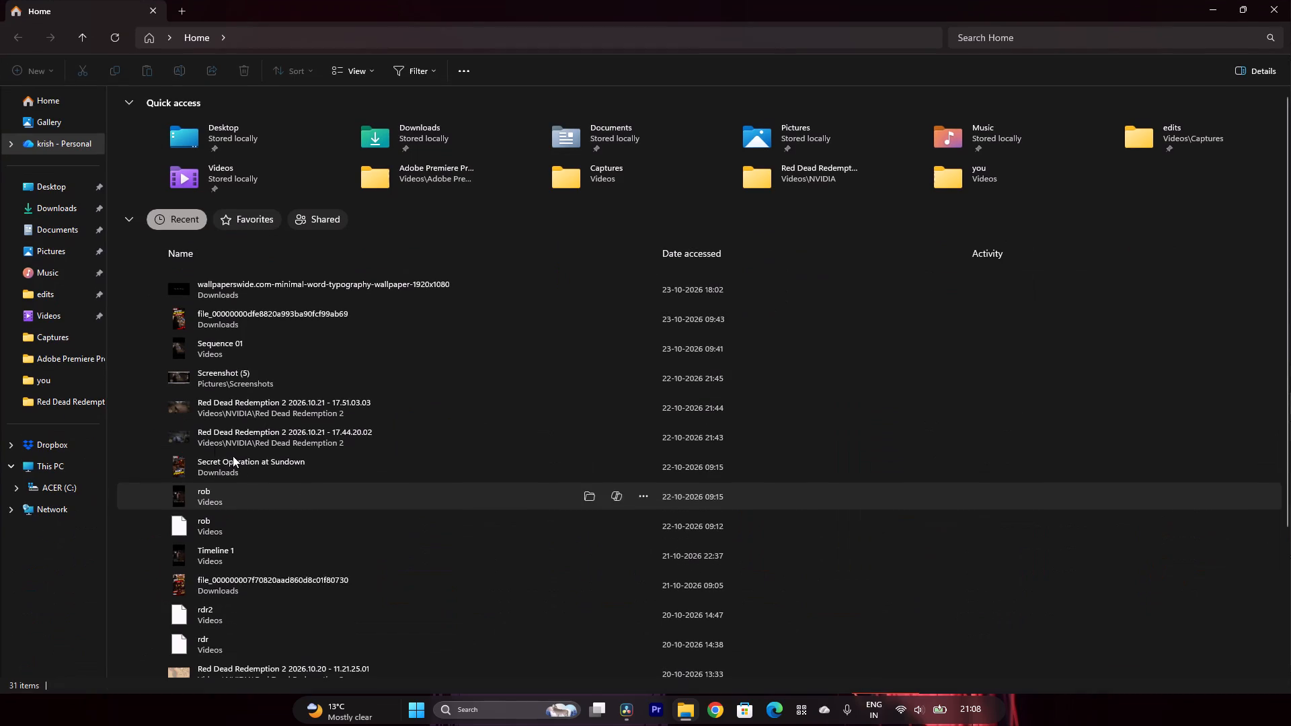
click(59, 312)
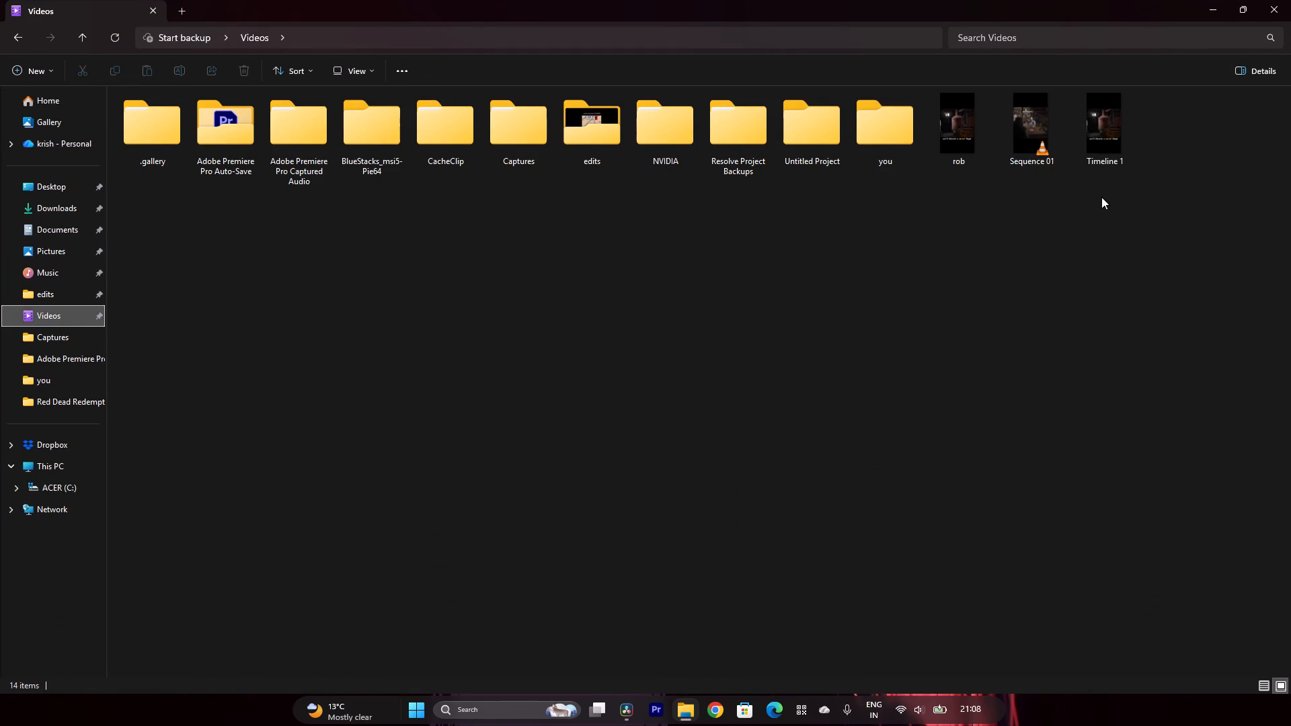
double_click(1106, 130)
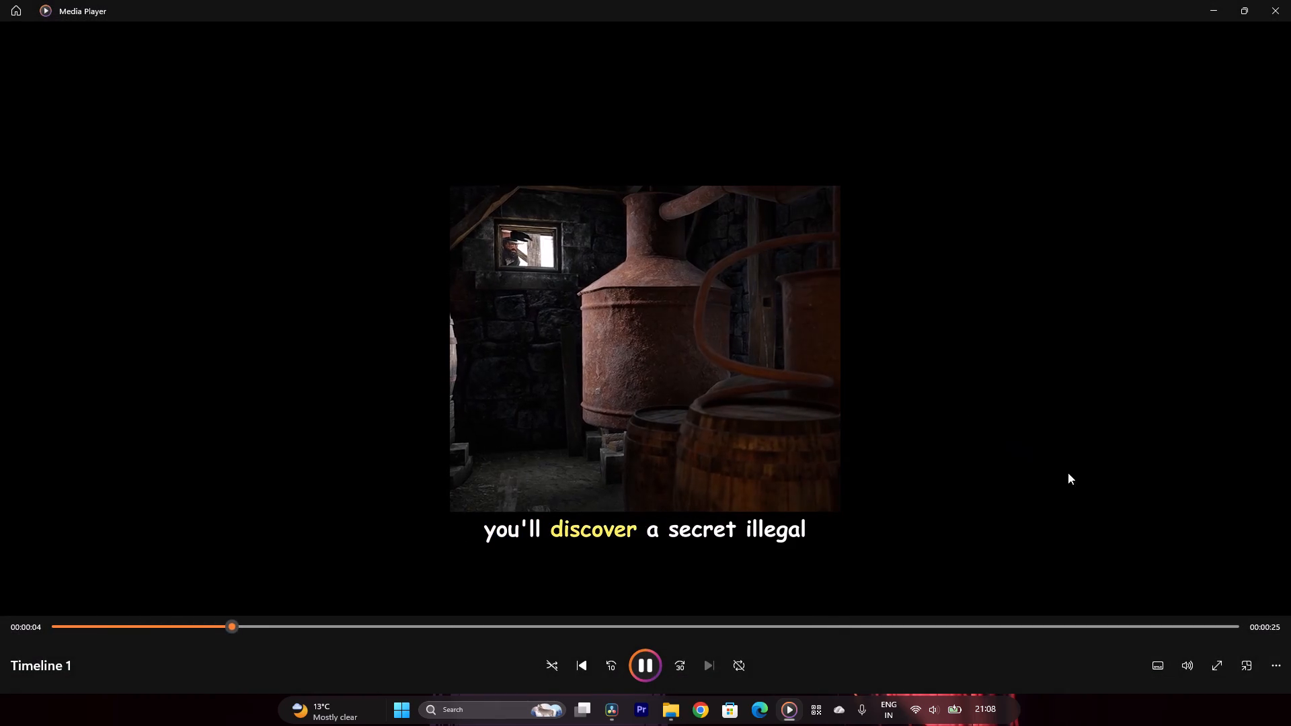
Return to DaVinci Resolve, add Timeline 1 as a new render job that replaces the existing file, and render it.
click(1218, 13)
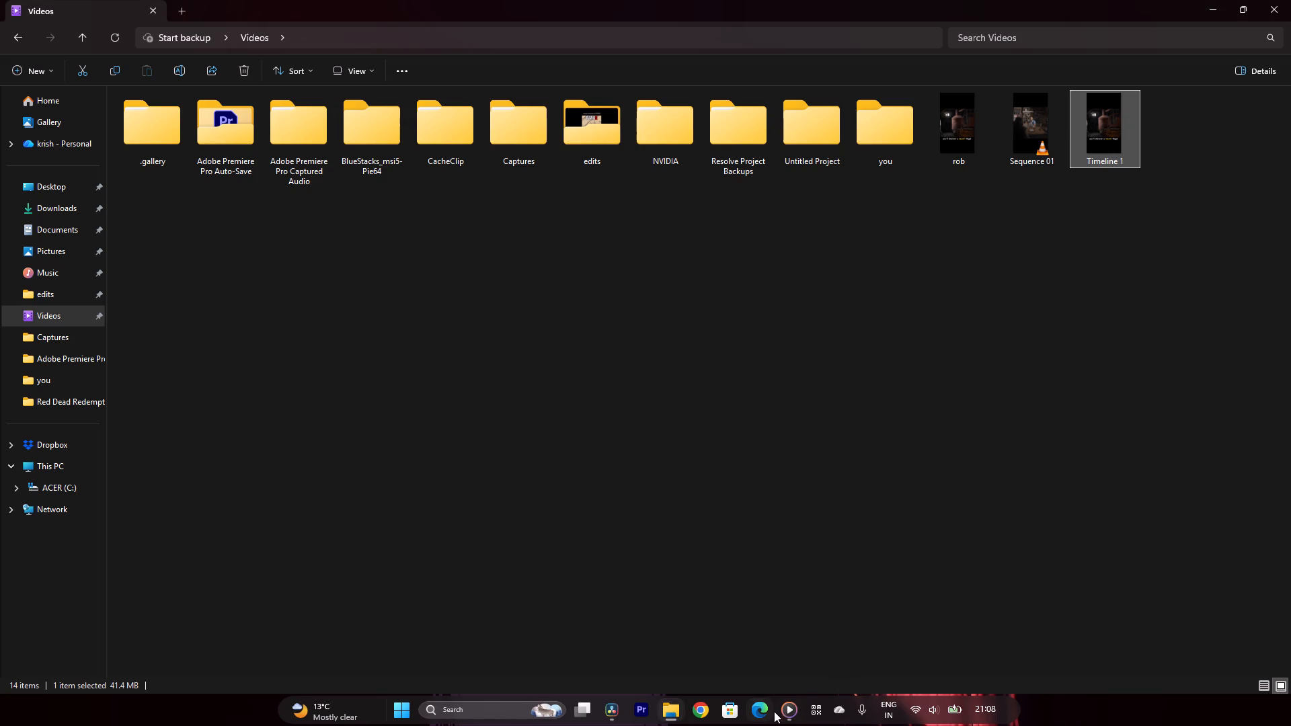
click(846, 570)
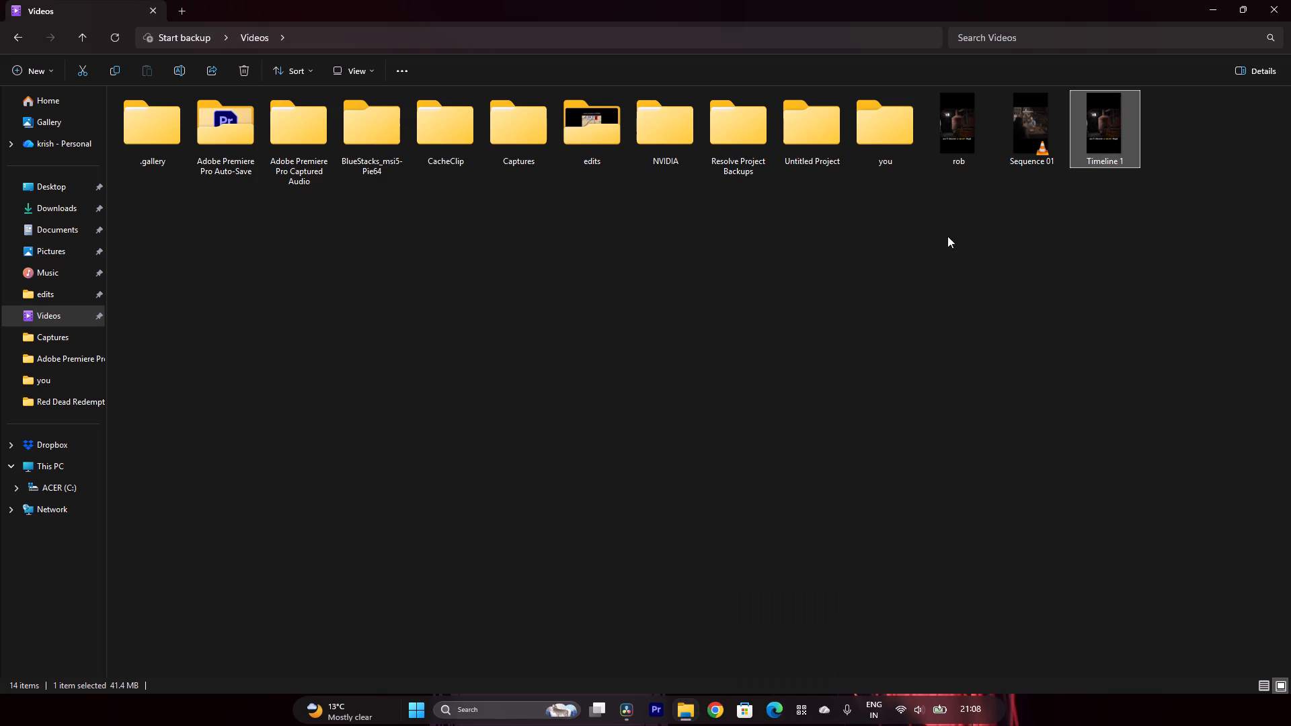
click(957, 245)
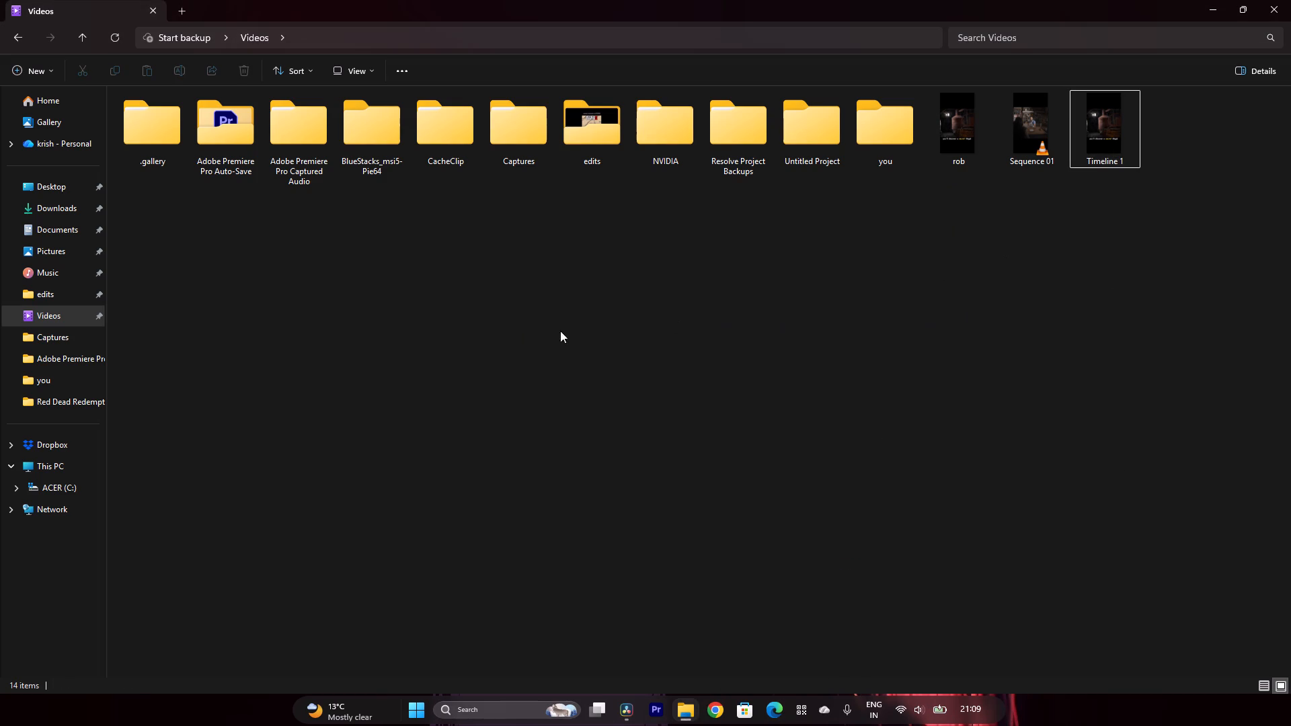
click(1202, 10)
click(1083, 473)
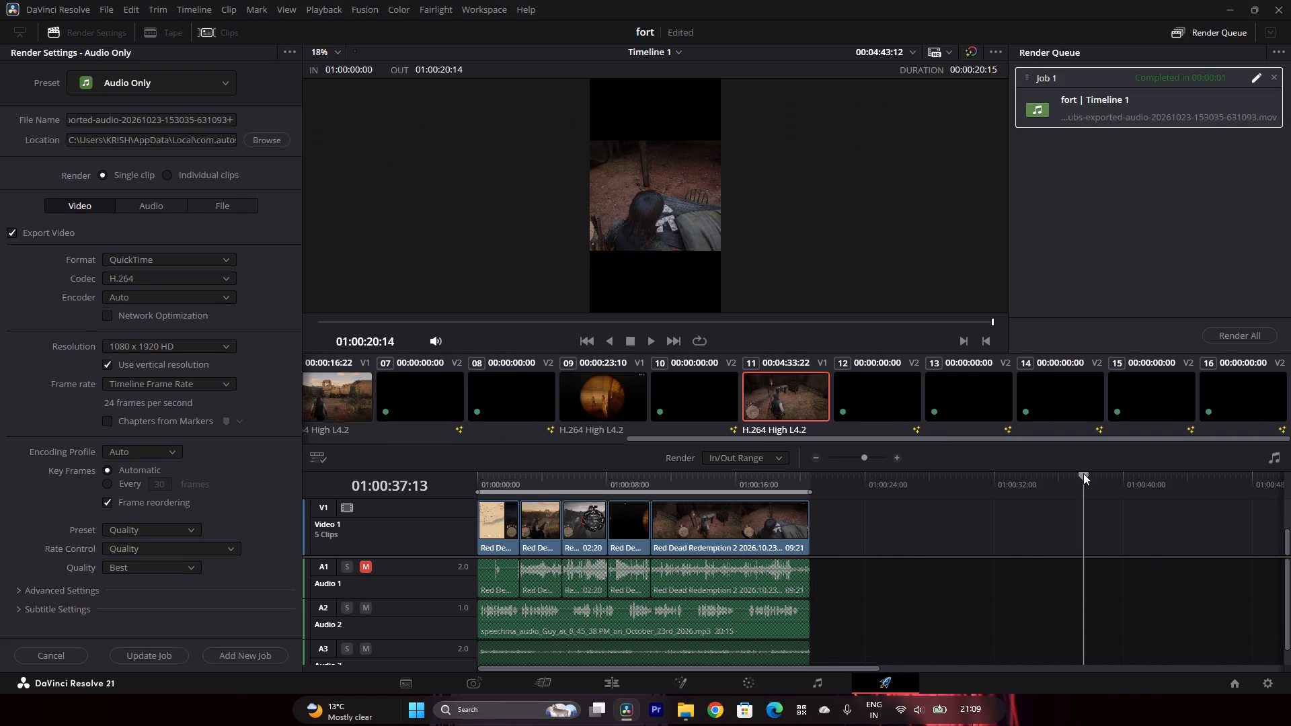
drag(1080, 474, 226, 505)
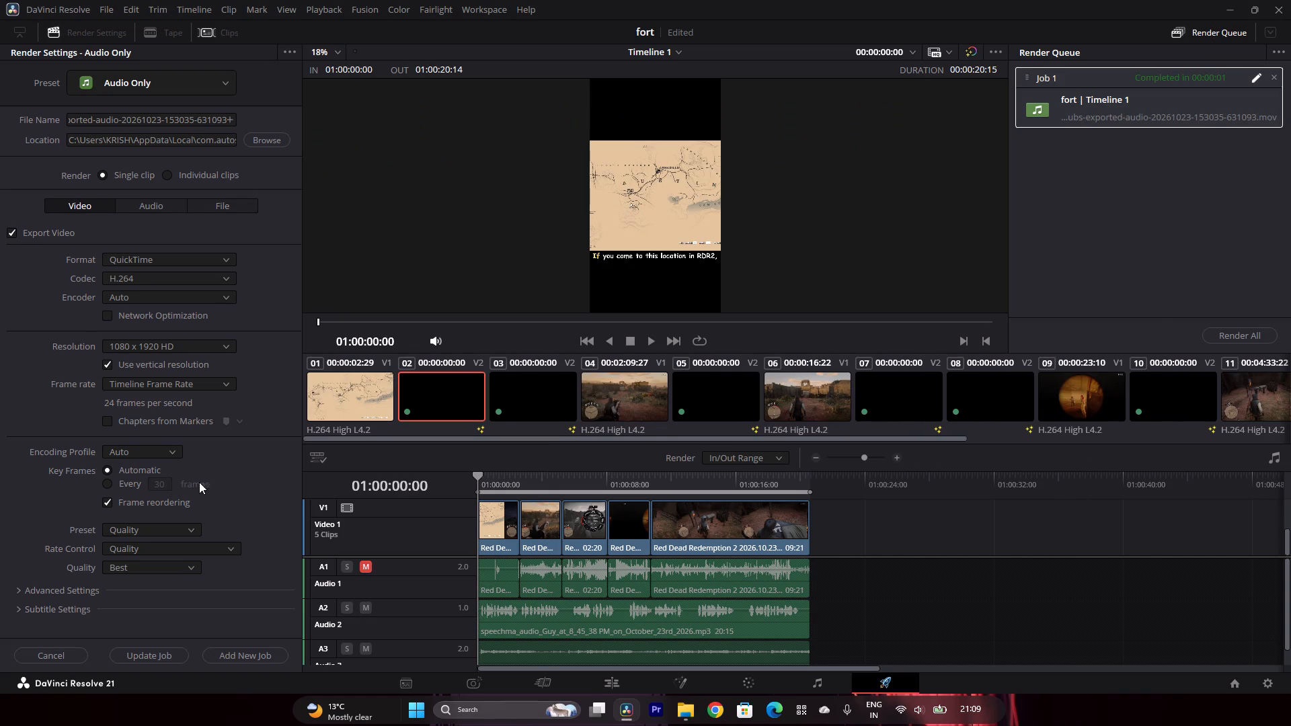
click(241, 657)
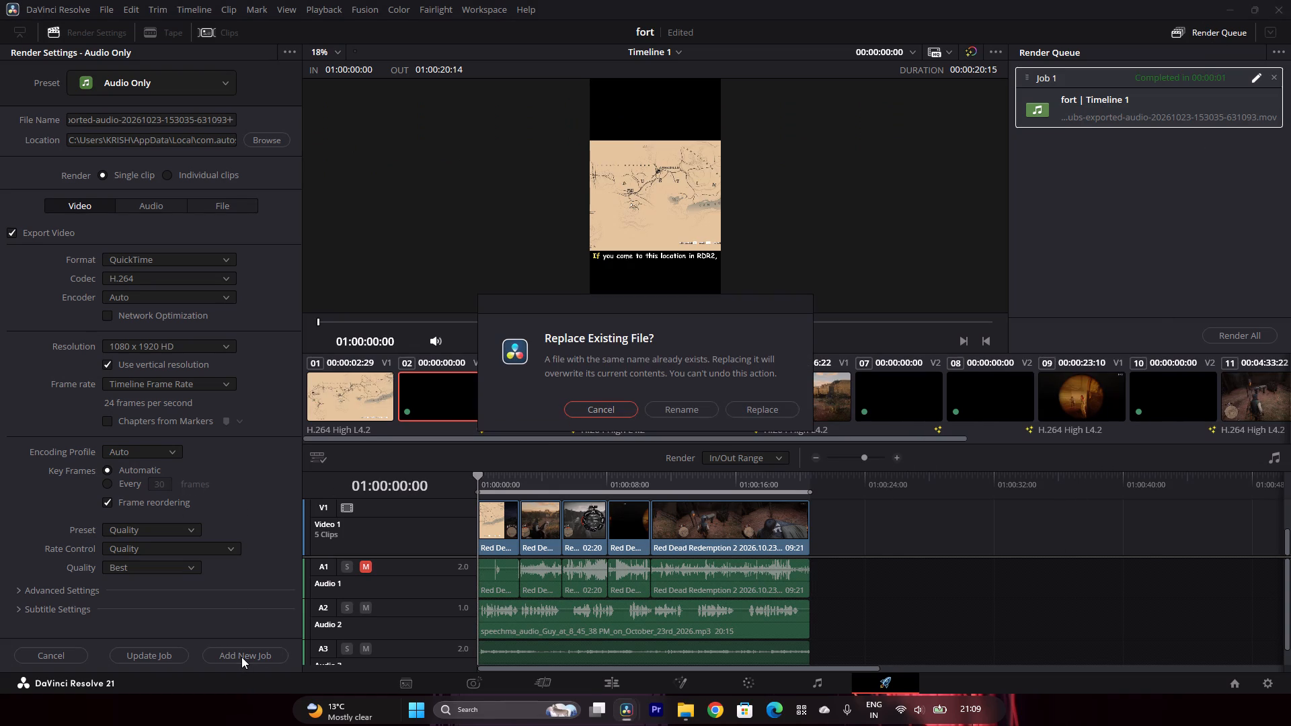
click(760, 410)
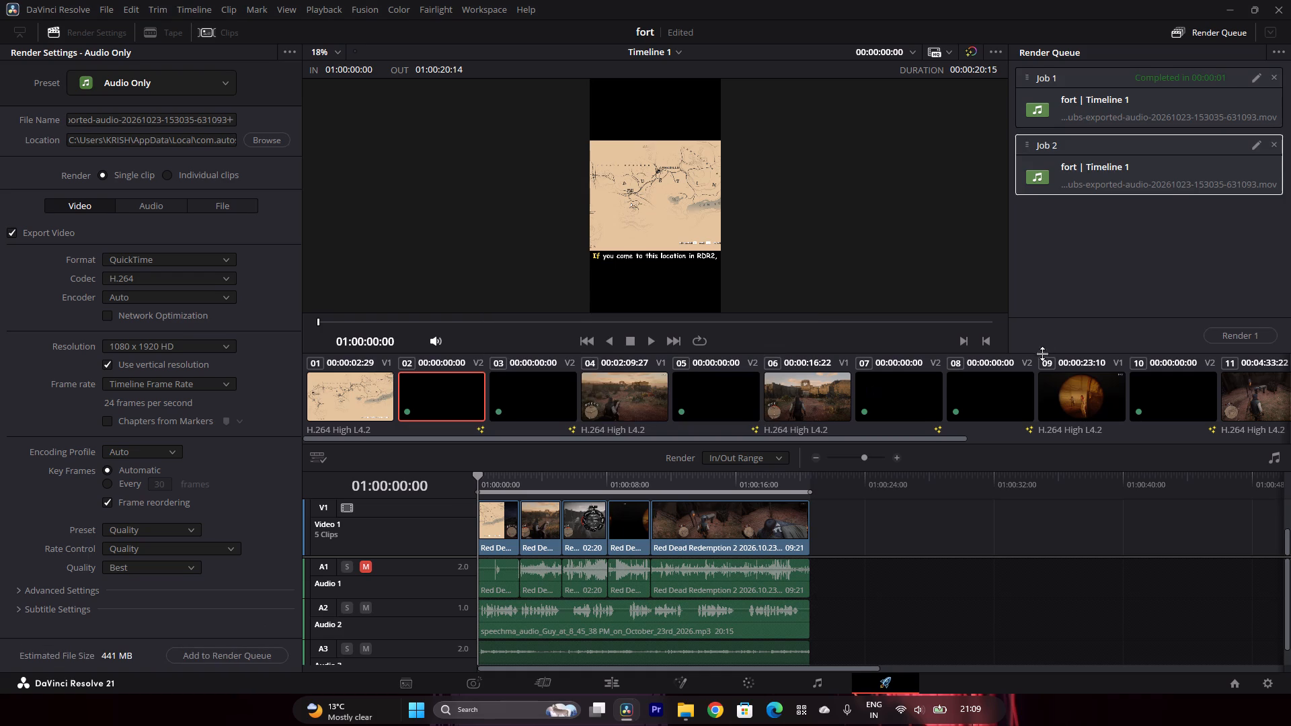
click(1265, 331)
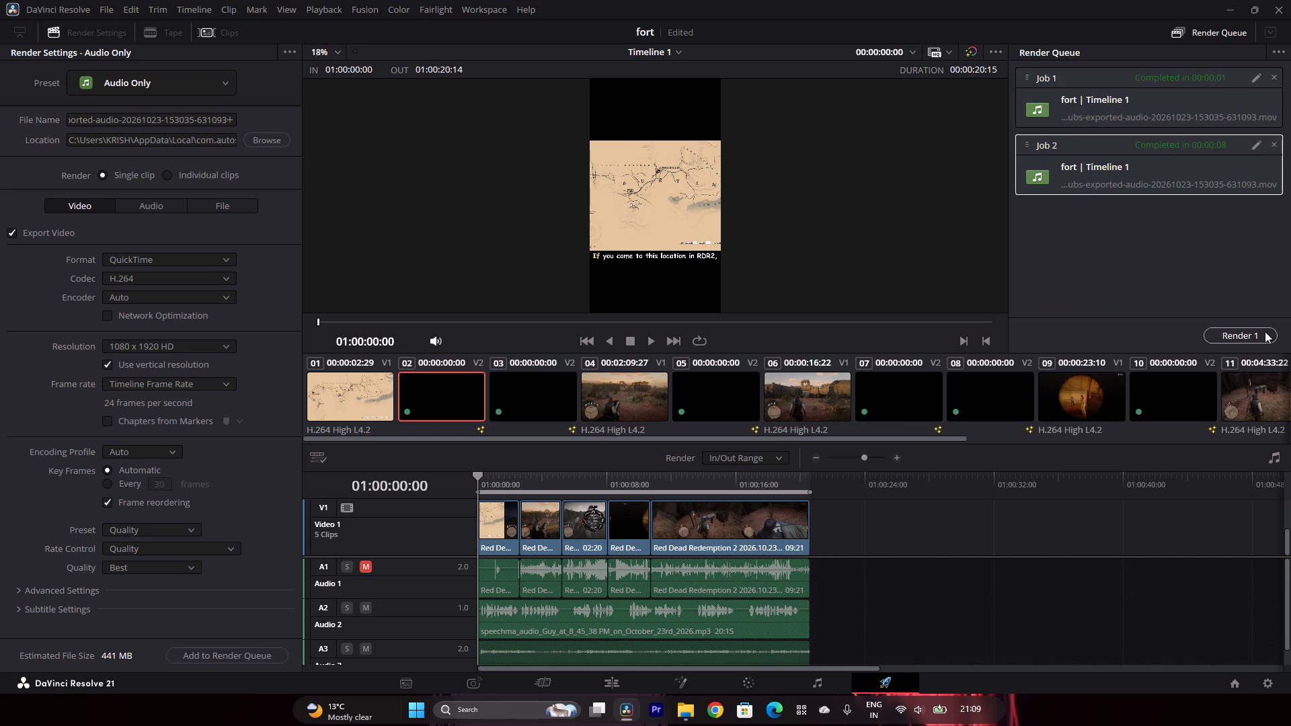
Switch to File Explorer, refresh the Videos folder to look for the newly rendered file, and close the window.
click(680, 711)
scroll(760, 354, up, 4)
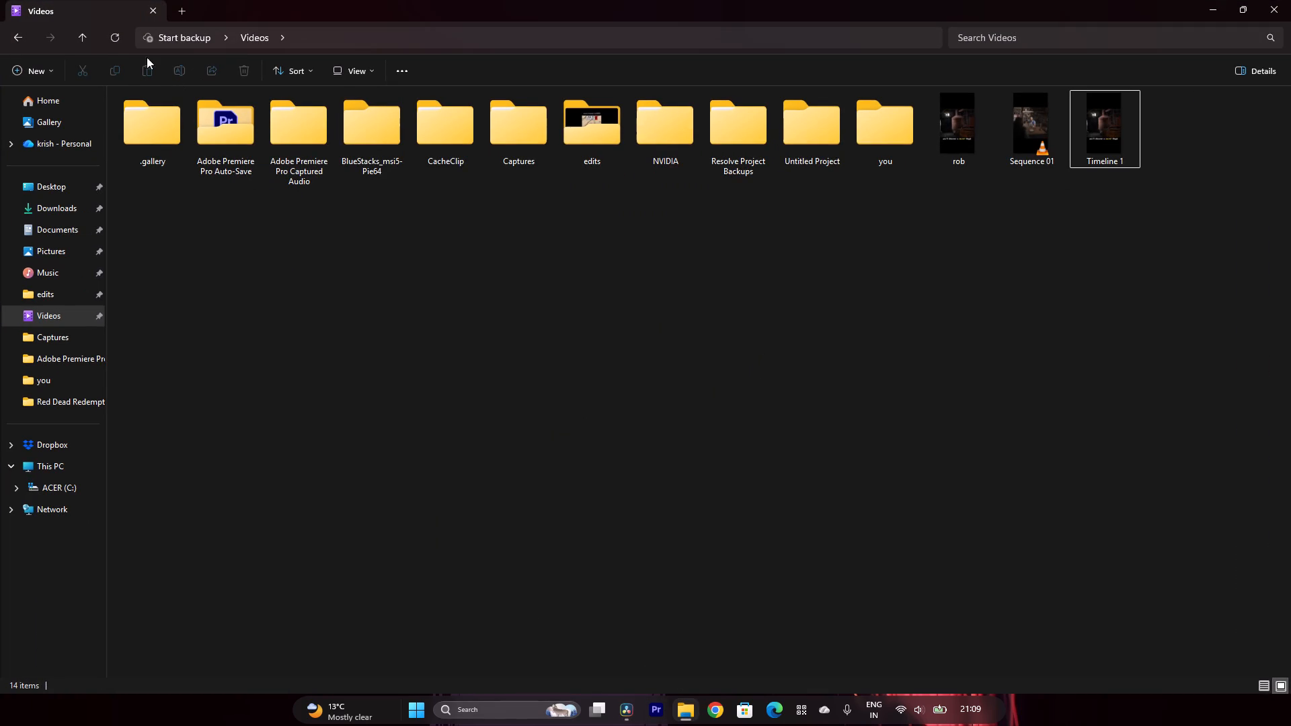
click(108, 36)
click(107, 30)
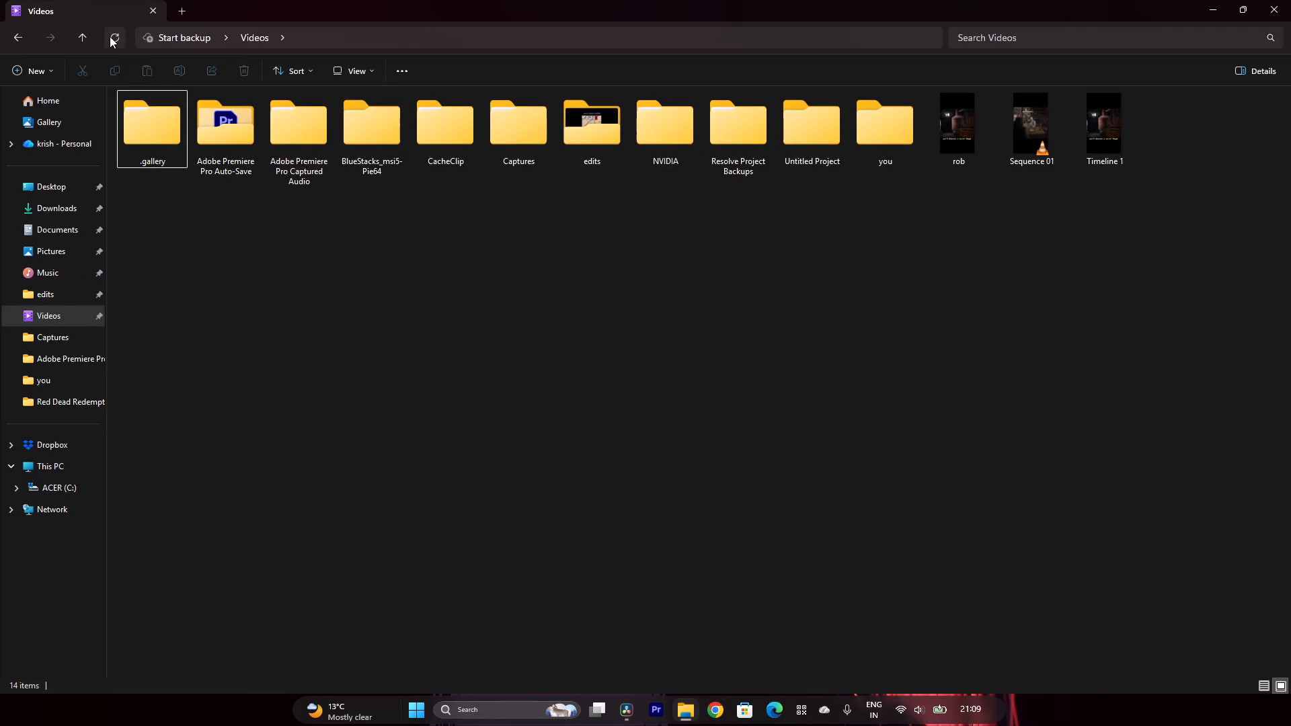
triple_click(110, 37)
double_click(110, 37)
click(1286, 0)
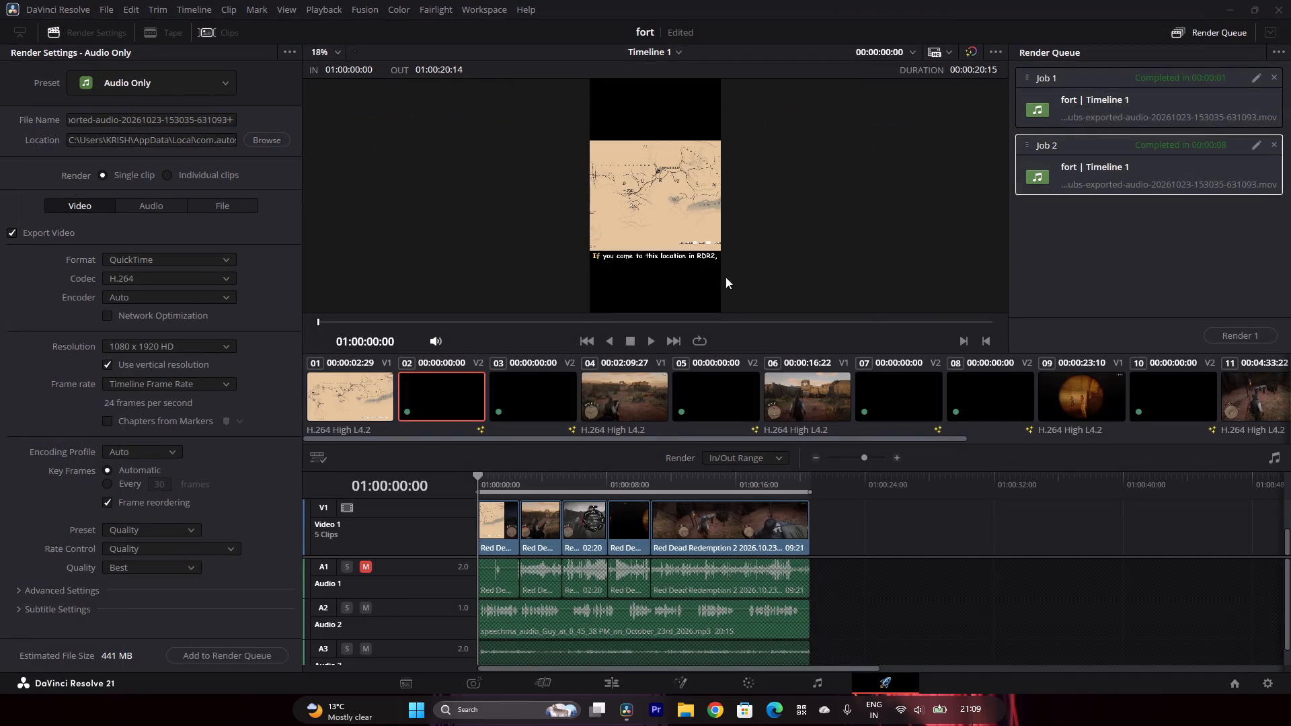
Set the render preset to Custom Export.
click(220, 78)
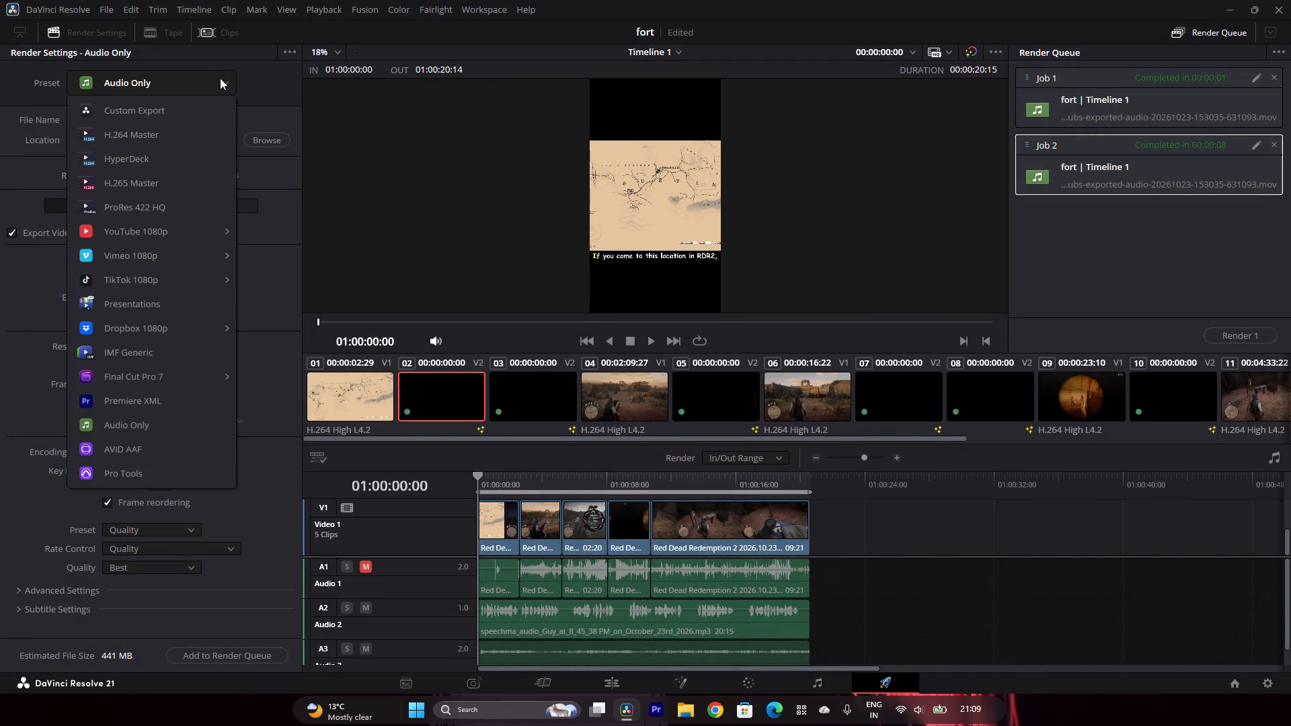
click(188, 110)
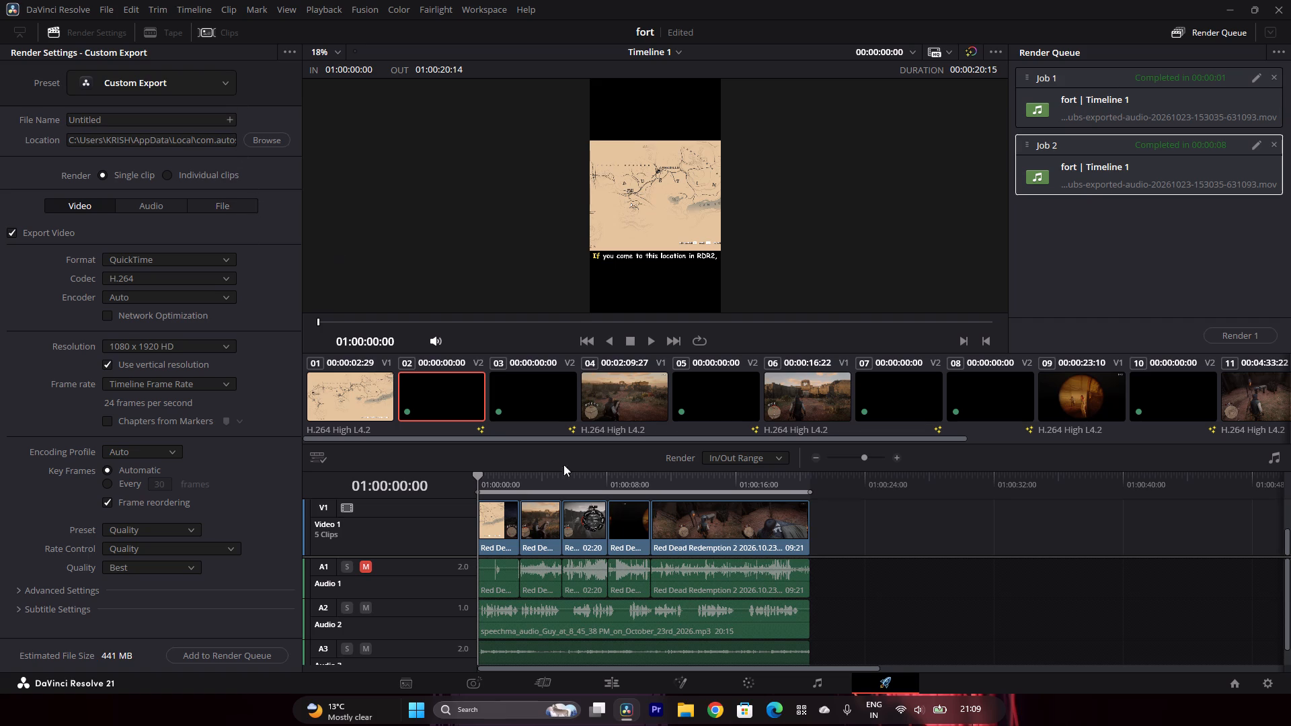
Remove Job 2 and Job 1 from the render queue.
click(1274, 143)
click(1267, 77)
click(1276, 71)
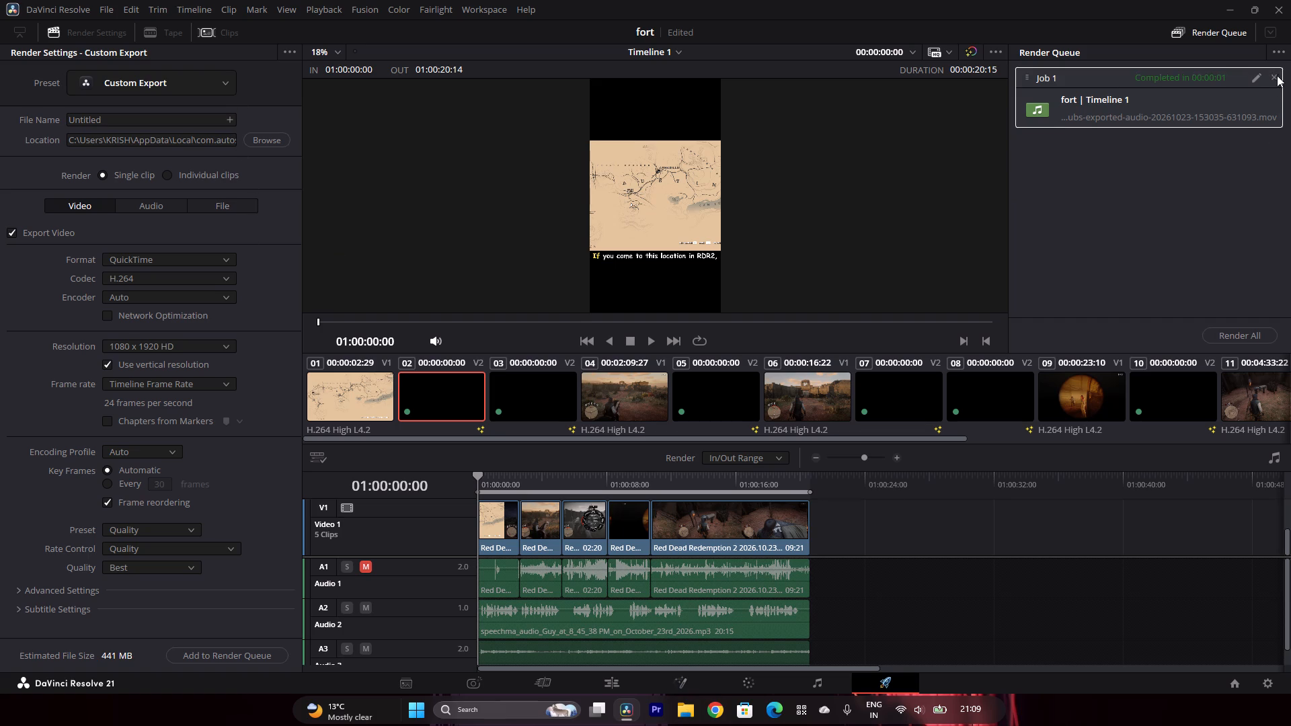
click(1278, 74)
click(1276, 80)
Close DaVinci Resolve and refresh the desktop.
click(1270, 3)
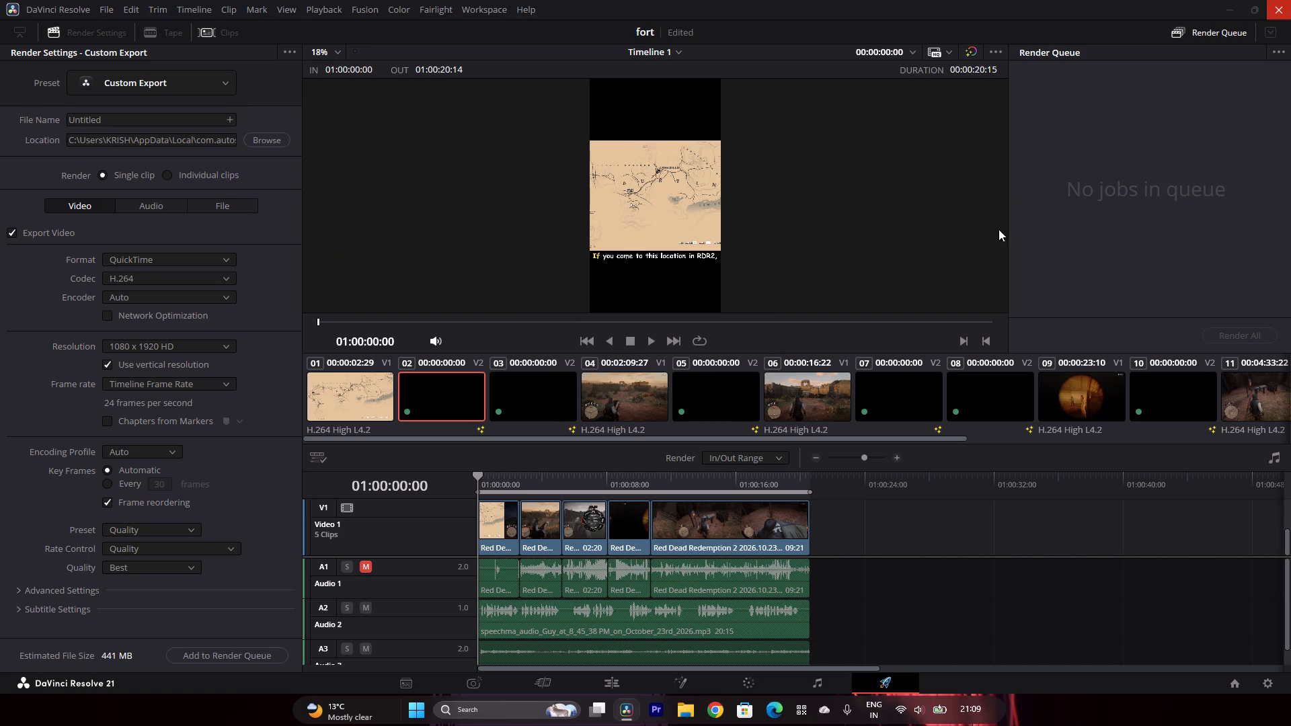
right_click(777, 282)
click(819, 329)
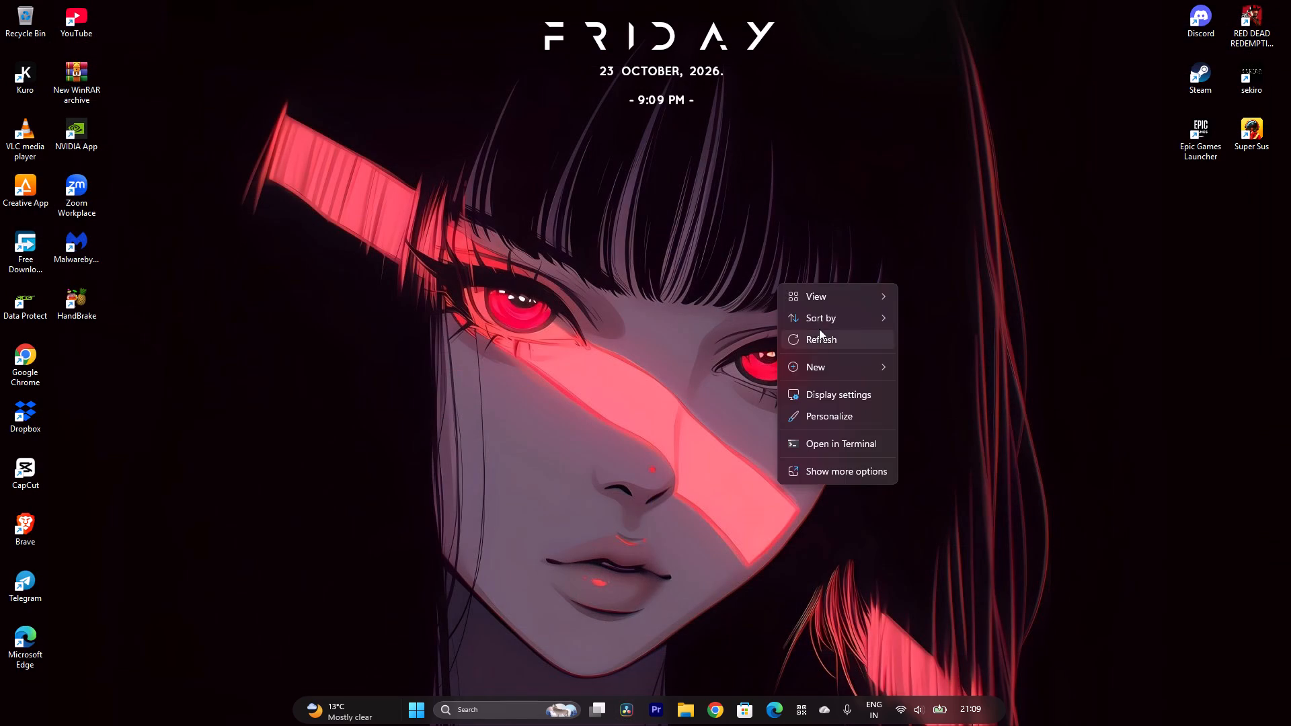
Look for the rendered video in File Explorer, checking Videos, its Untitled Project and Resolve Project Backups folders, Gallery and Home.
click(679, 709)
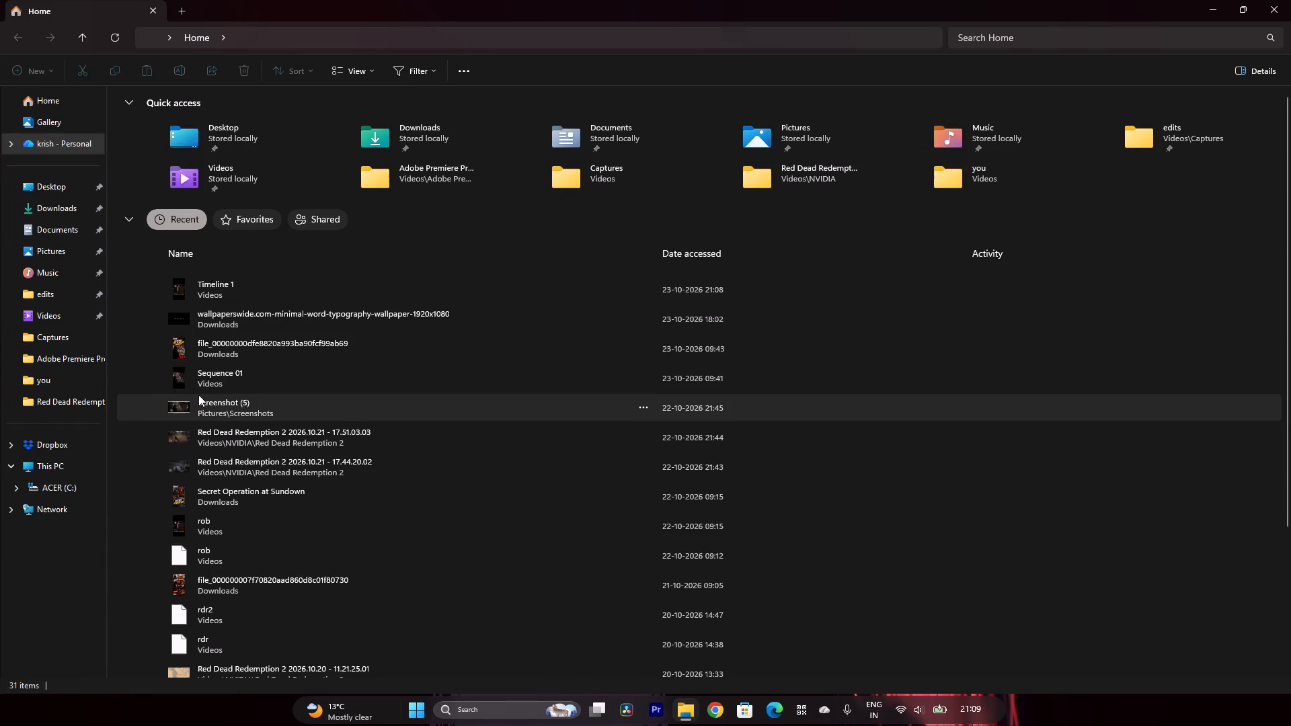
click(71, 307)
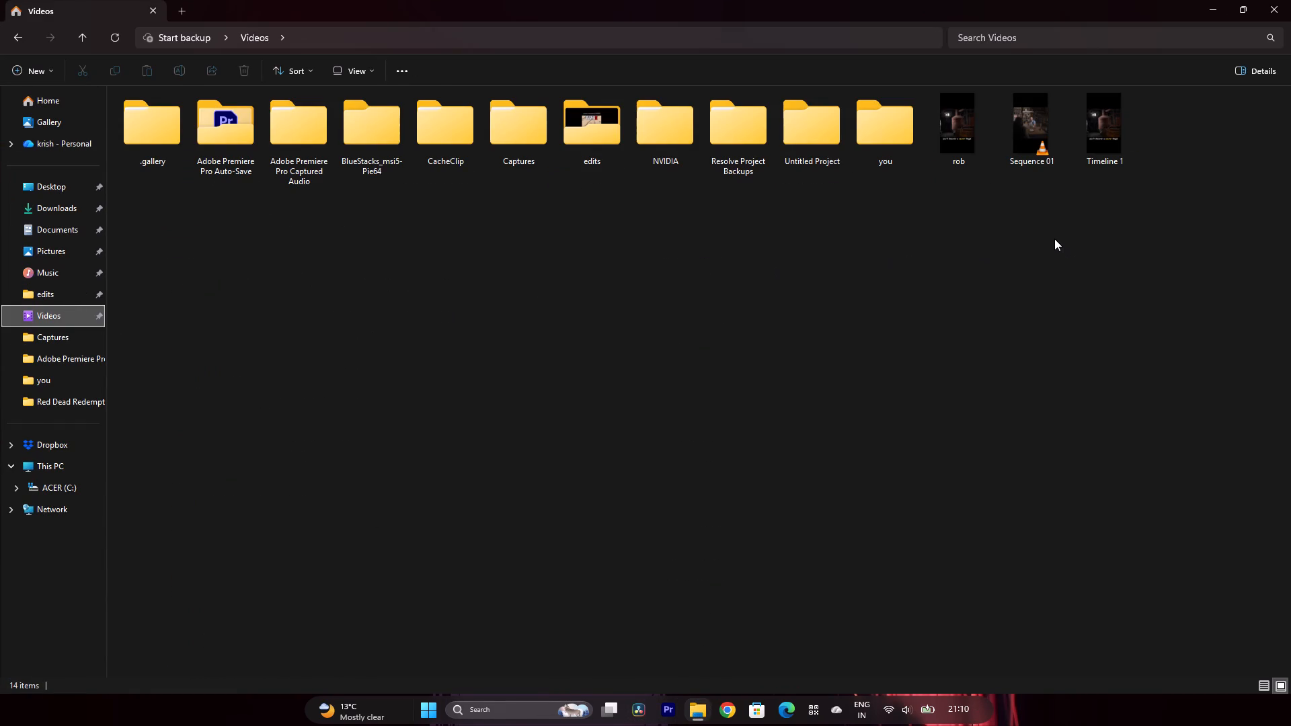
scroll(1055, 231, up, 6)
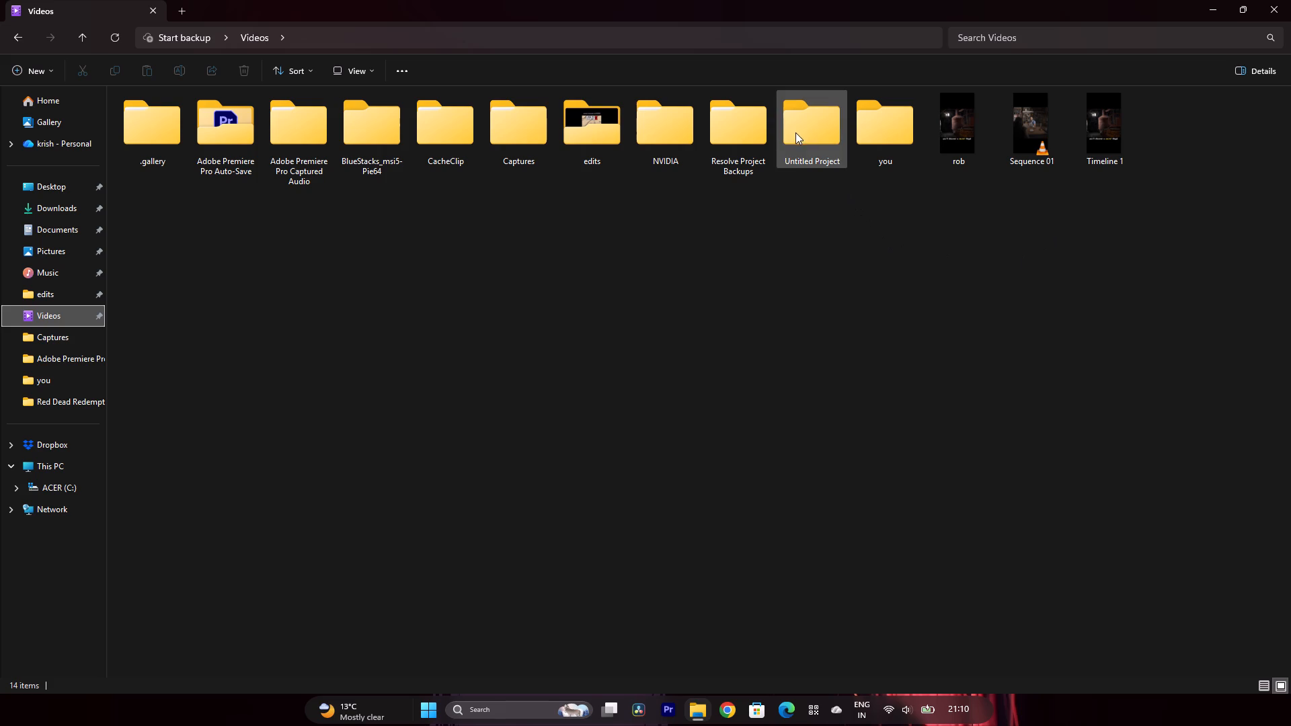
double_click(795, 129)
click(19, 42)
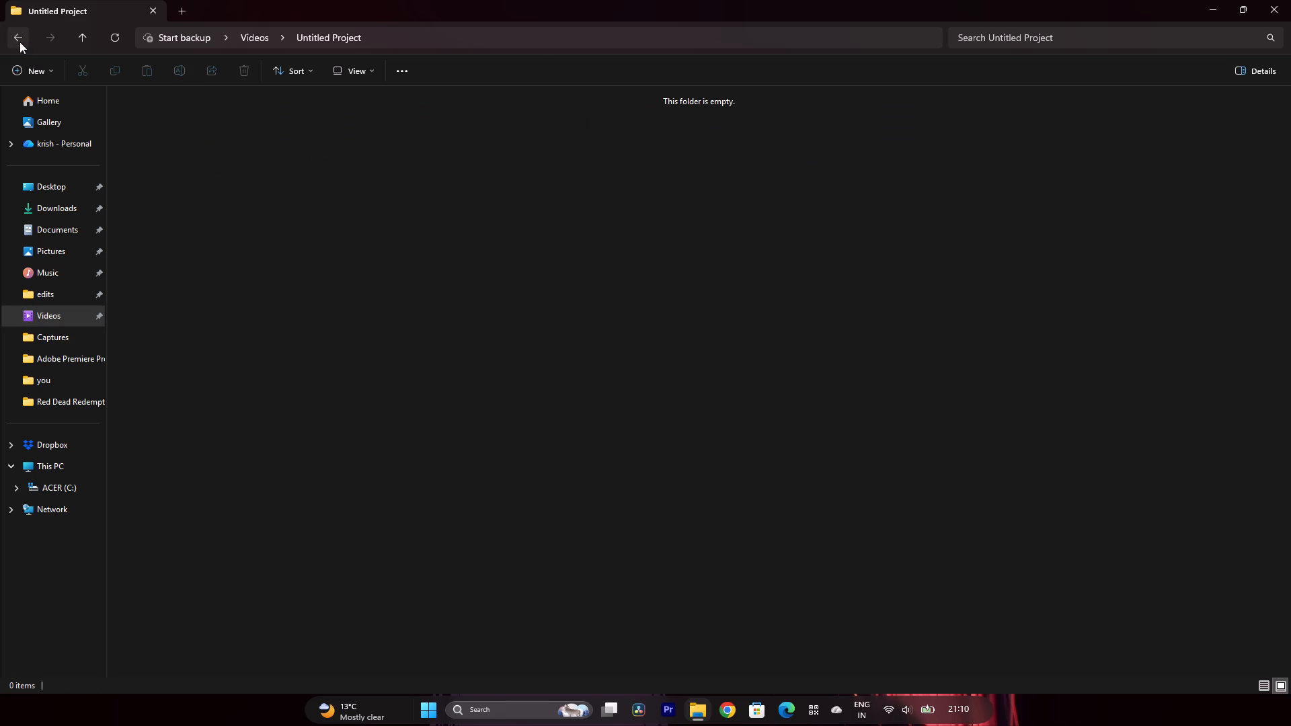
double_click(756, 147)
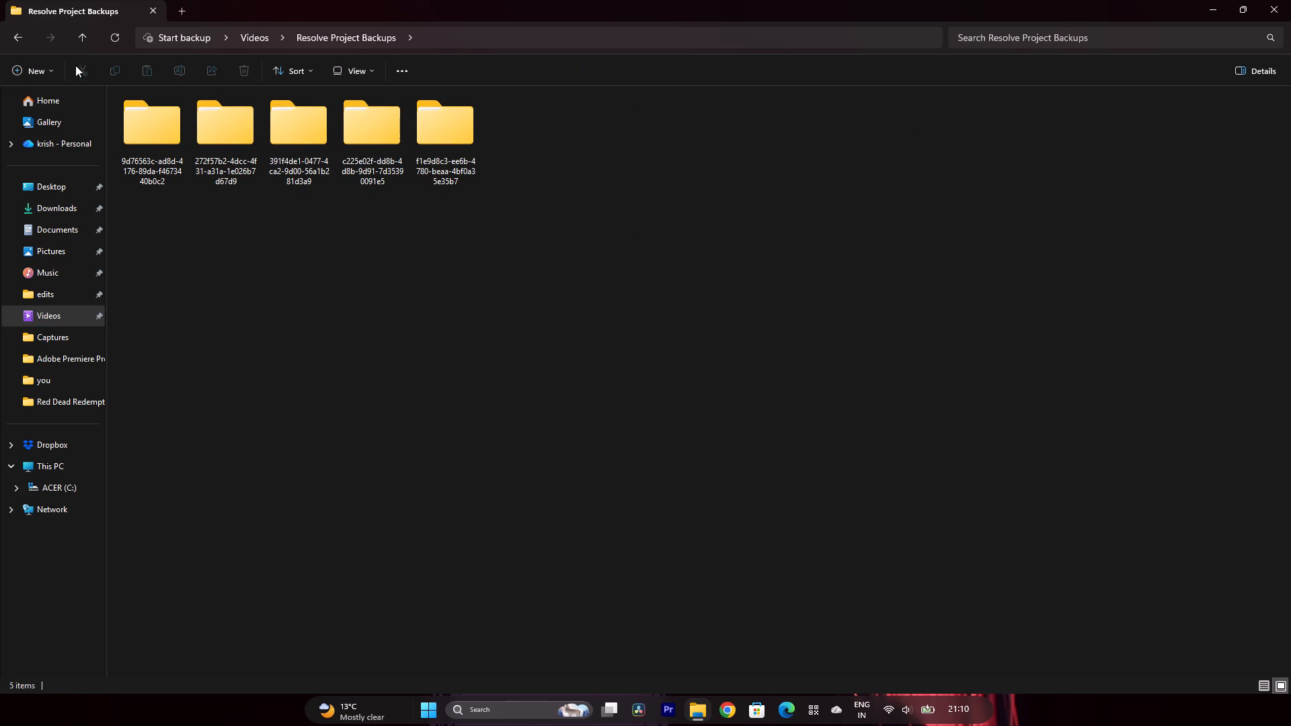
click(15, 39)
click(494, 198)
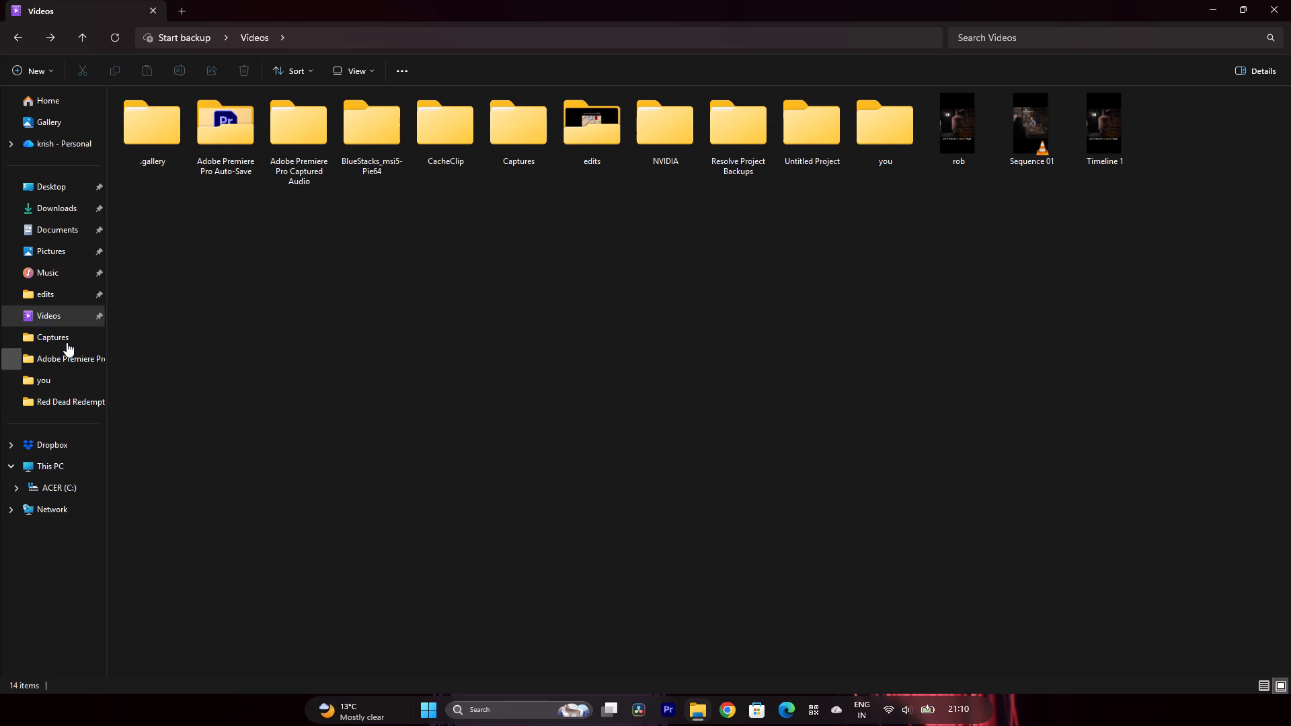
click(63, 143)
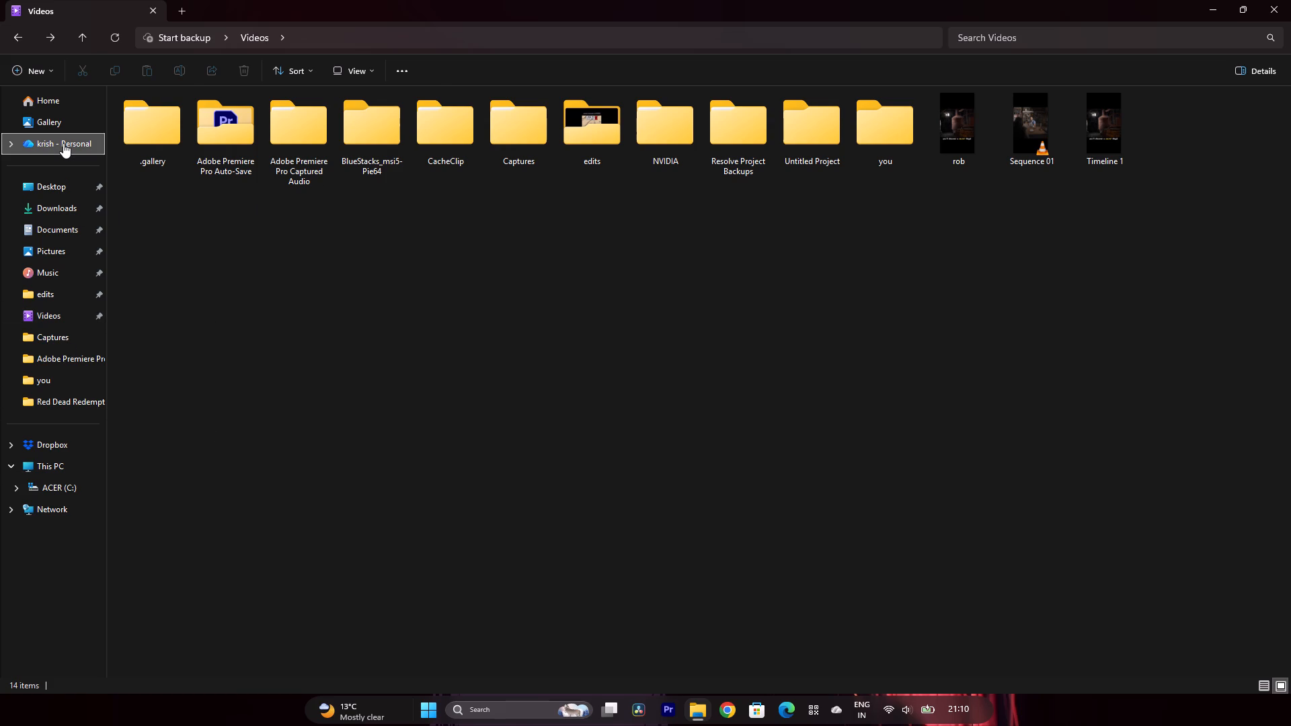
click(83, 128)
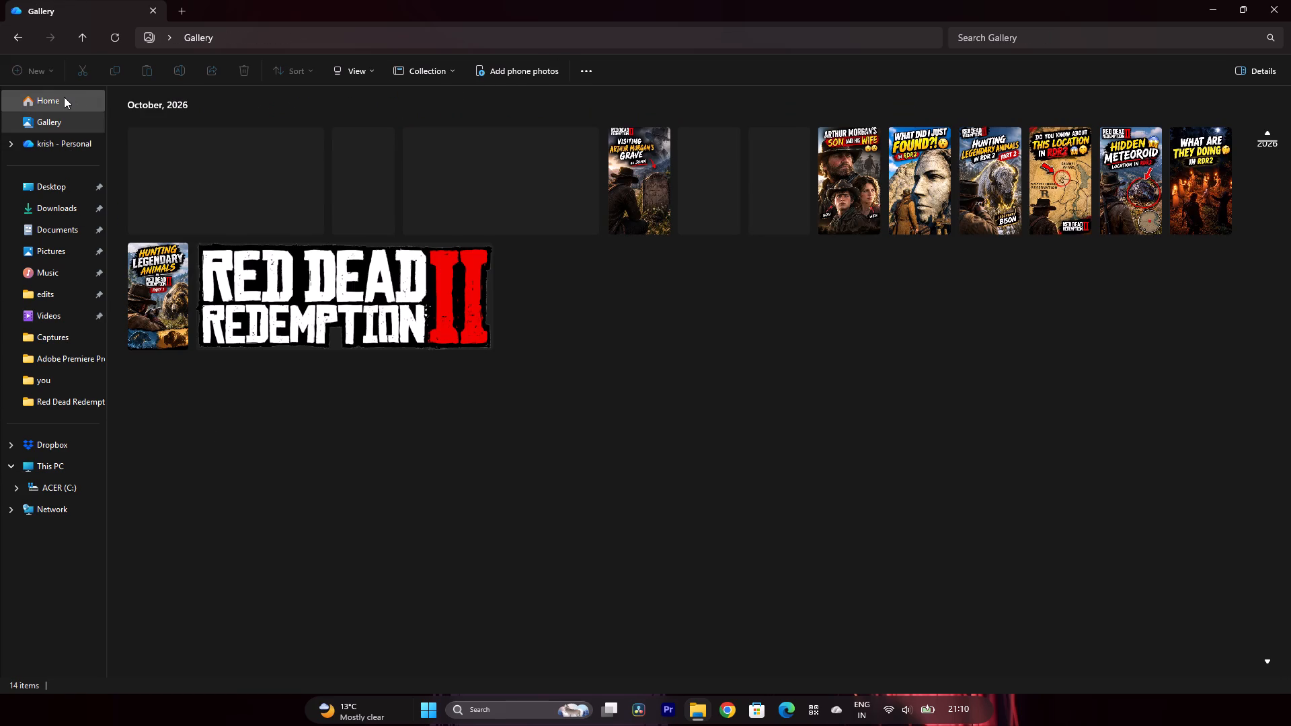
click(64, 97)
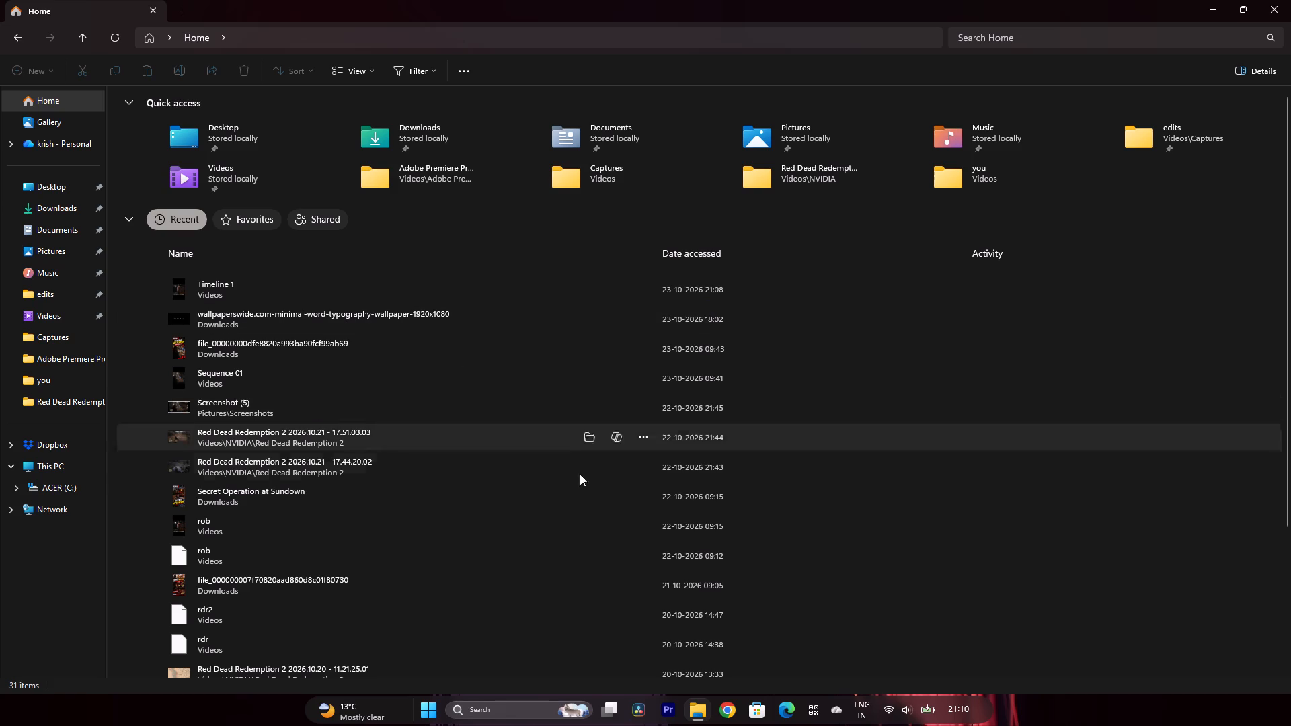
Relaunch DaVinci Resolve, close the File Explorer window and open the fort project.
click(650, 703)
click(1253, 10)
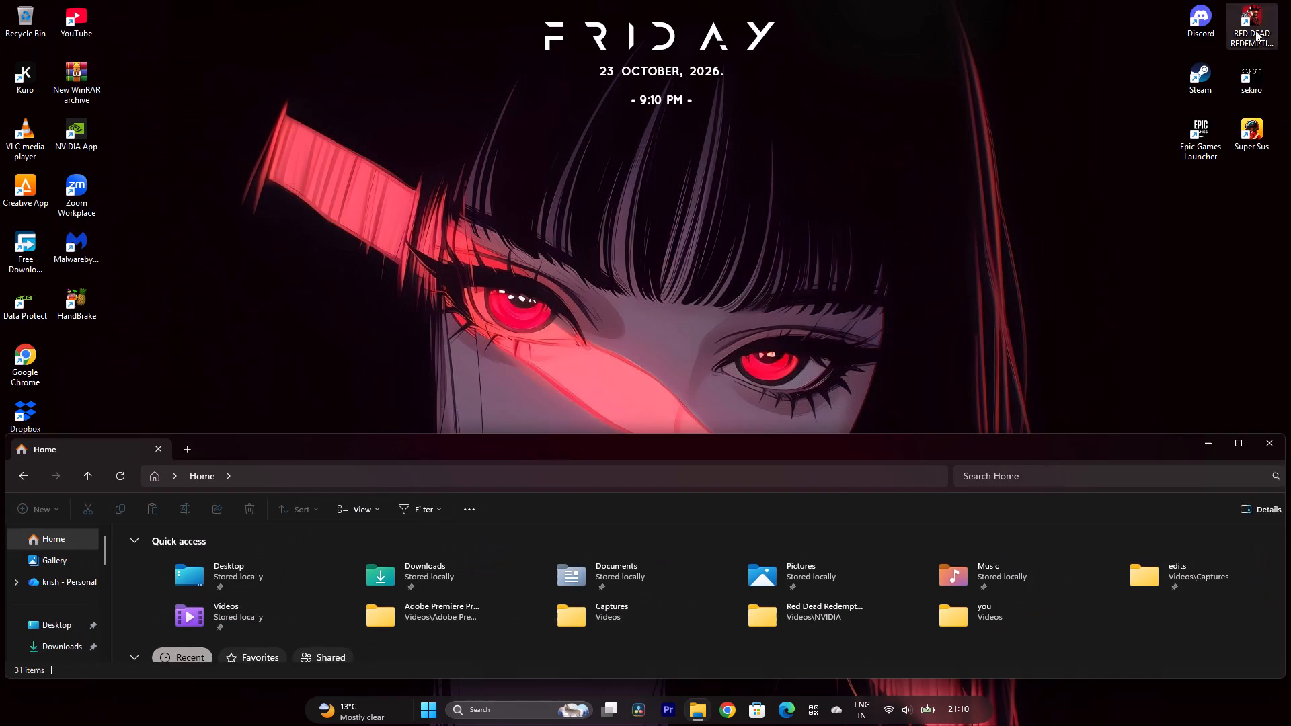
click(1265, 441)
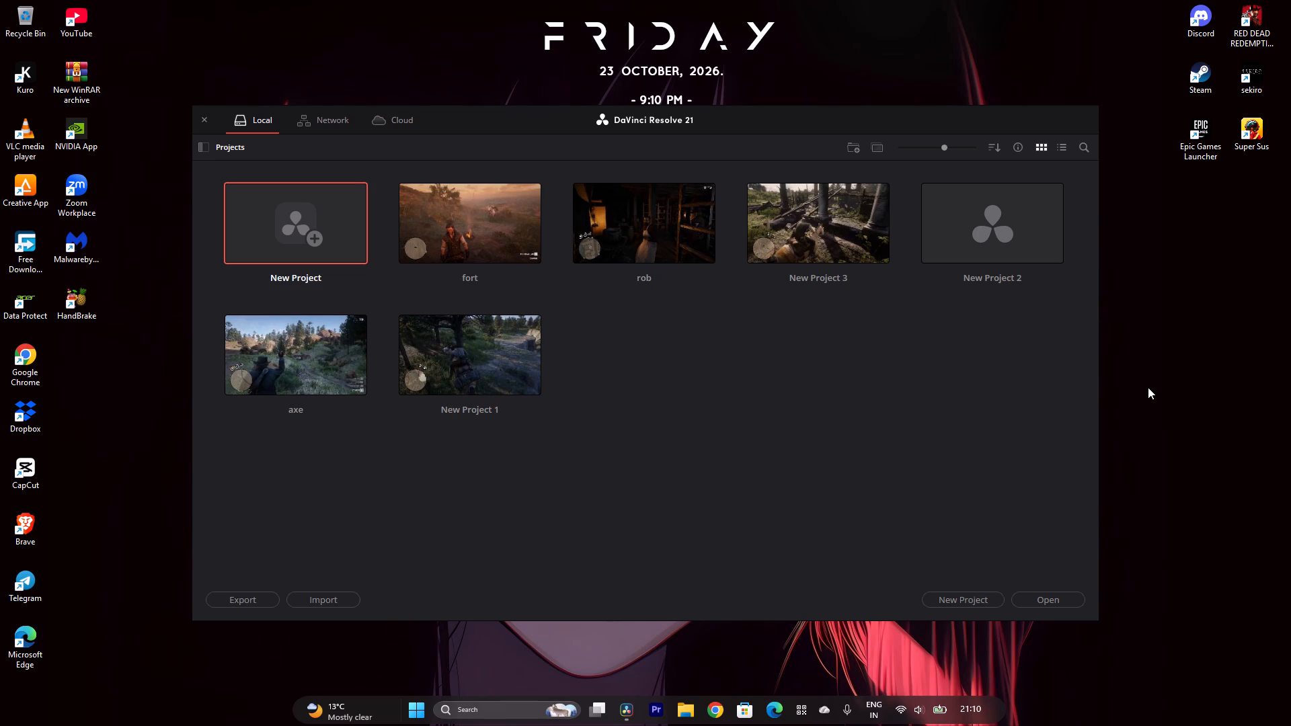
double_click(442, 235)
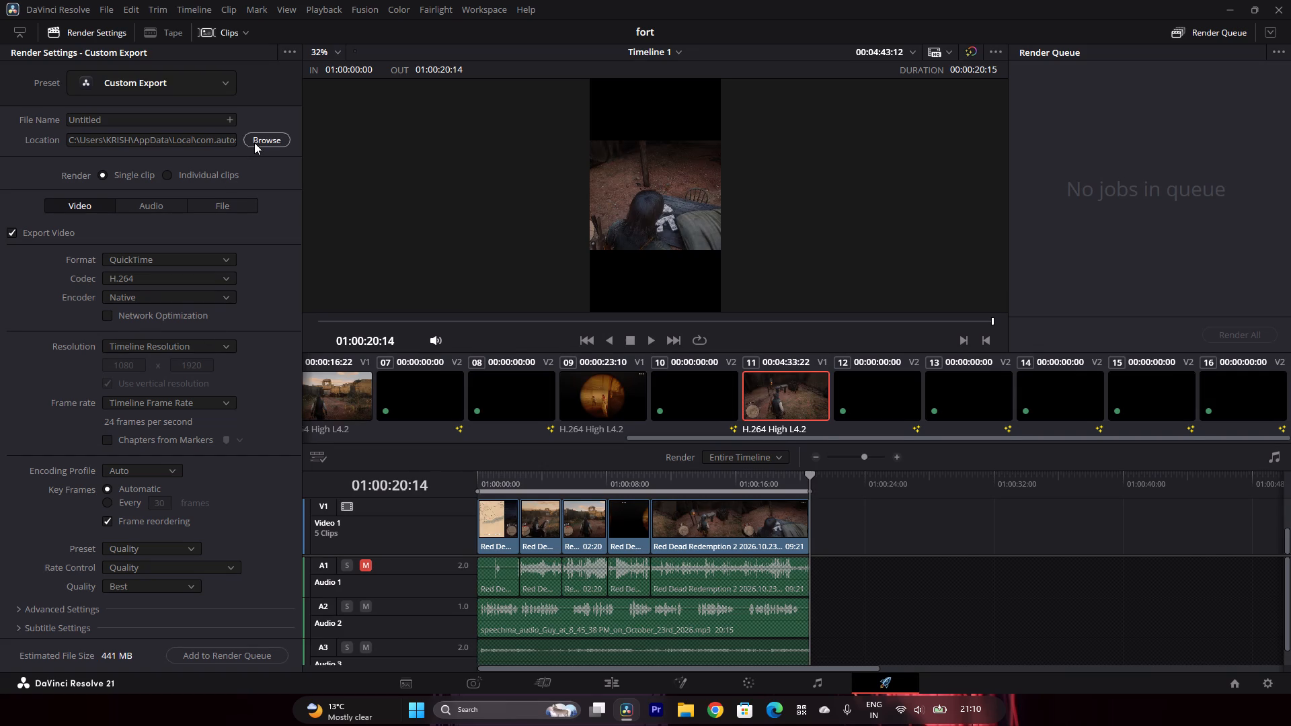
Set the render destination to the Videos folder as Timeline 1, replacing the existing file of that name.
click(258, 141)
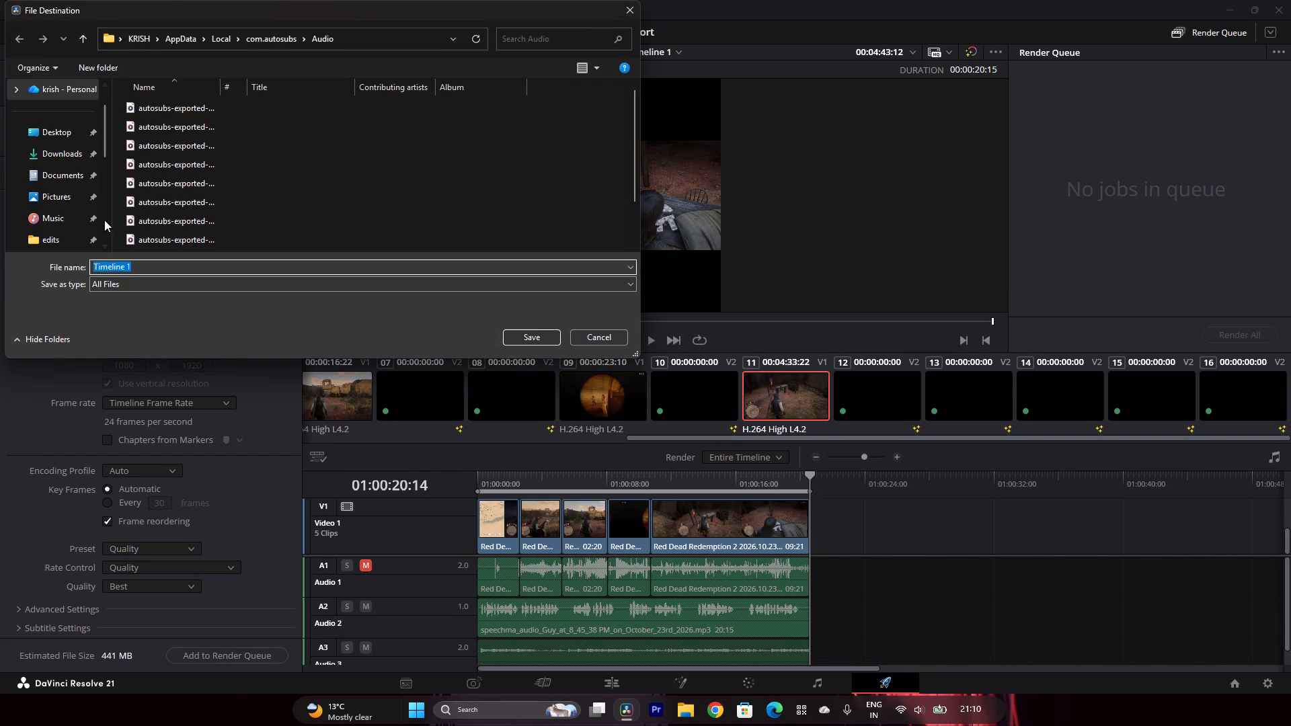
scroll(170, 179, down, 5)
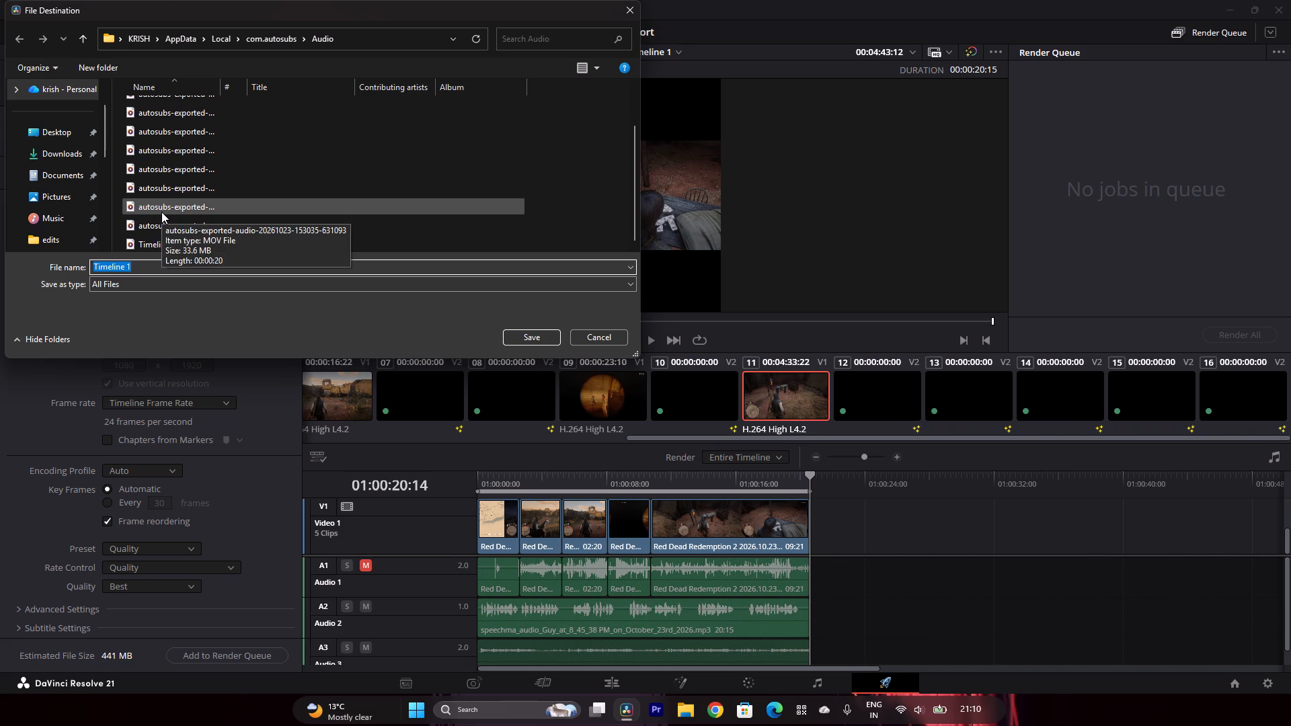
scroll(160, 202, up, 6)
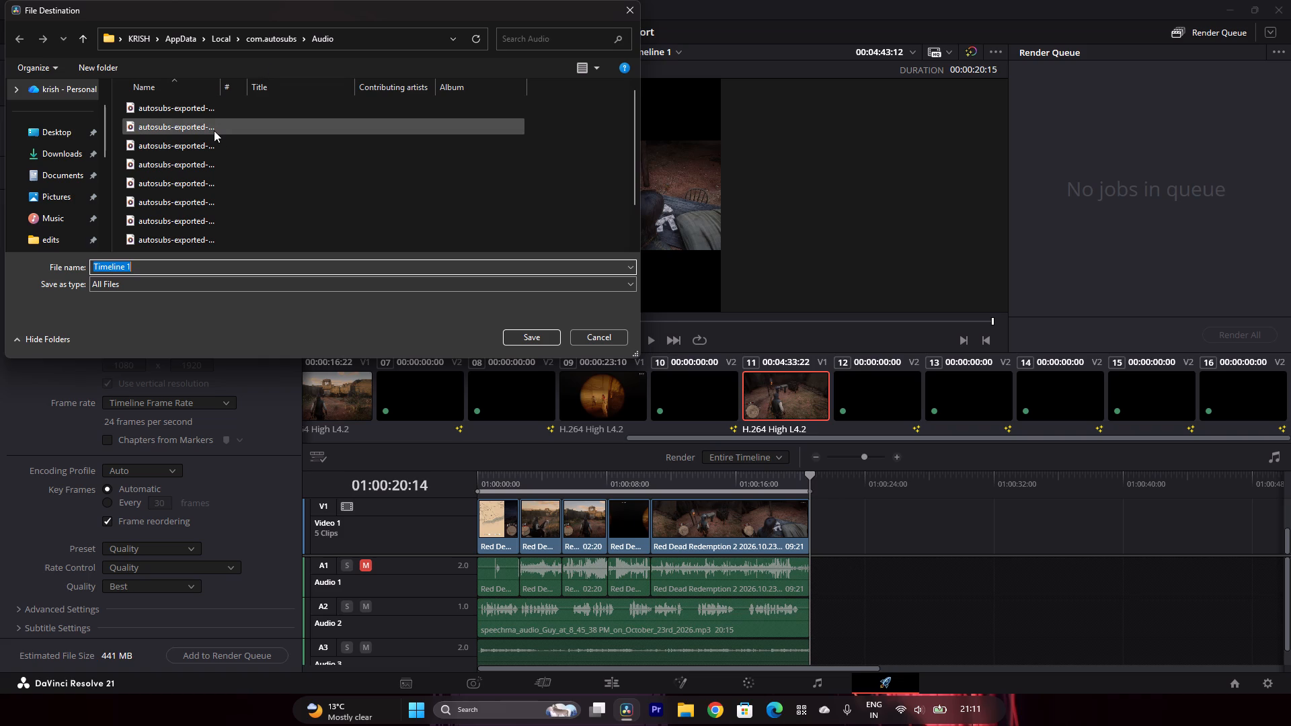
scroll(214, 130, up, 4)
scroll(212, 132, down, 7)
scroll(210, 133, up, 8)
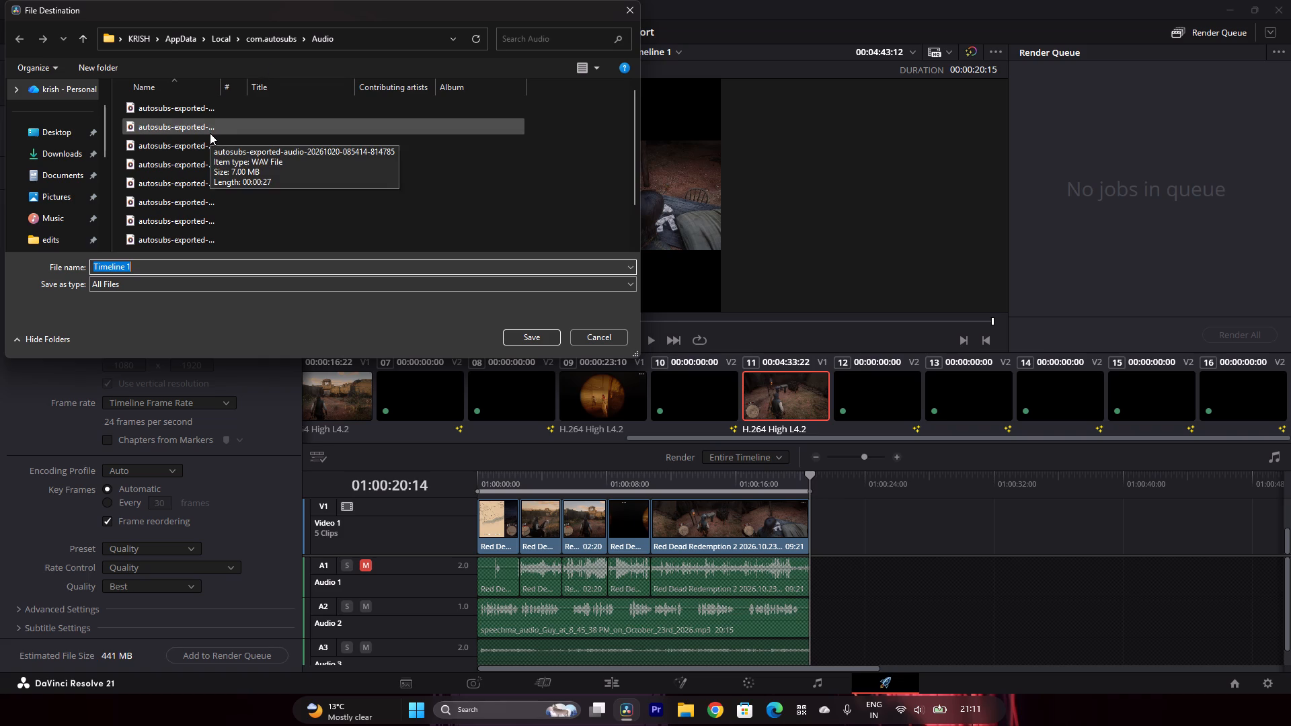
scroll(210, 133, down, 9)
scroll(378, 189, down, 6)
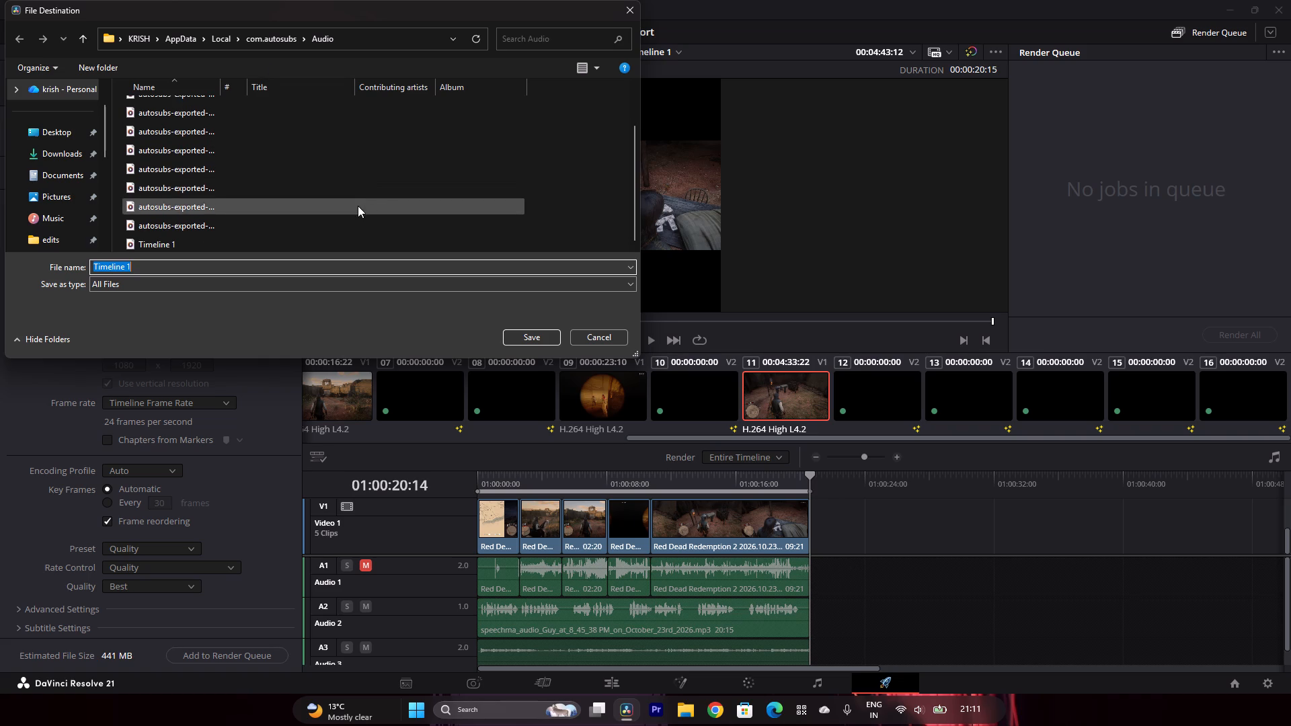
scroll(58, 214, down, 2)
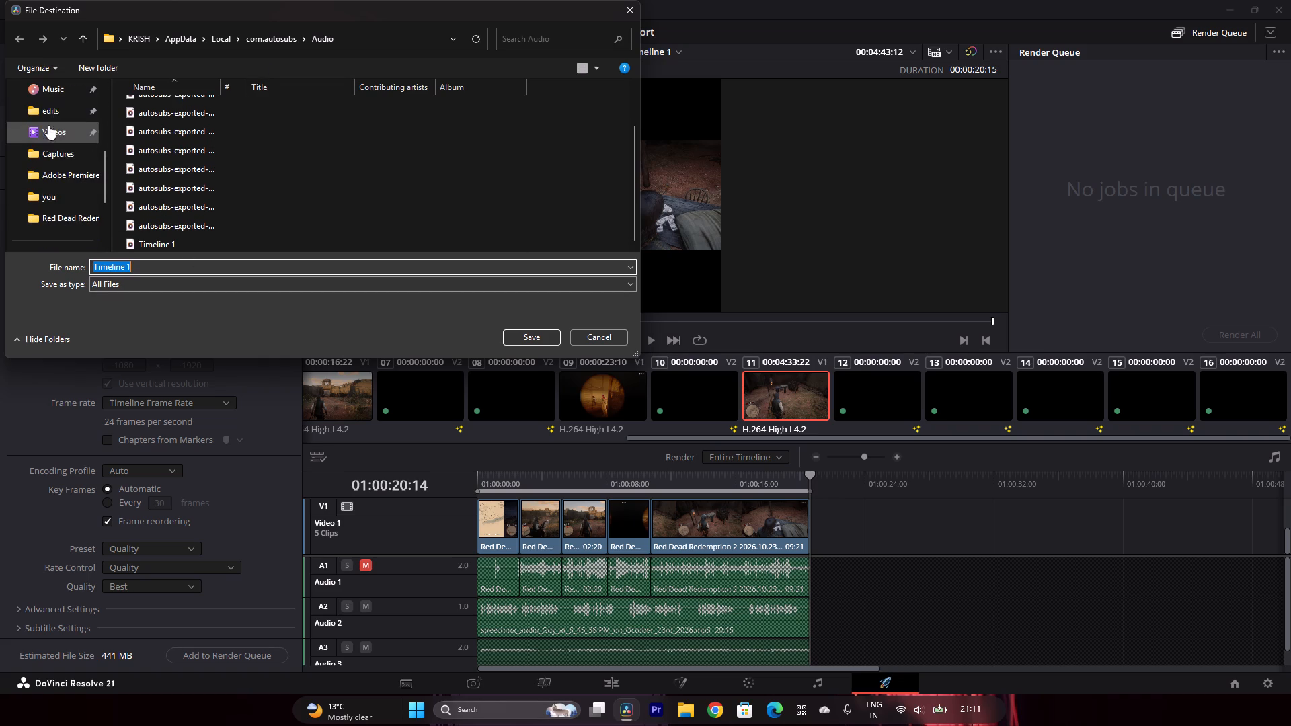
click(48, 128)
click(531, 341)
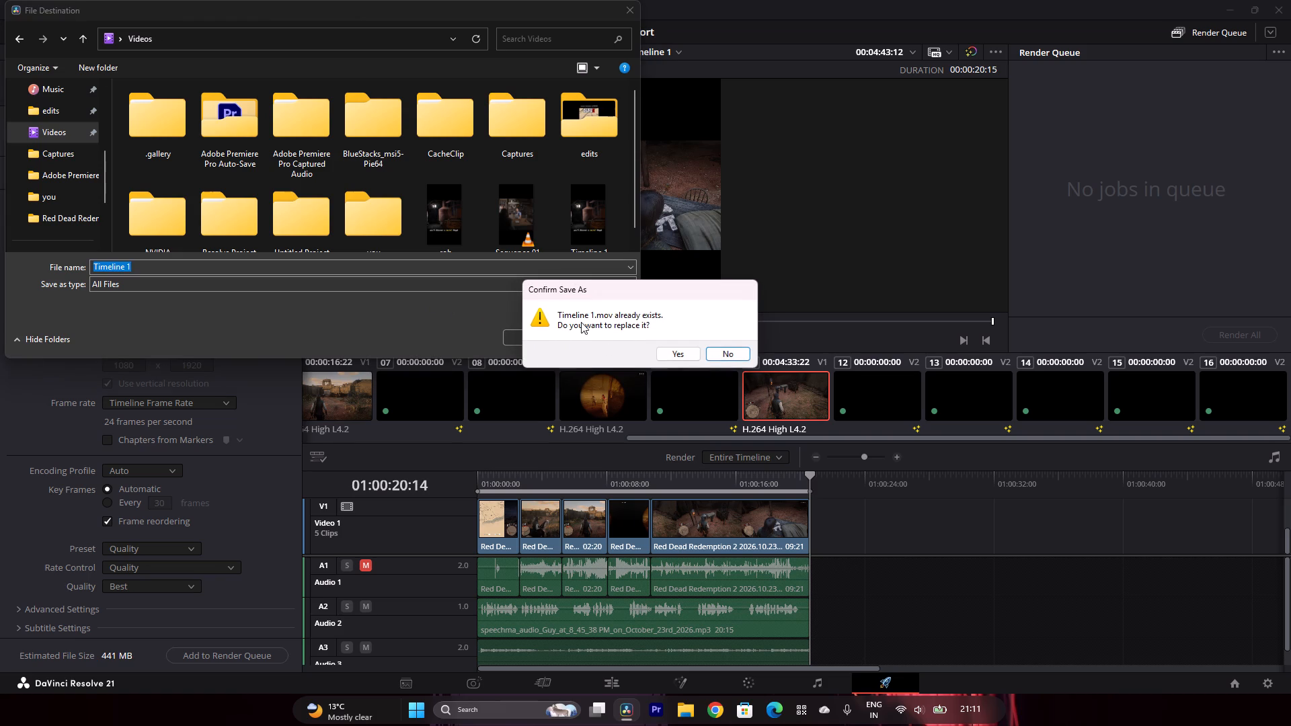
scroll(534, 231, down, 2)
scroll(541, 177, down, 5)
click(688, 348)
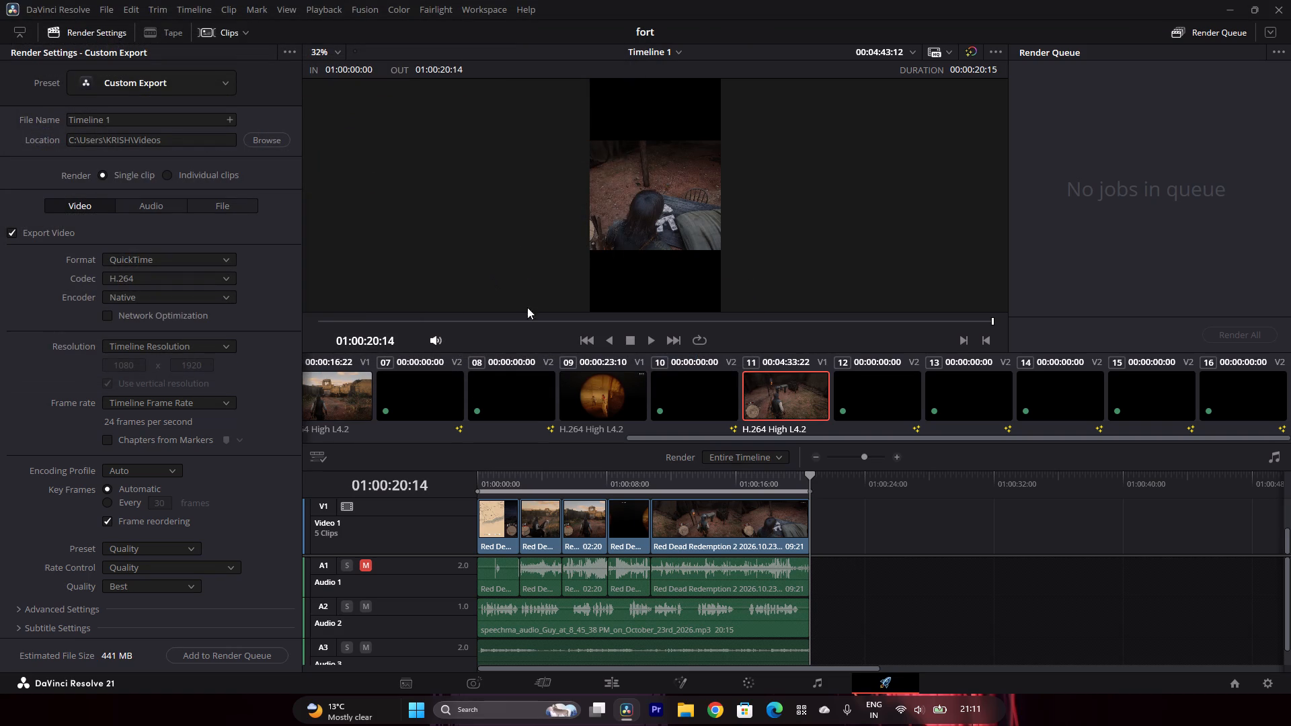
Play the existing Timeline 1 file from the Videos folder in File Explorer to check its content, and close both windows.
click(681, 714)
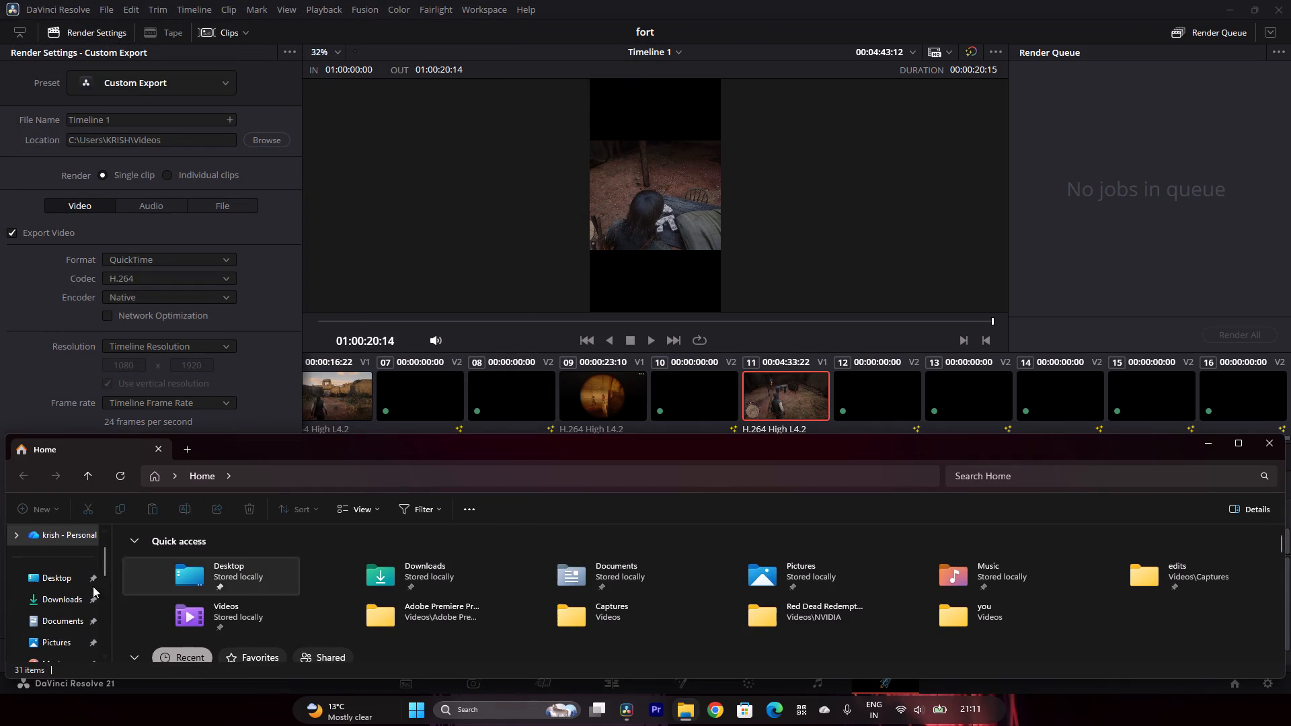
scroll(85, 594, down, 3)
scroll(48, 567, up, 1)
click(51, 580)
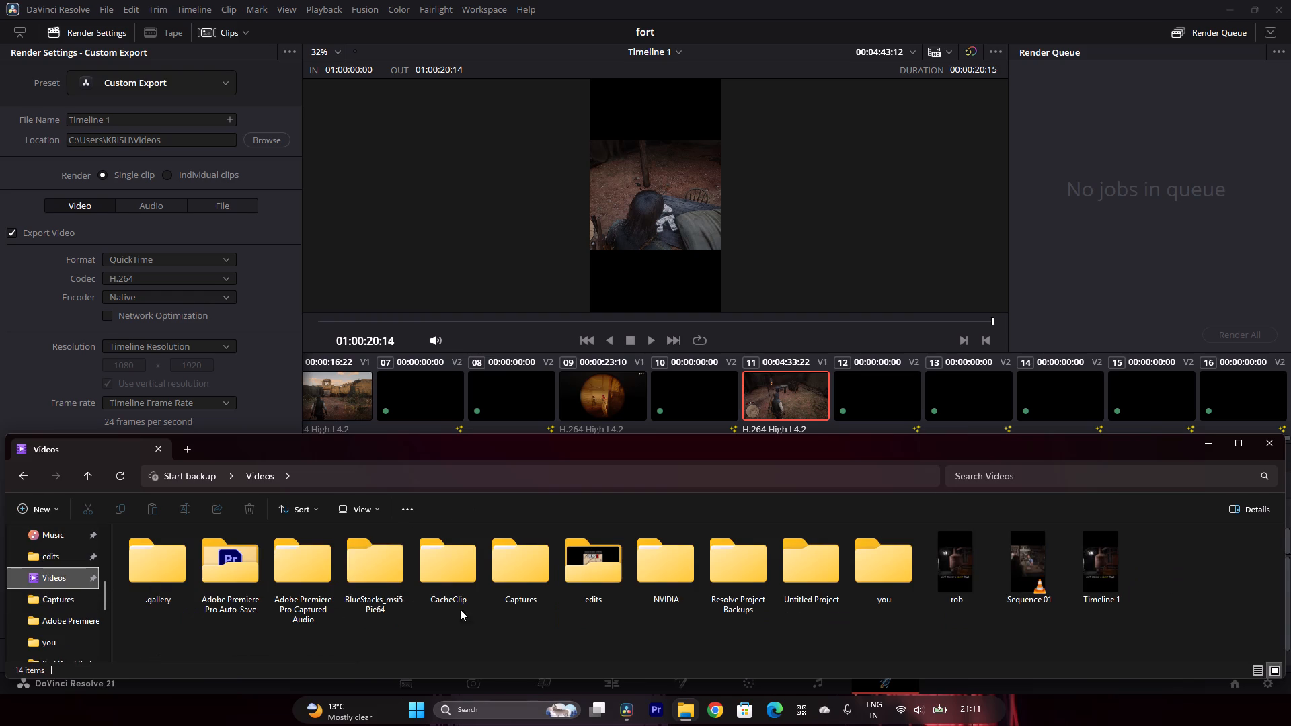
double_click(1091, 578)
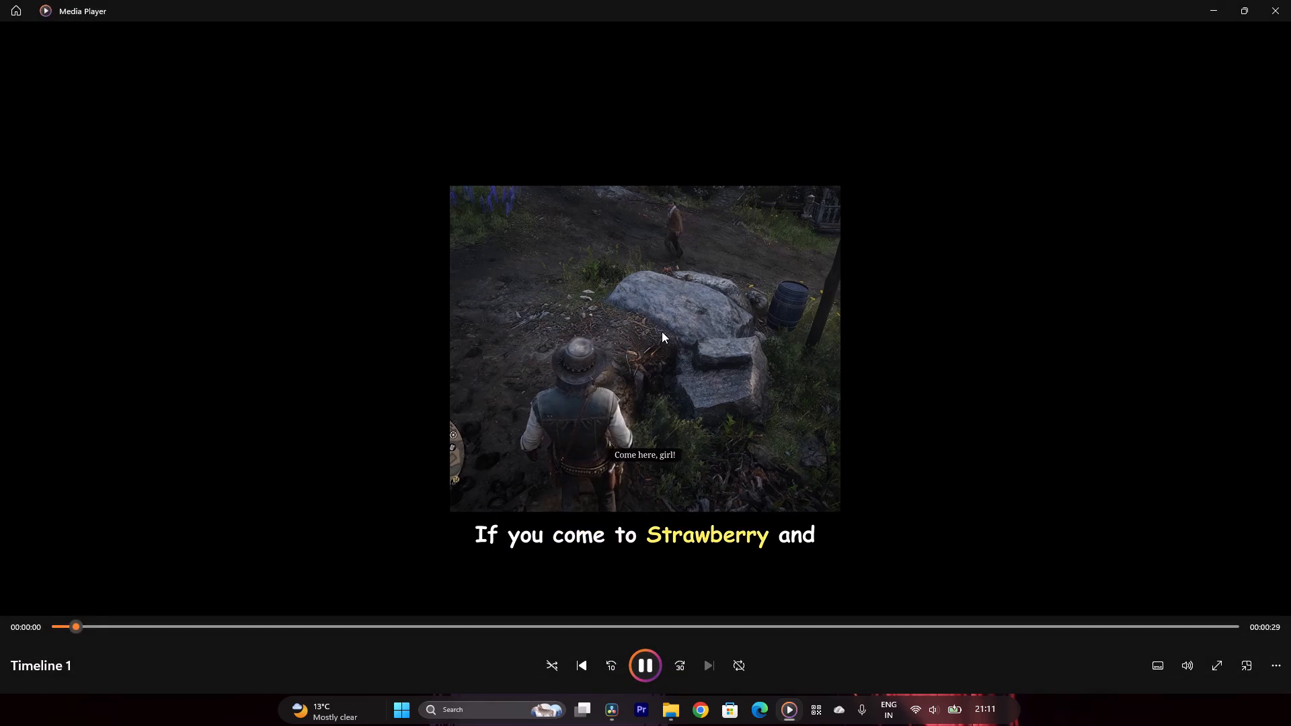
click(1262, 9)
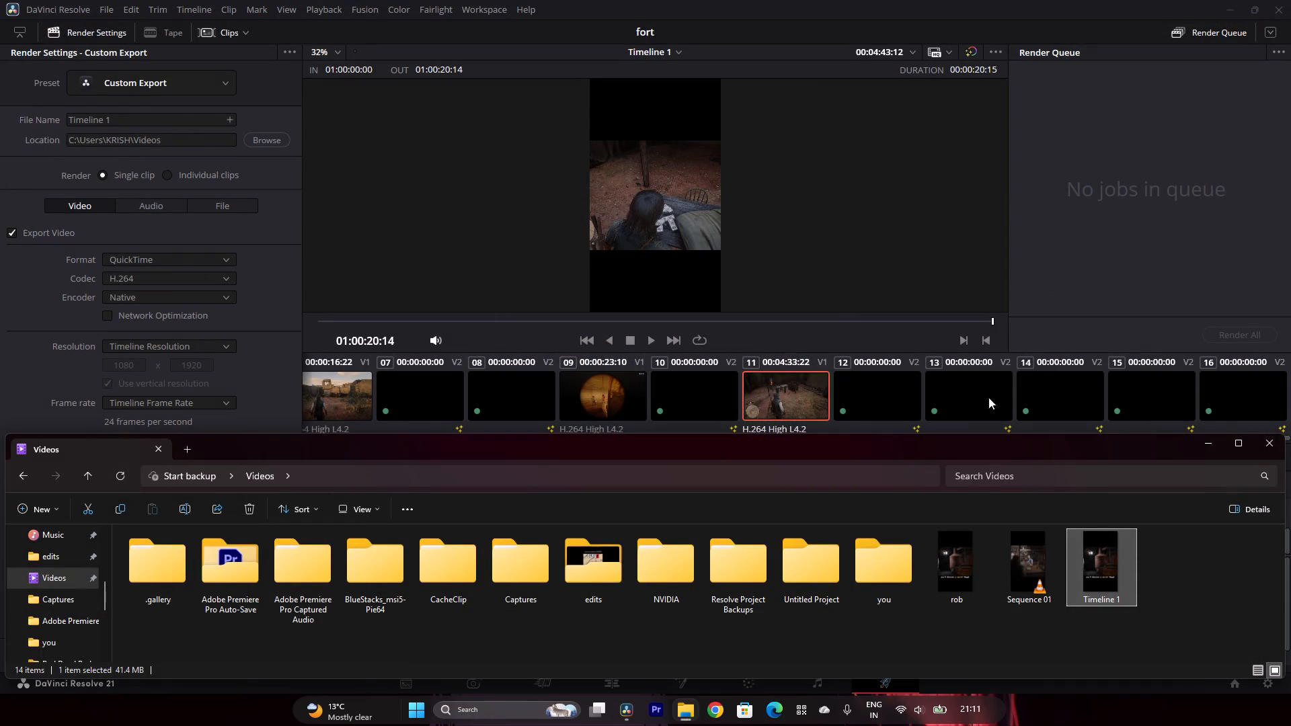
scroll(760, 547, down, 3)
click(1257, 440)
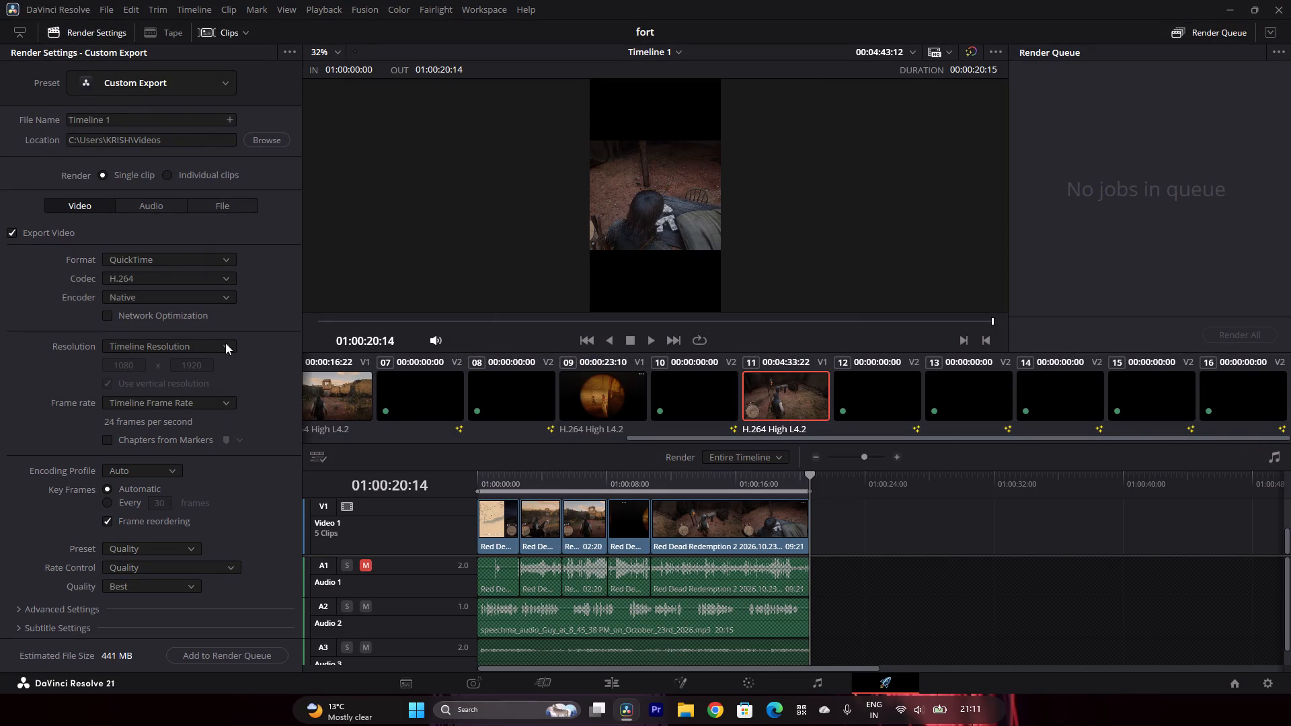
Set the export resolution to 1080 x 1920 HD.
drag(225, 343, 219, 352)
click(187, 341)
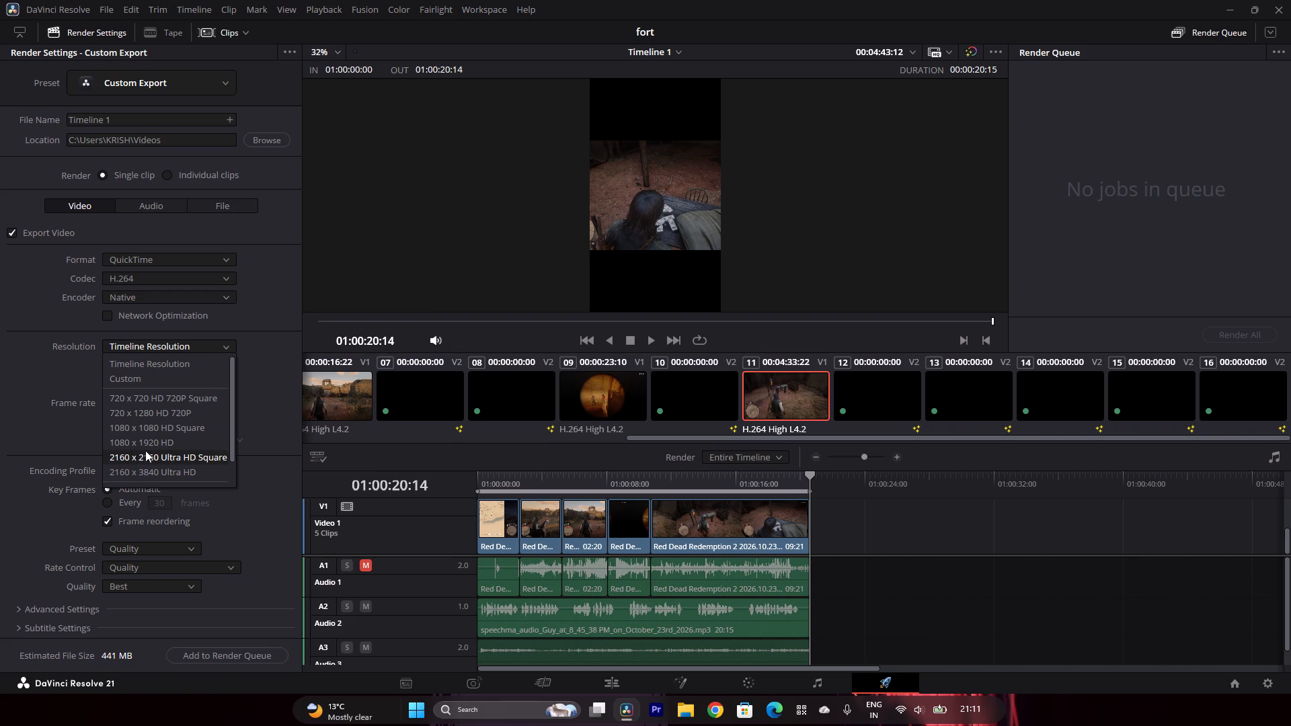
click(151, 443)
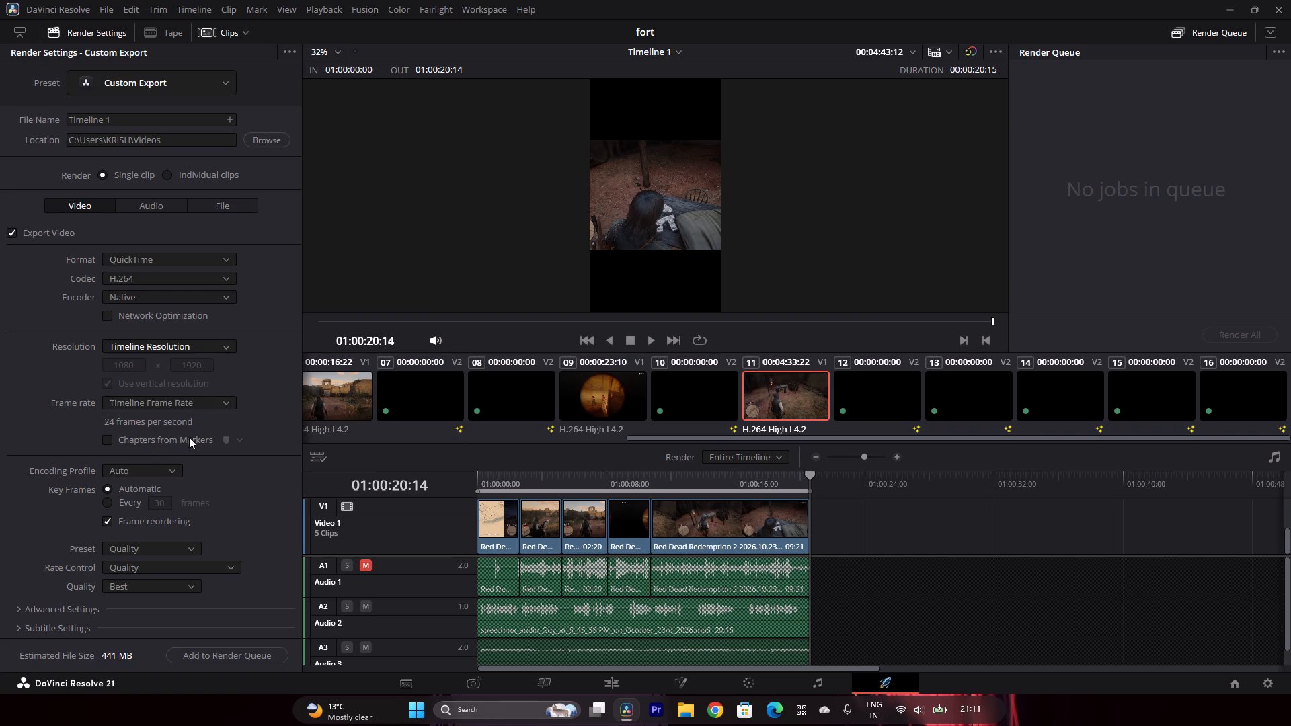
Reopen the file destination for the render and confirm it.
click(249, 140)
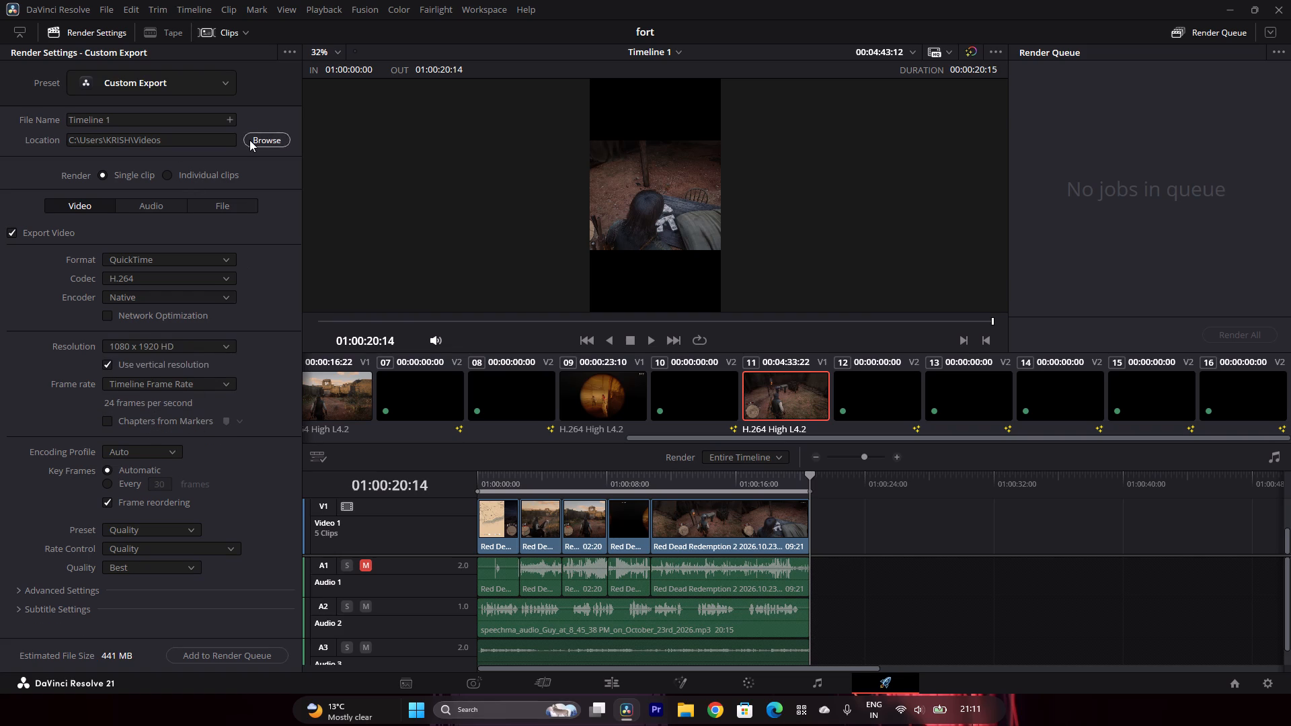
click(513, 334)
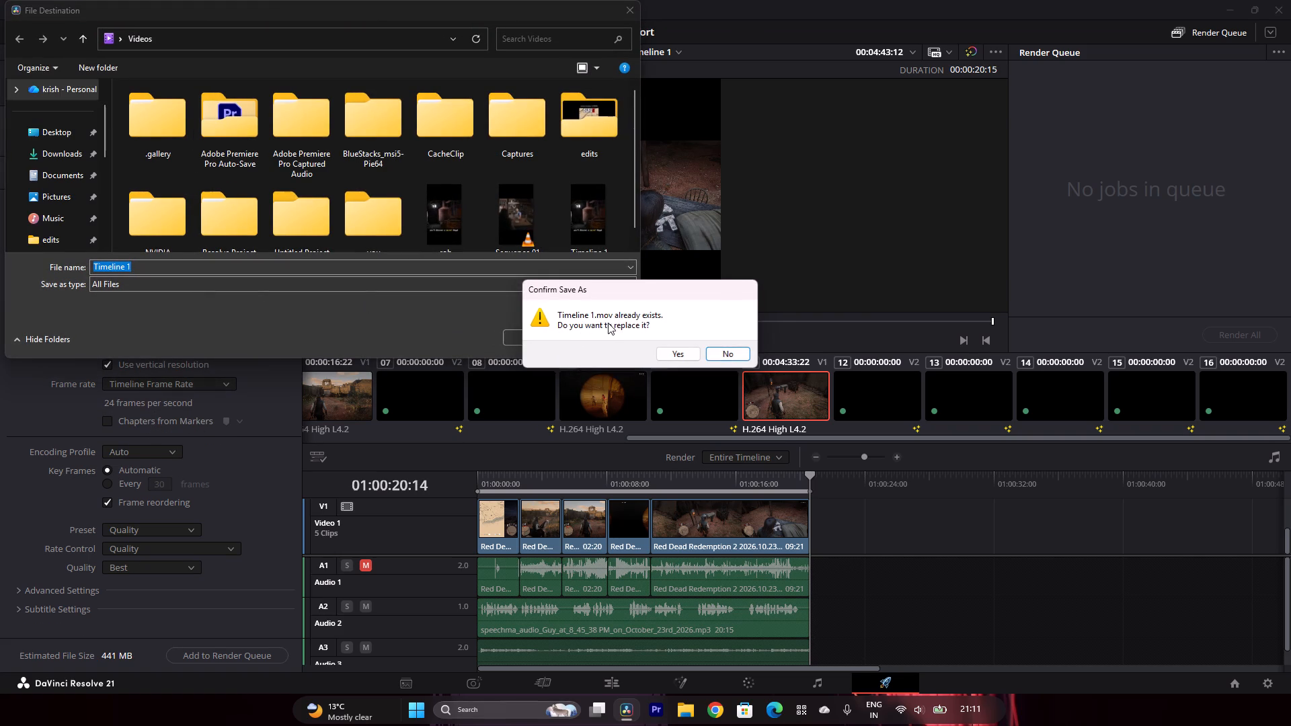
Queue Timeline 1 for export over the existing Timeline 1.mov and render the job.
click(674, 351)
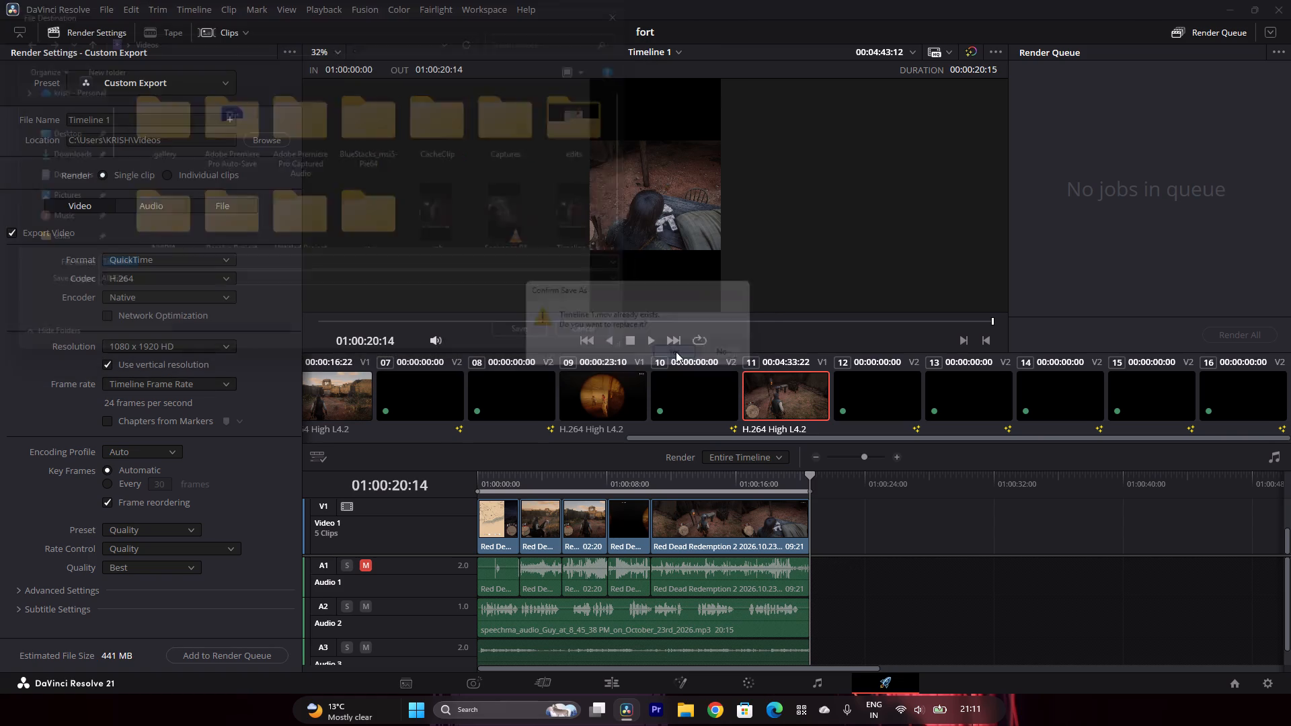
click(239, 659)
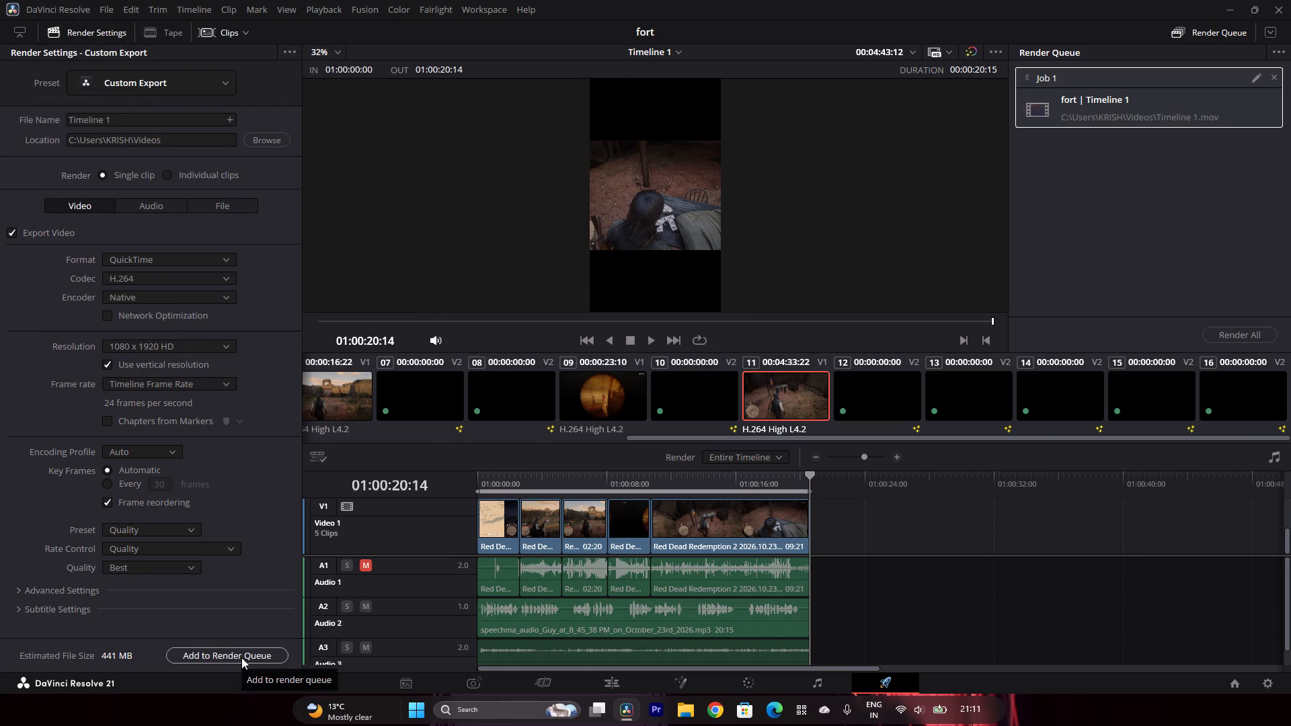
click(1268, 337)
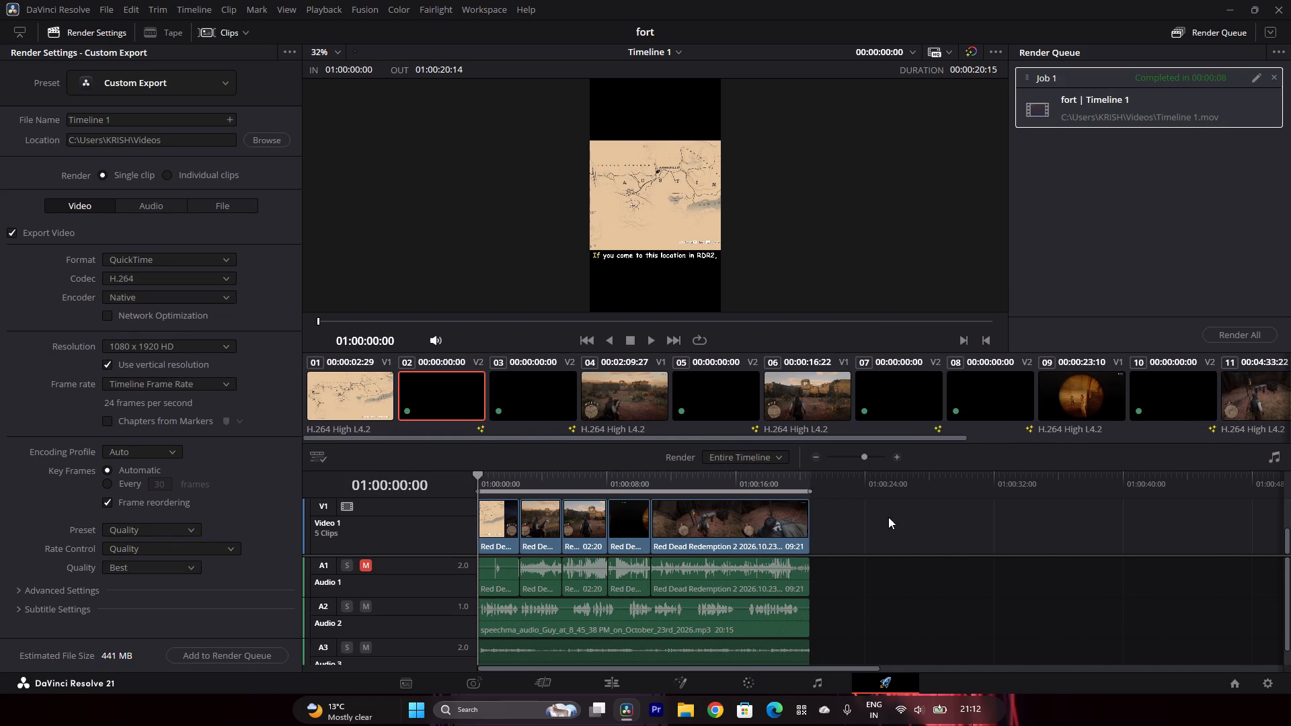
Switch to File Explorer and browse the Videos folder and the personal OneDrive folder to locate the rendered Timeline 1 video.
click(678, 707)
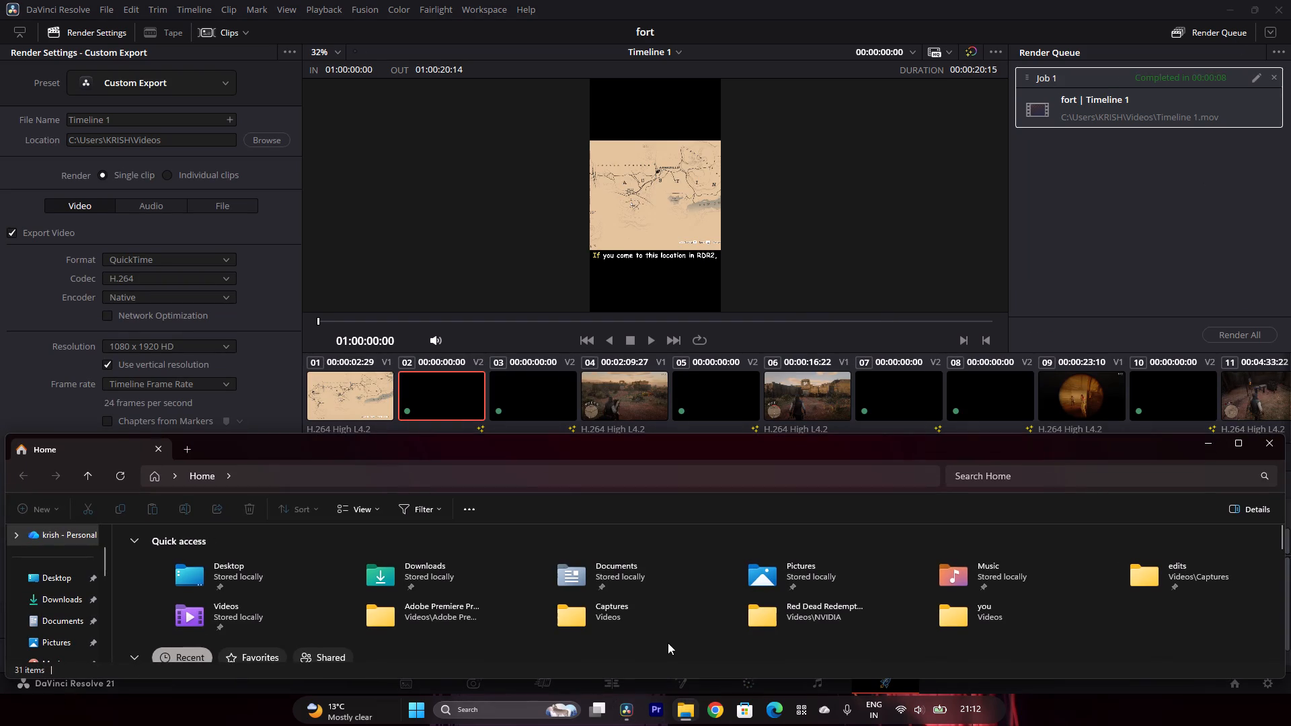
click(1232, 439)
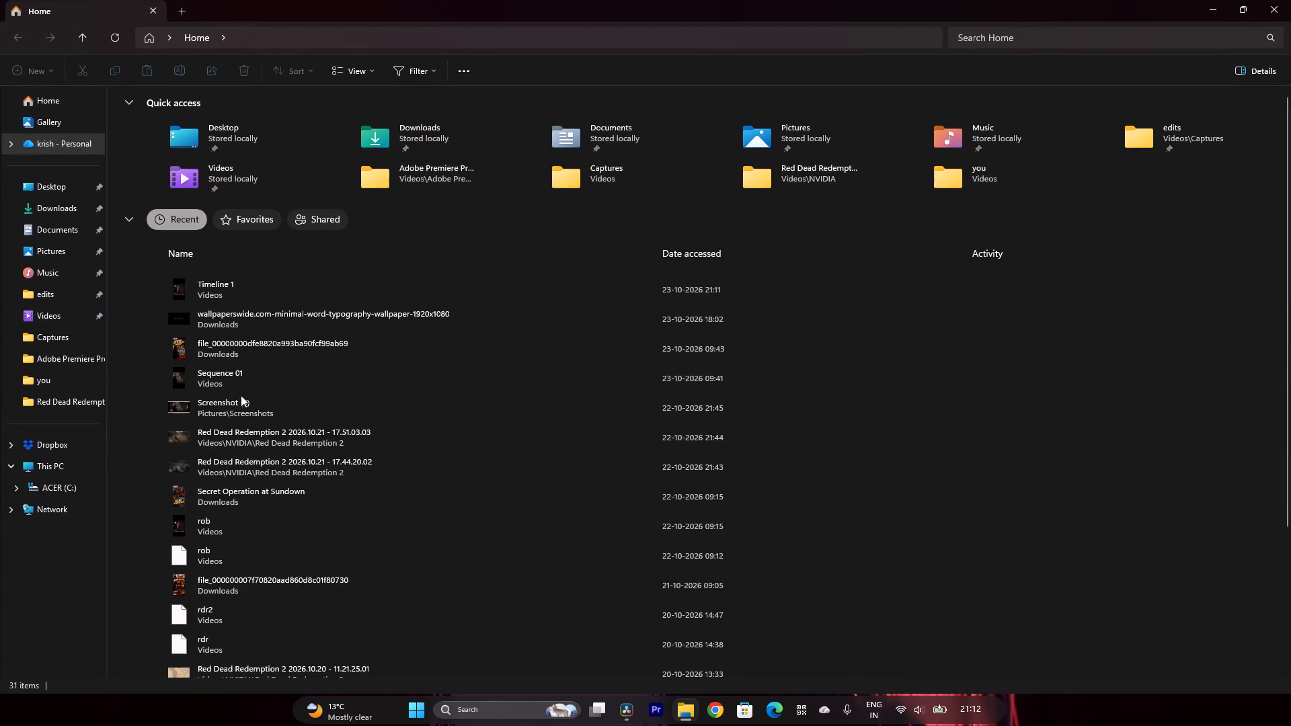
double_click(46, 305)
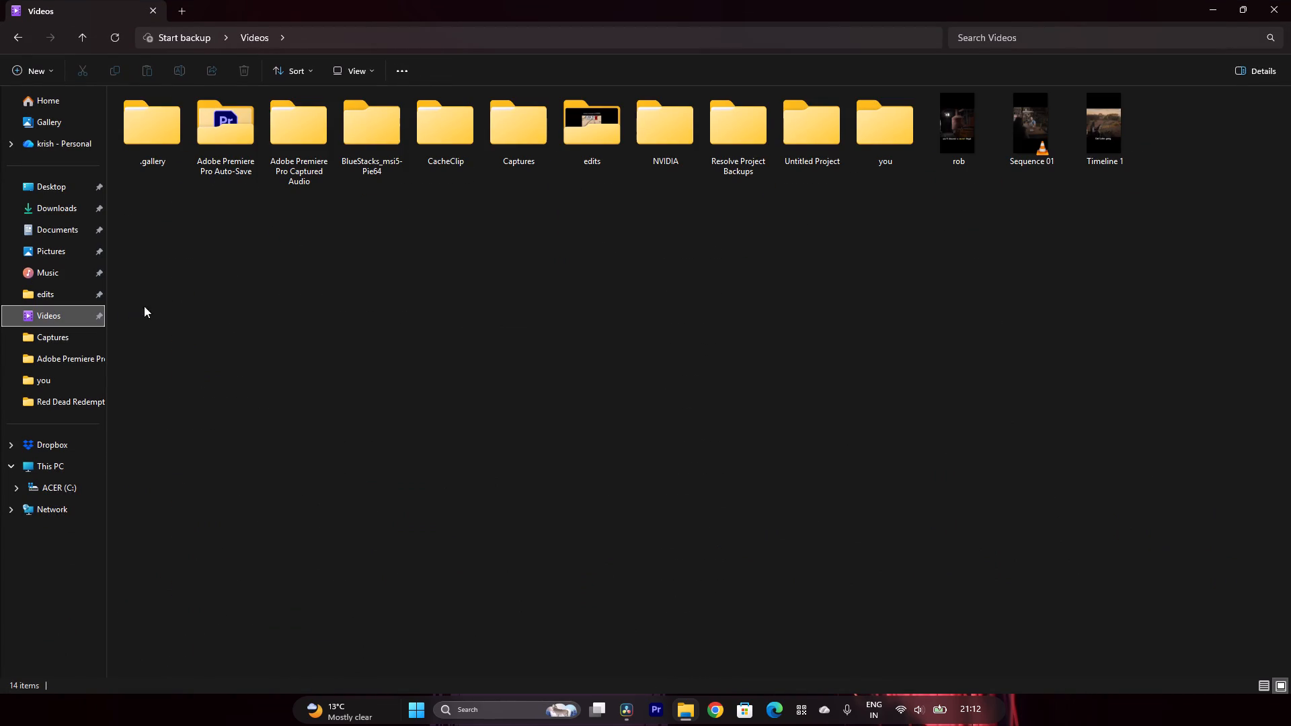
scroll(915, 221, up, 6)
scroll(919, 220, down, 9)
click(52, 115)
click(45, 143)
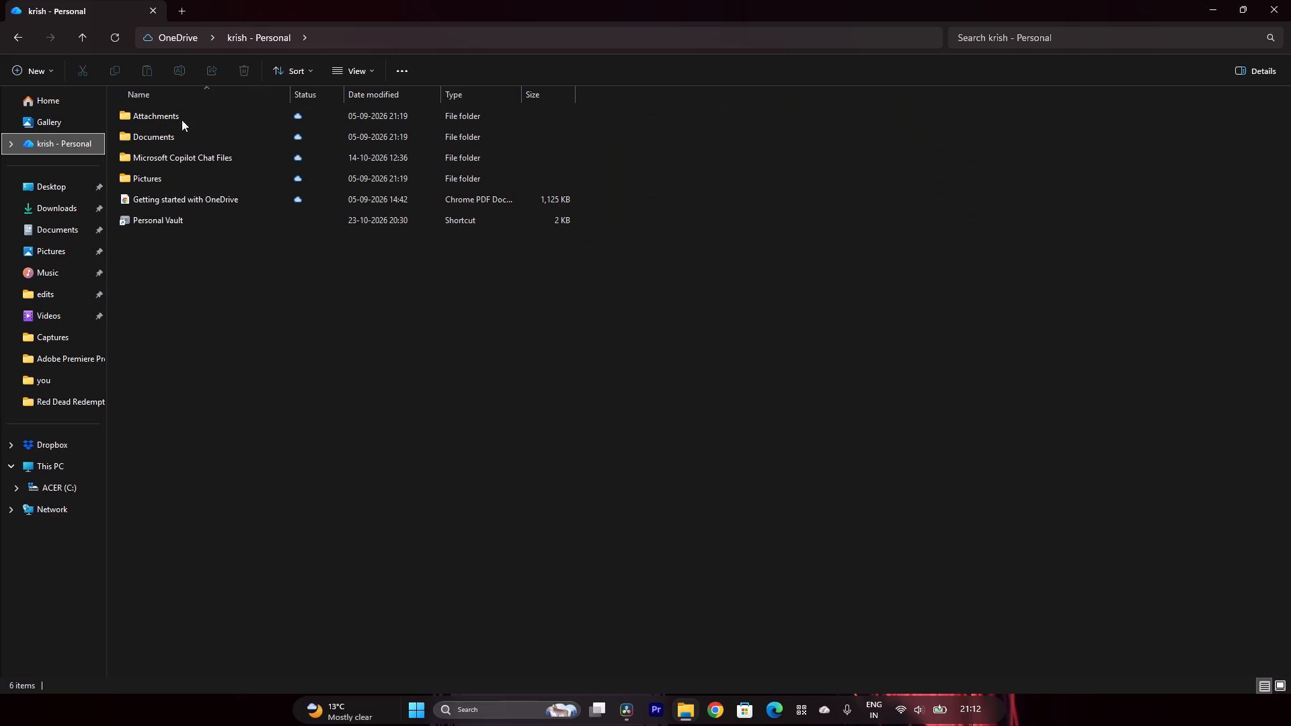
Look for the rendered video in File Explorer, checking Home, Gallery and the OneDrive Pictures, Documents and Attachments folders.
click(49, 109)
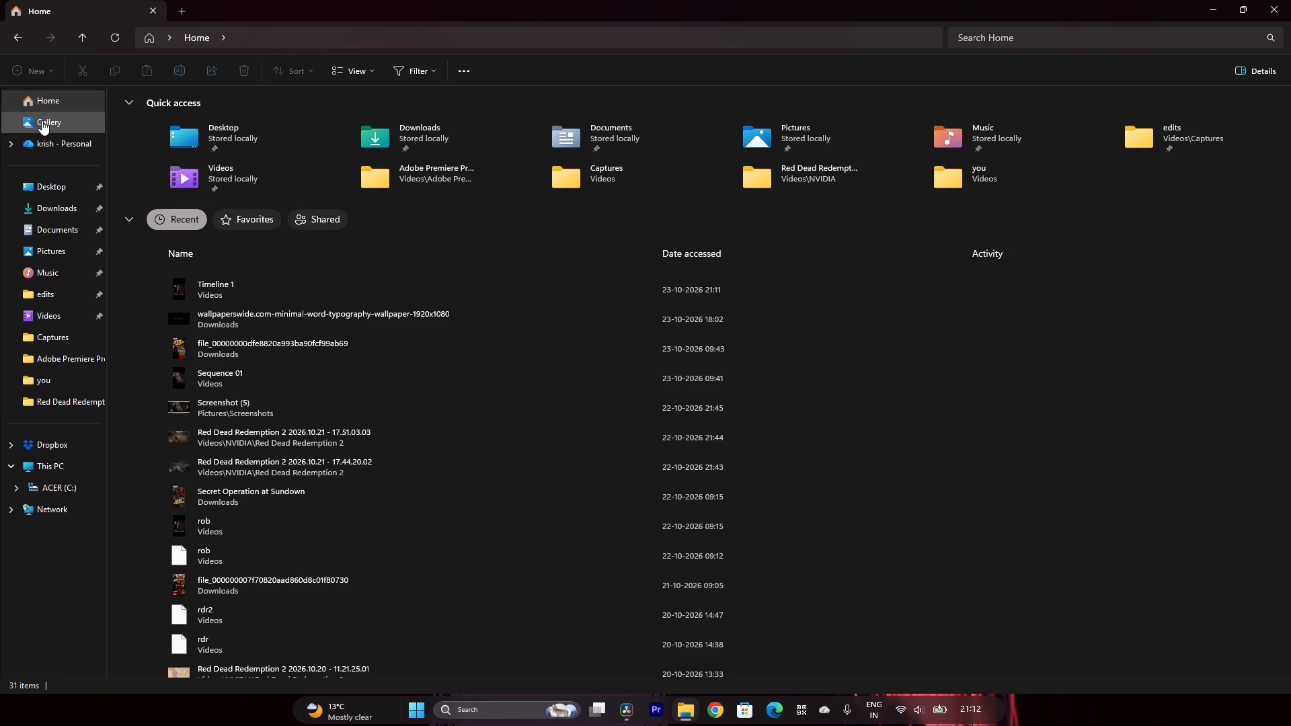
click(42, 120)
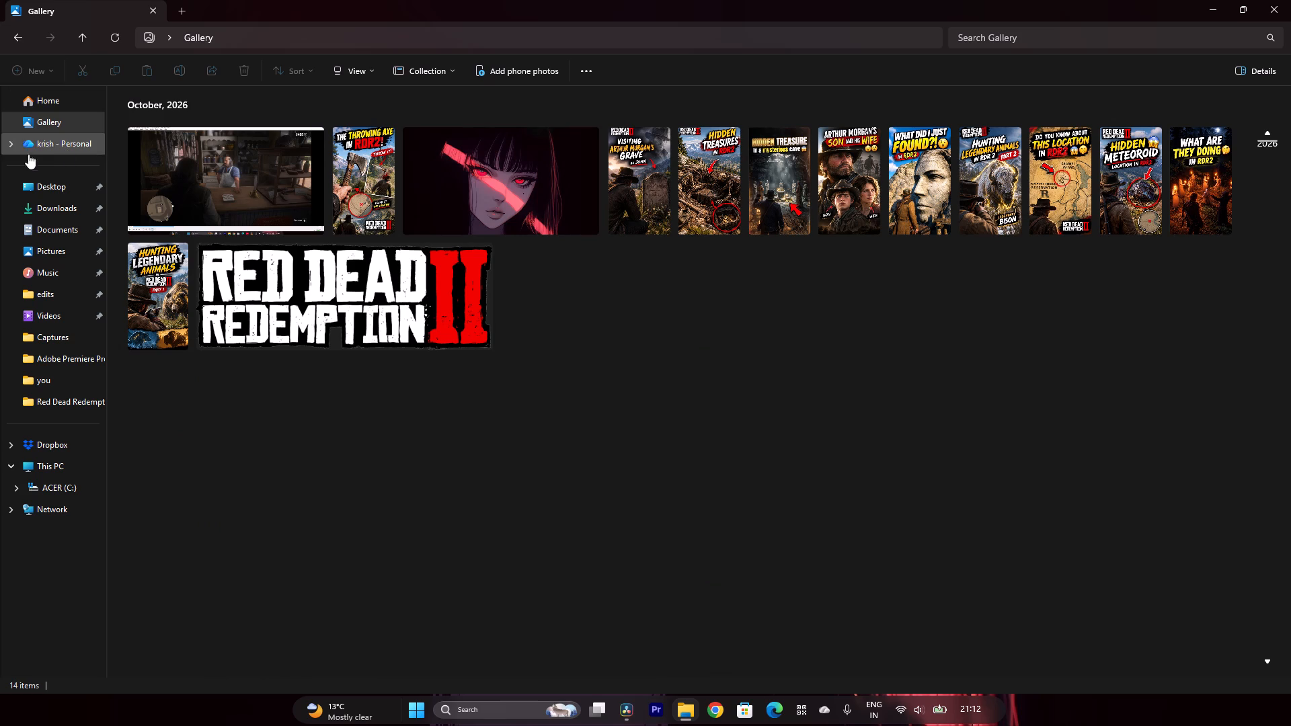
click(43, 135)
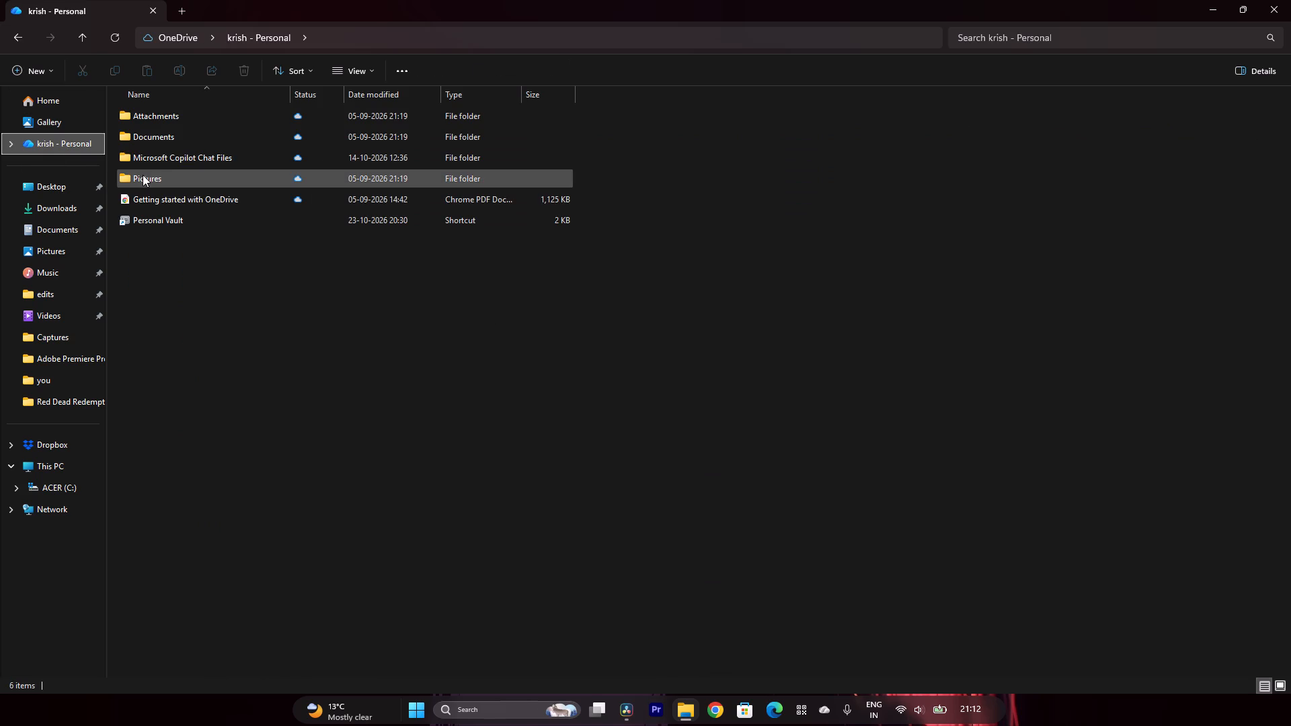
double_click(143, 175)
click(7, 32)
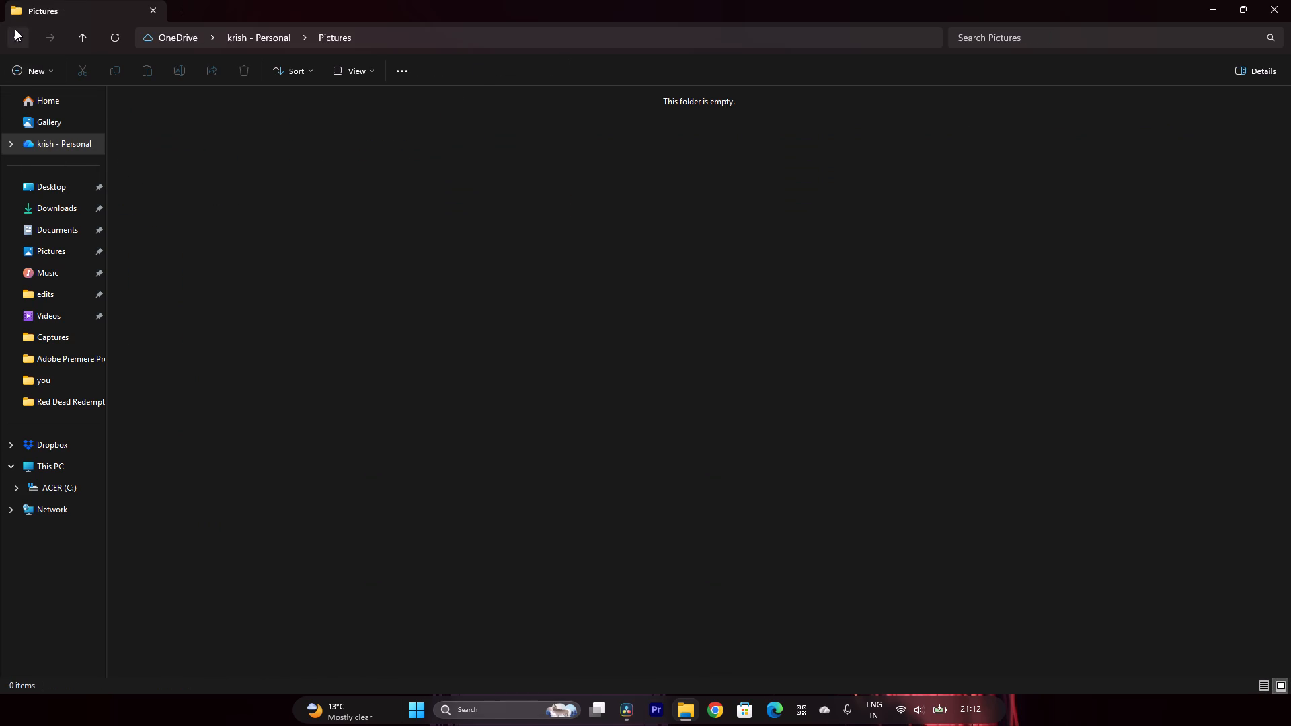
click(15, 29)
click(149, 131)
click(149, 130)
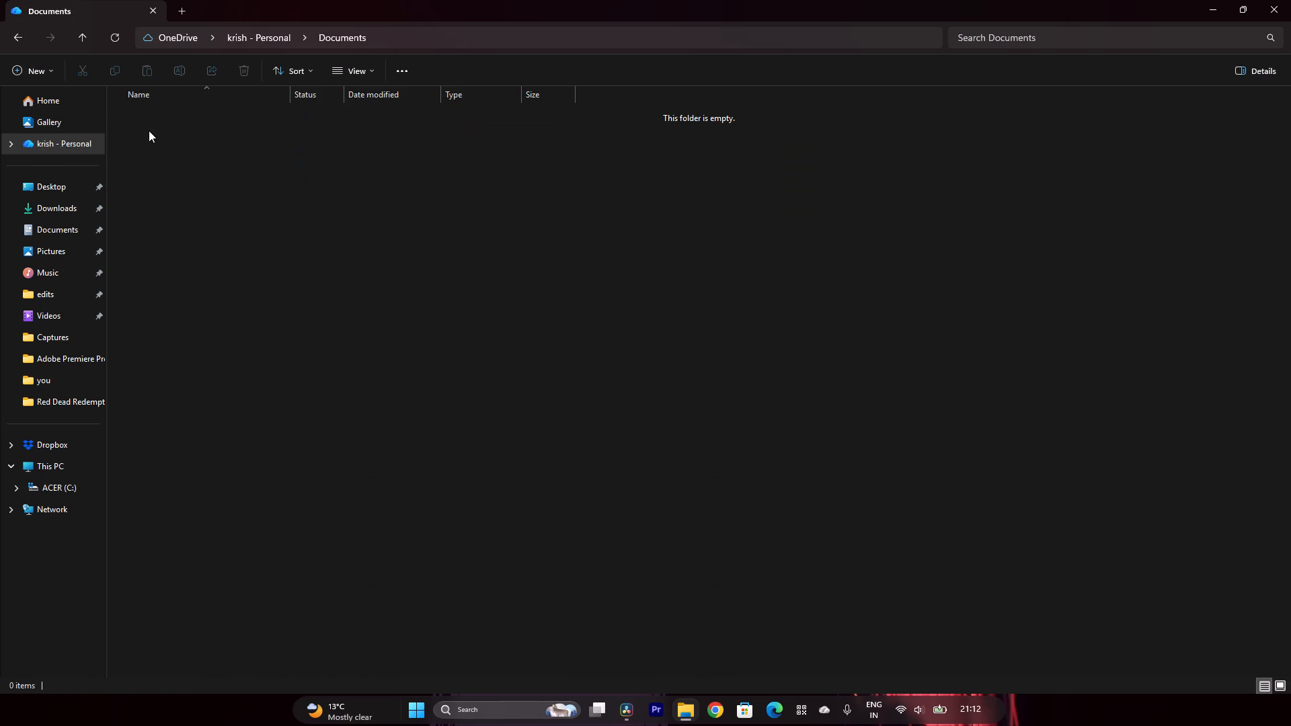
click(20, 41)
double_click(143, 118)
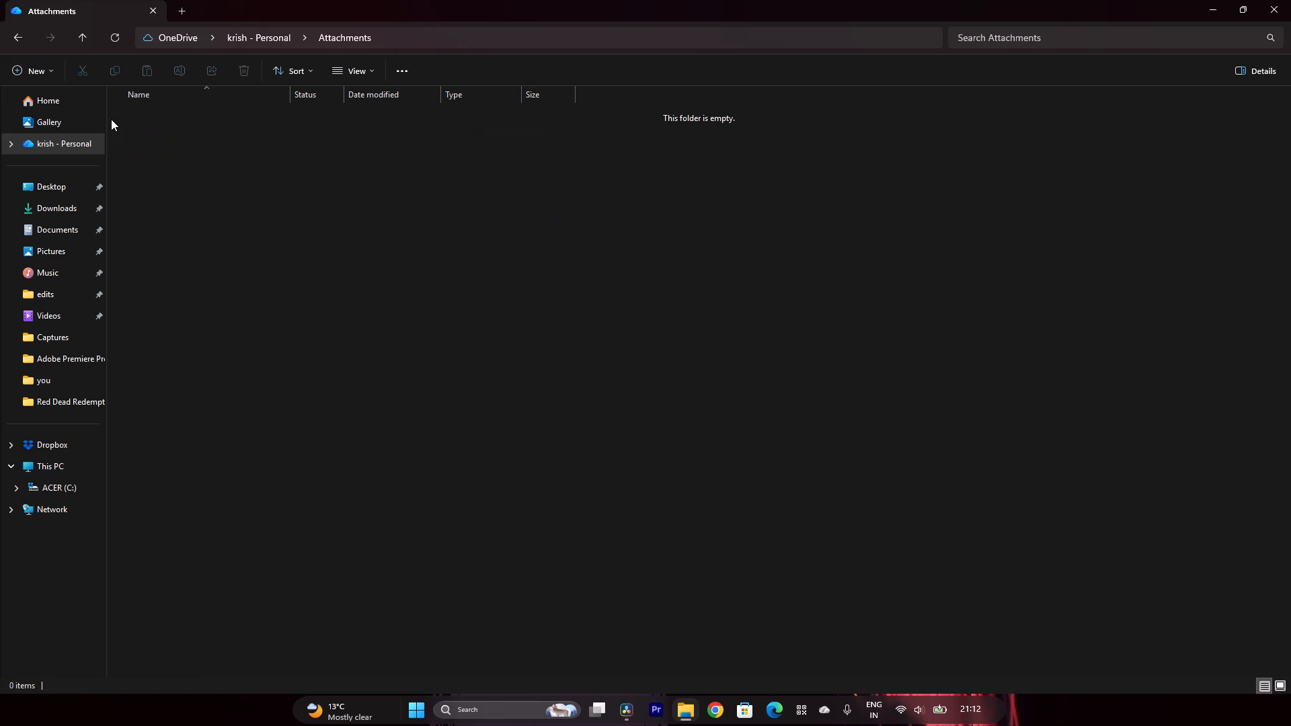
drag(0, 30, 5, 36)
click(16, 41)
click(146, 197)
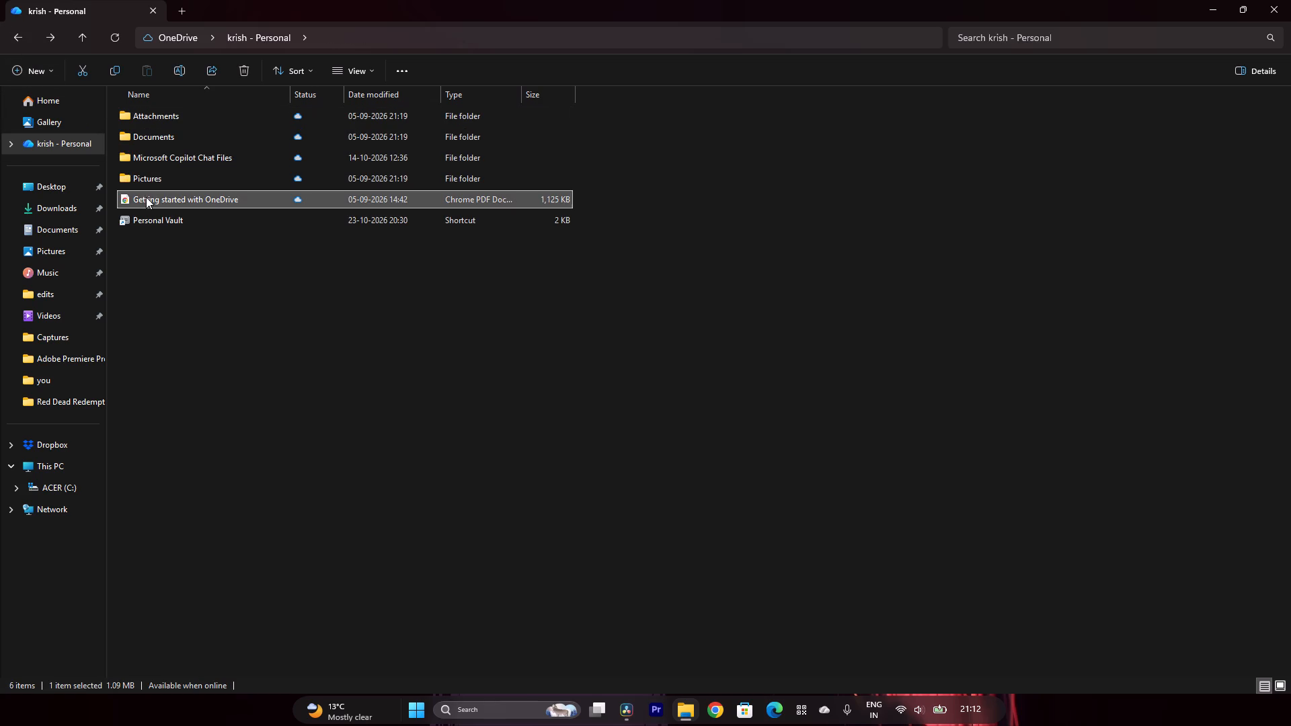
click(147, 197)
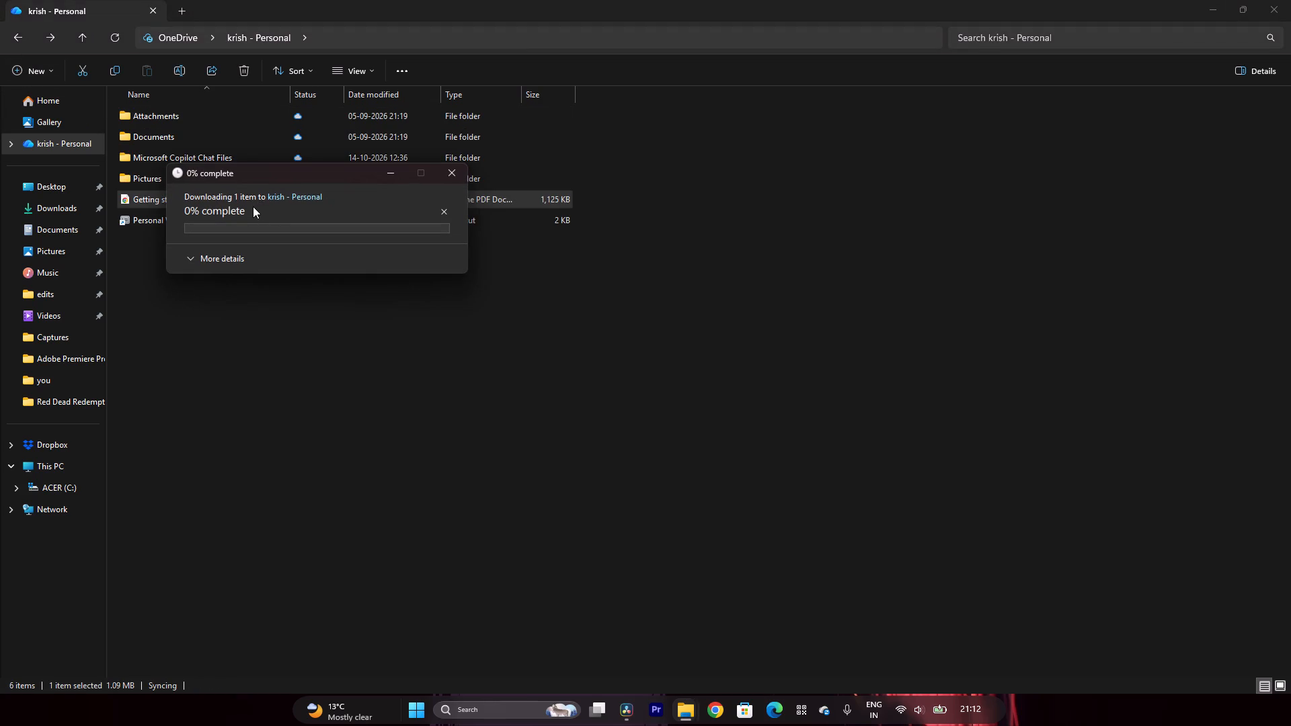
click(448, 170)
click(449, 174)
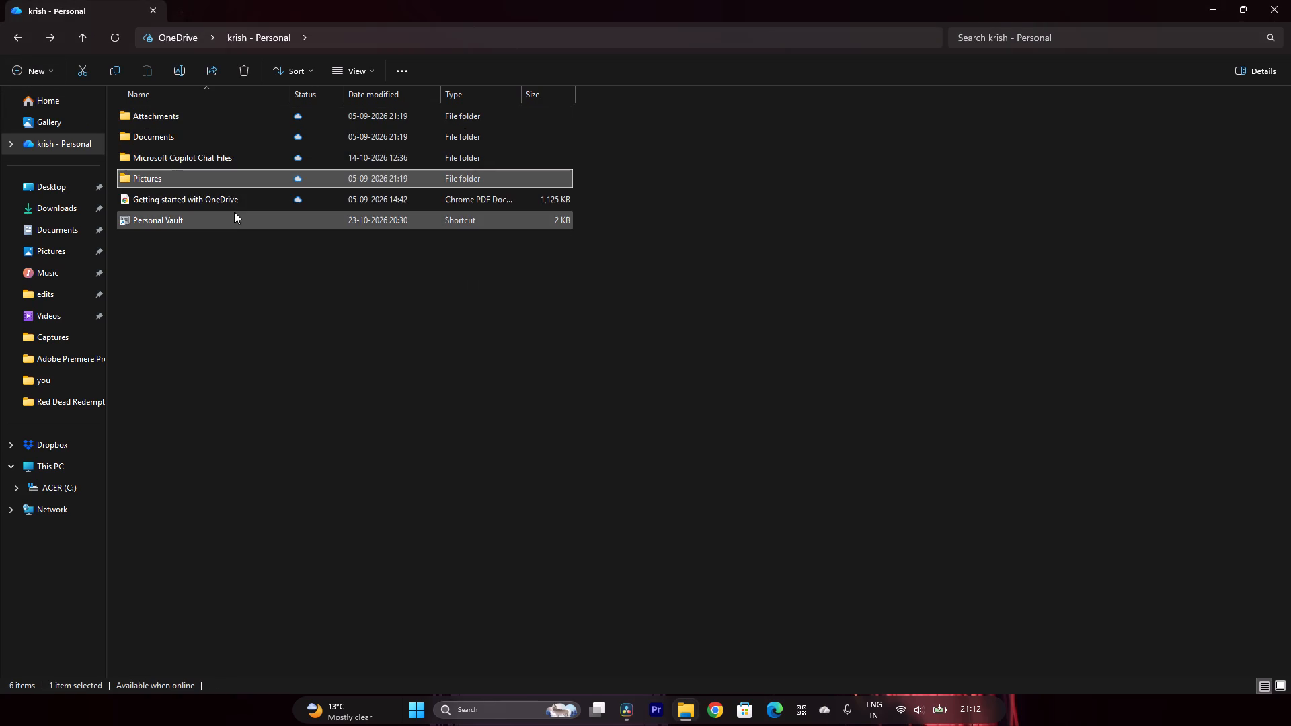
Look for the rendered video in the Downloads, Desktop, Music, edits, Captures and Videos folders.
click(58, 207)
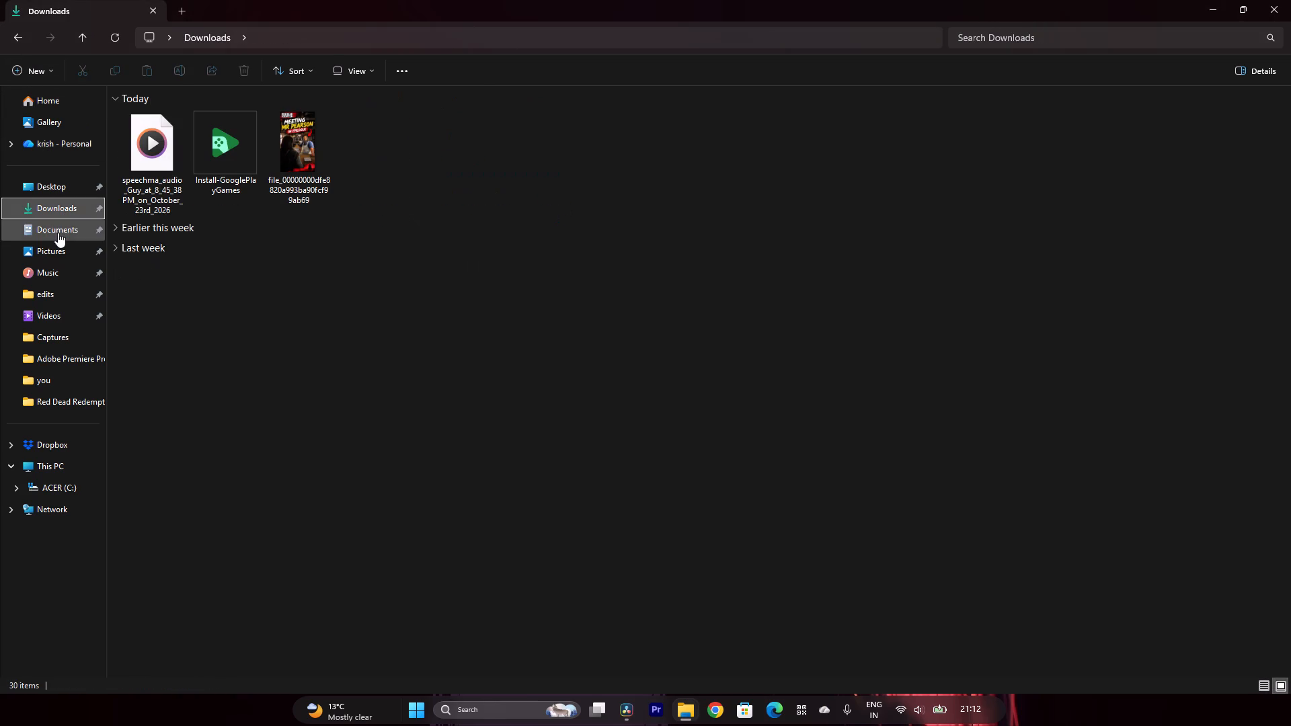
click(57, 169)
click(57, 182)
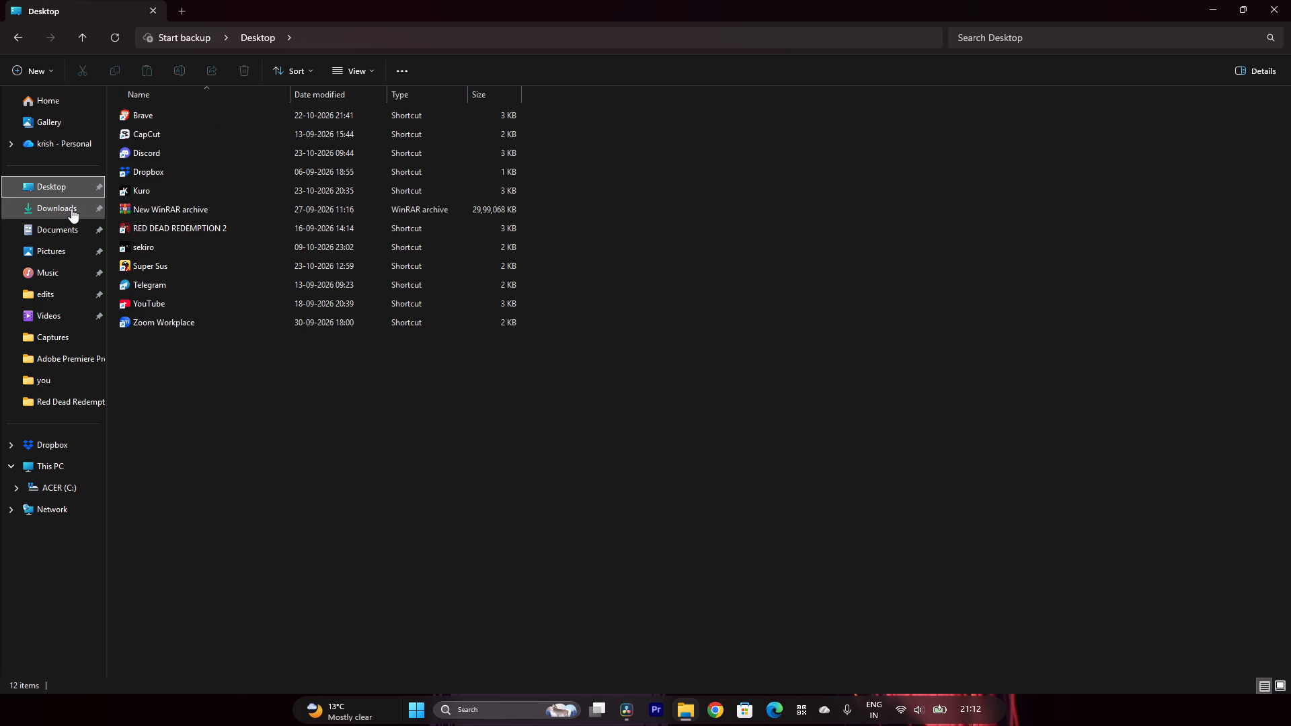
click(62, 264)
click(56, 280)
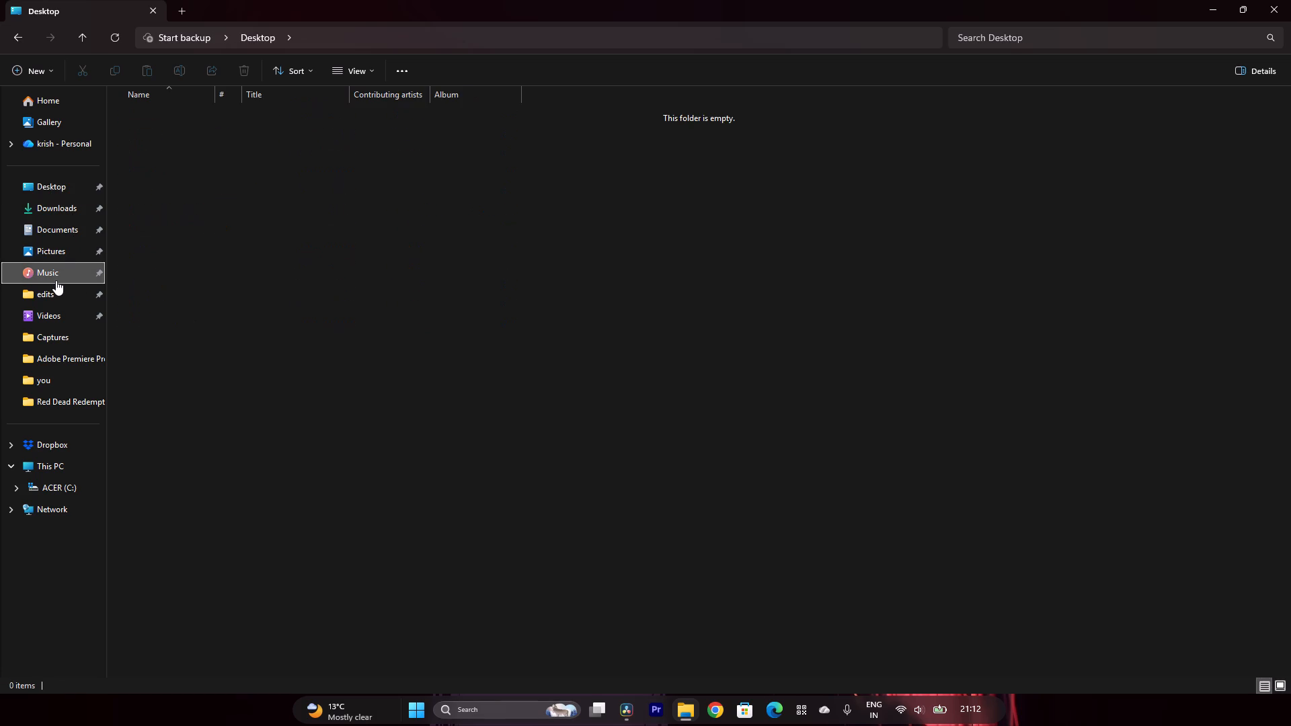
click(53, 291)
click(54, 325)
click(59, 331)
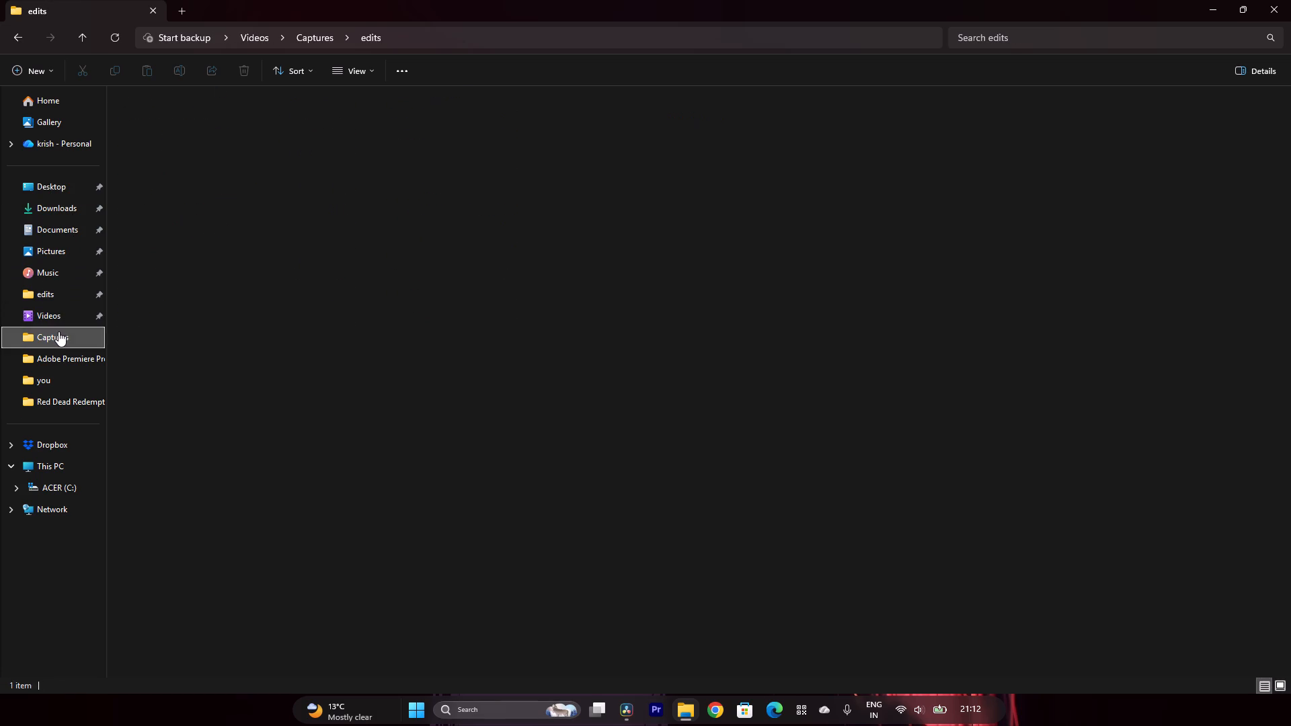
click(65, 315)
click(582, 248)
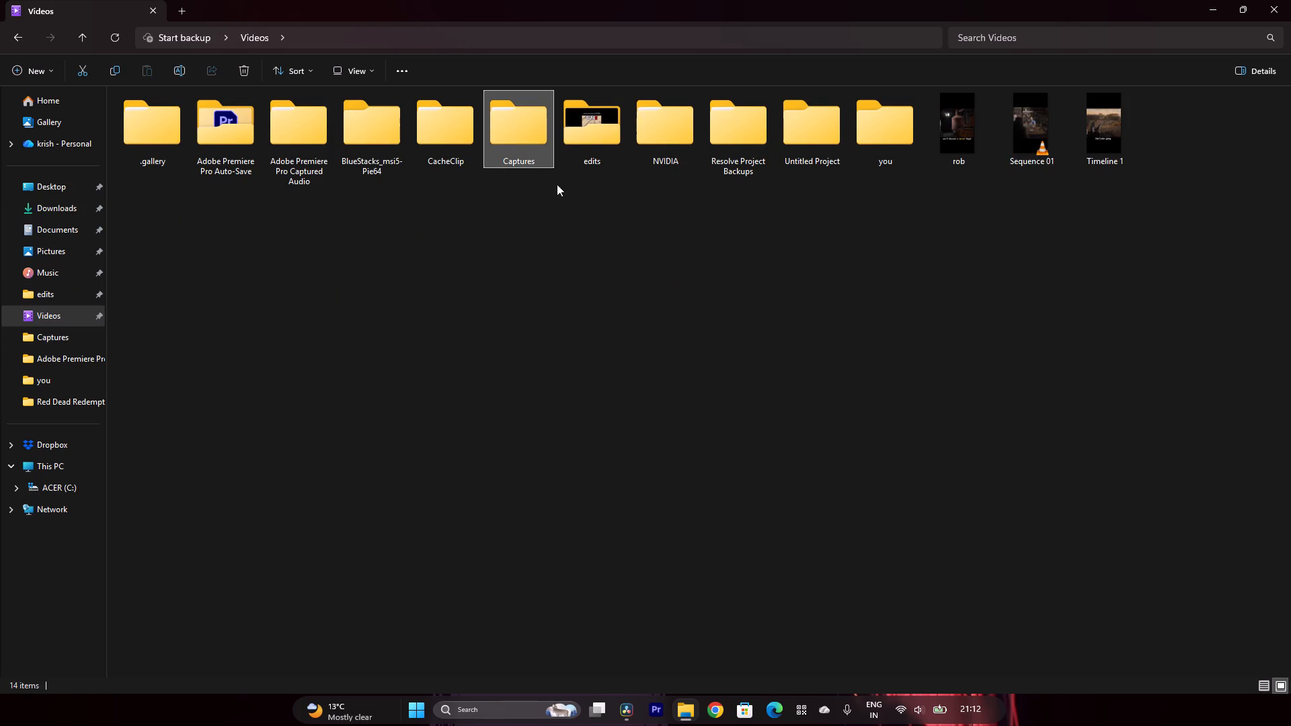
double_click(532, 157)
click(200, 126)
double_click(186, 128)
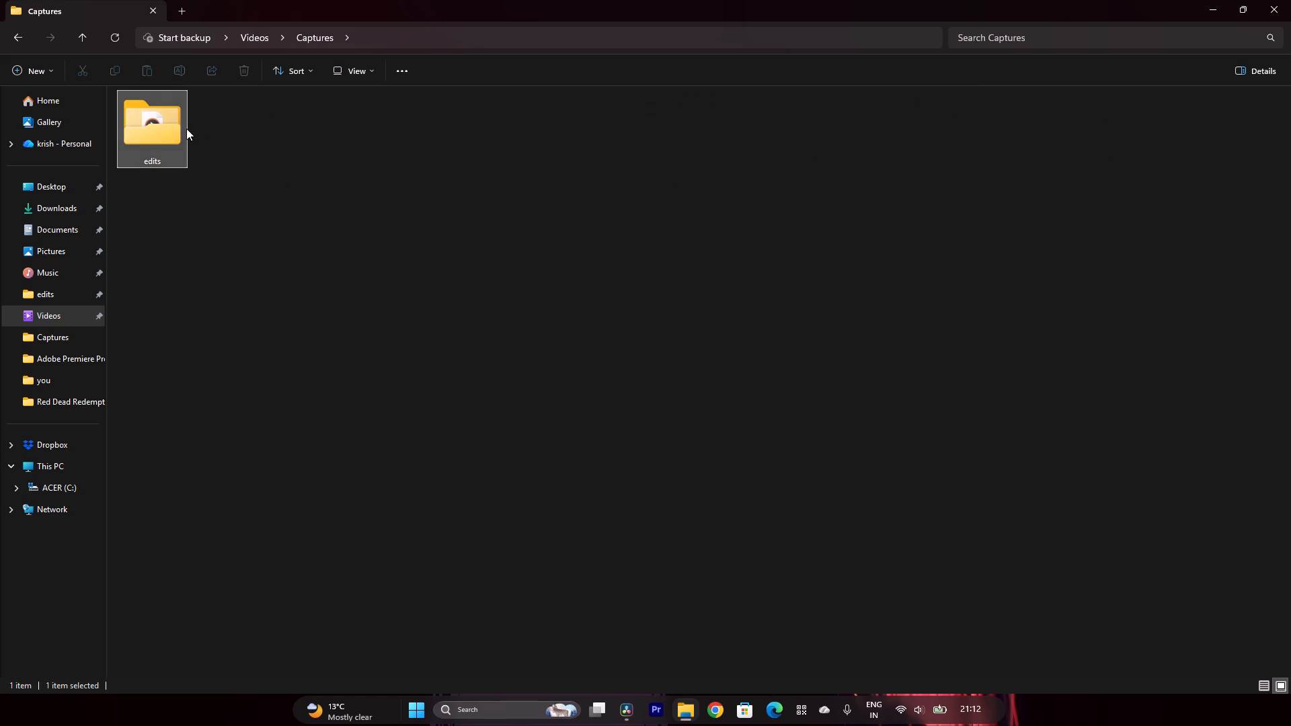
click(16, 36)
click(17, 37)
drag(317, 314, 322, 332)
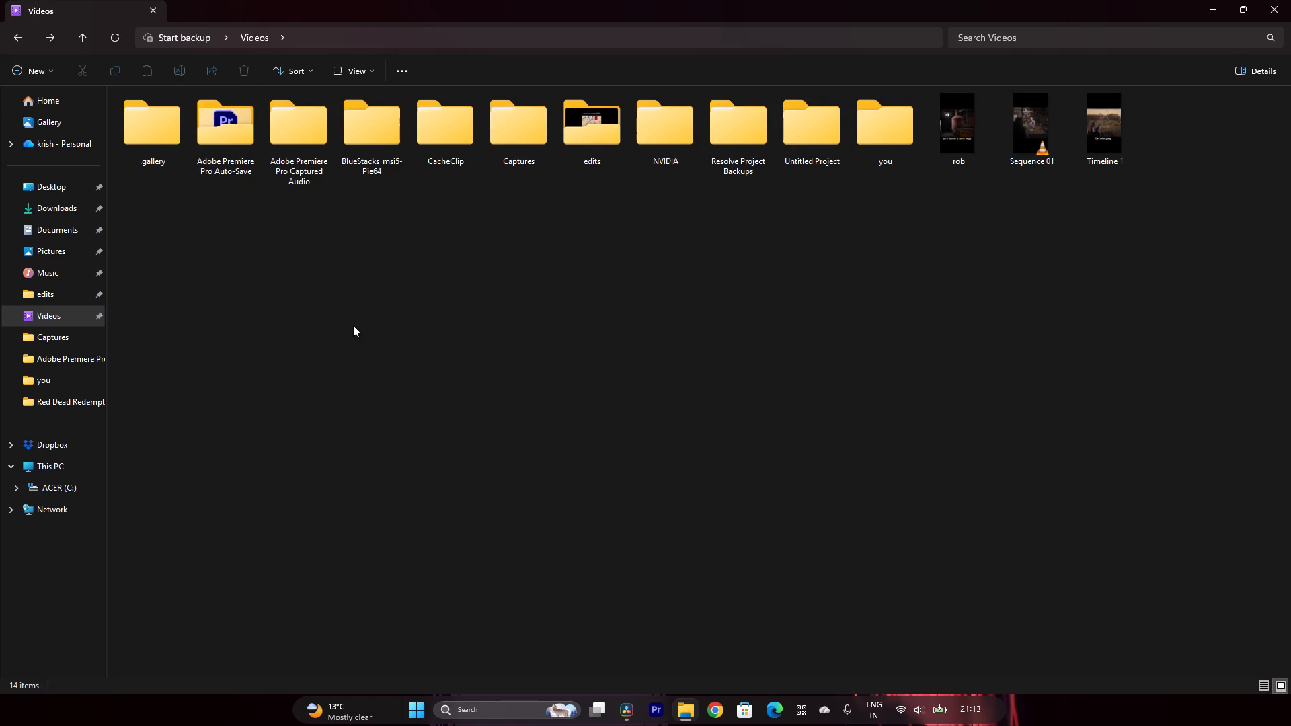
drag(994, 210, 994, 207)
drag(994, 207, 1011, 225)
Play Timeline 1 from the Videos folder to check the exported fort video, and minimise the player.
double_click(1101, 146)
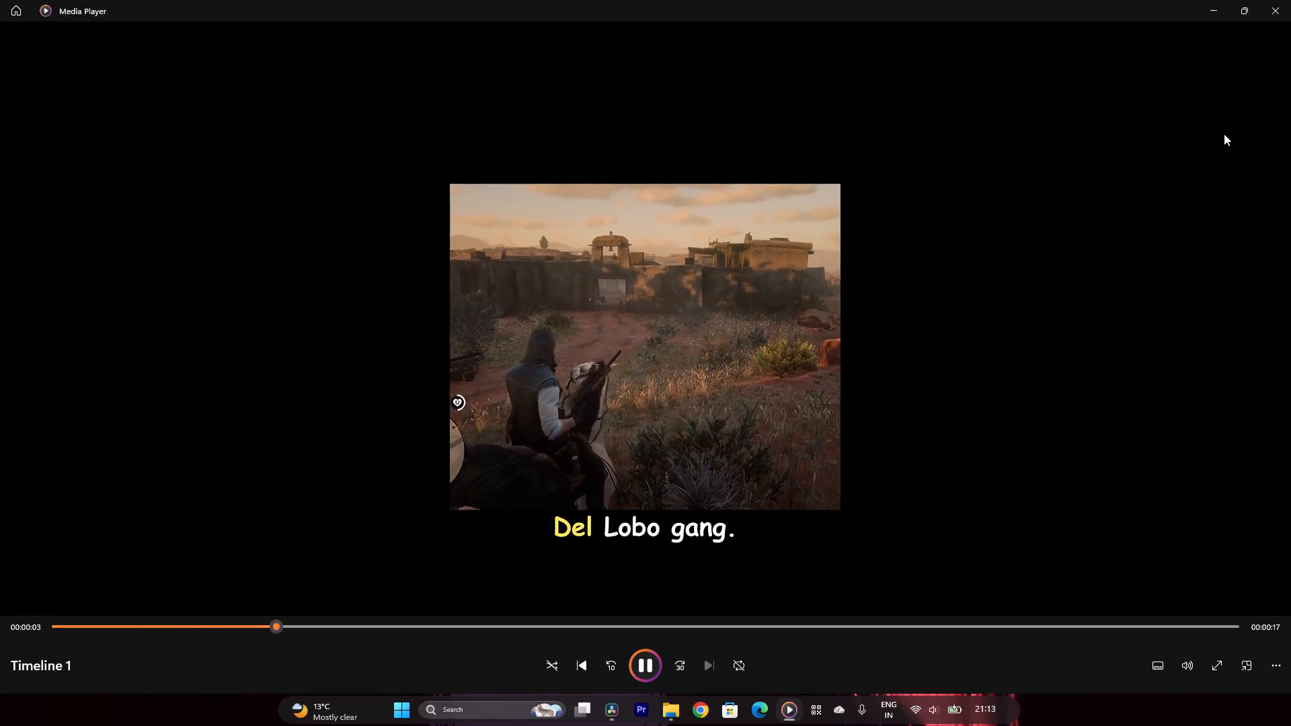
click(1222, 5)
click(1172, 177)
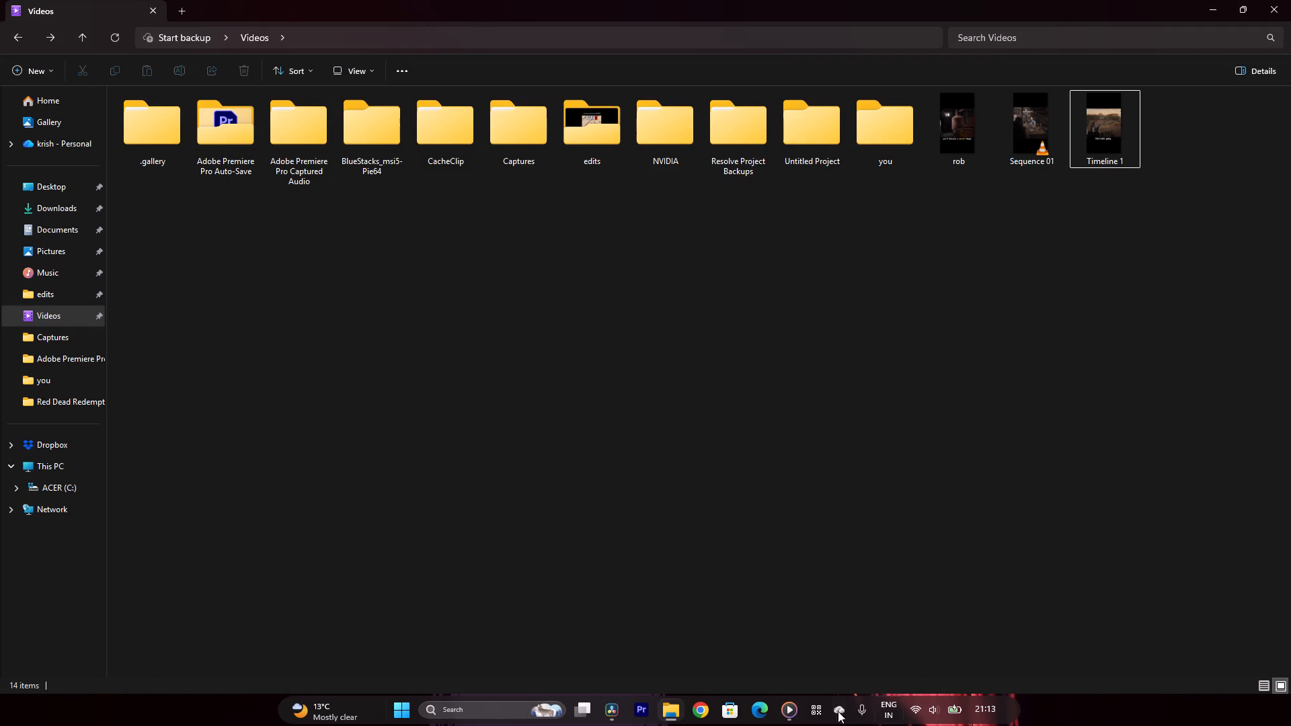